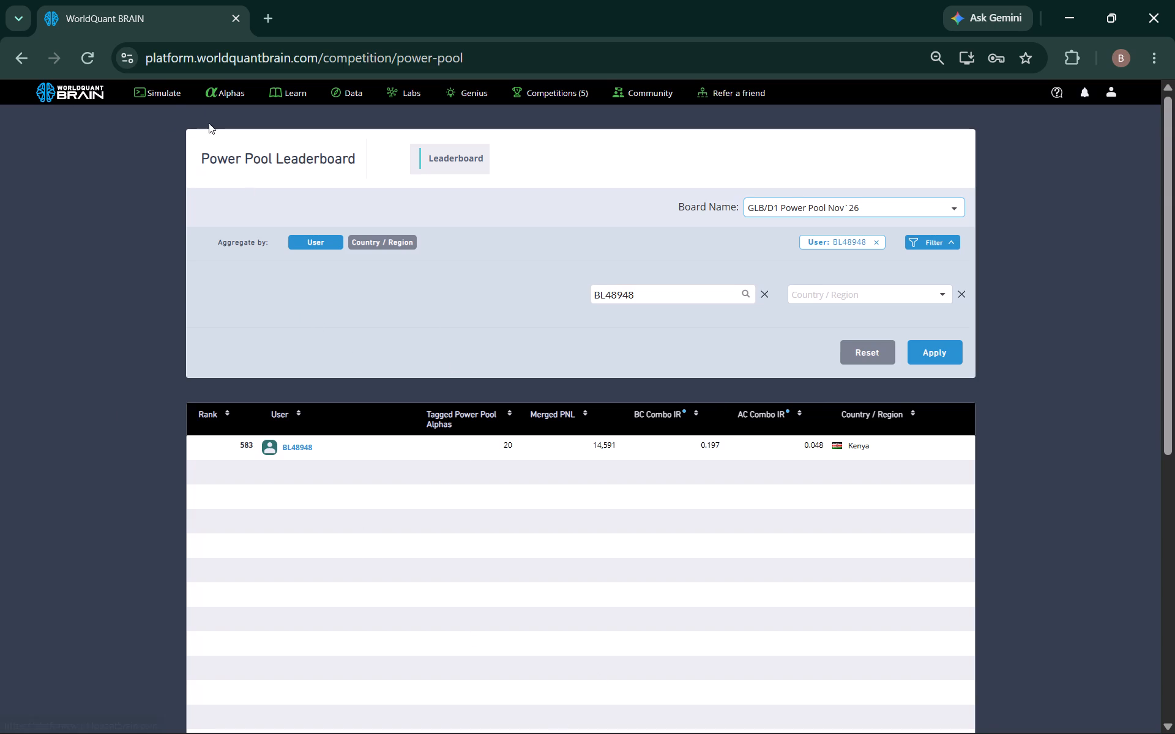
Open the Simulate page and duplicate it in a second browser tab.
{"action": "left_click", "coordinate": [164, 83]}
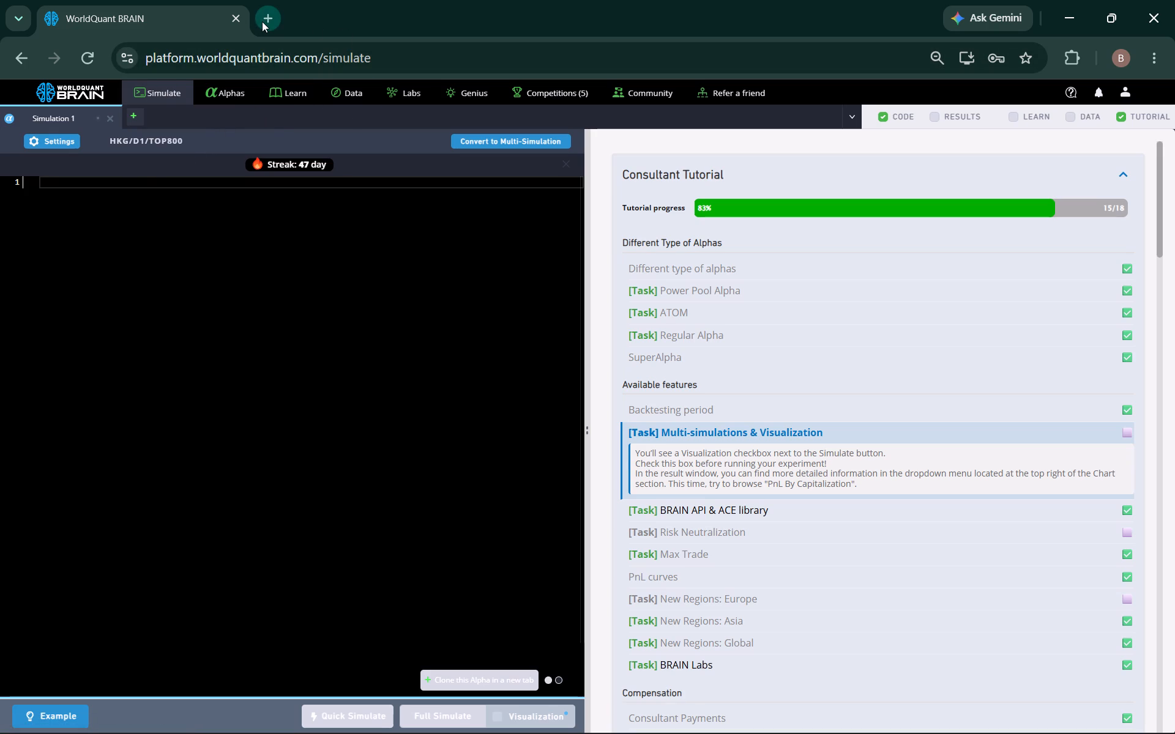
{"action": "right_click", "coordinate": [160, 15]}
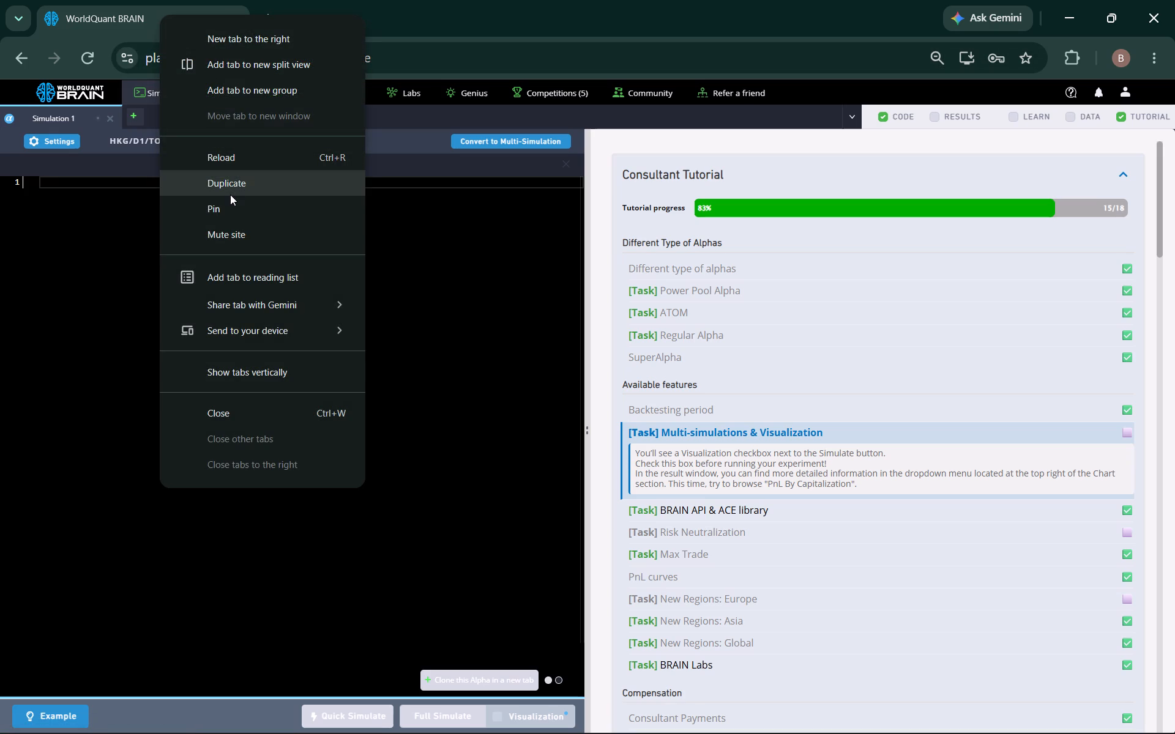
{"action": "left_click", "coordinate": [234, 183]}
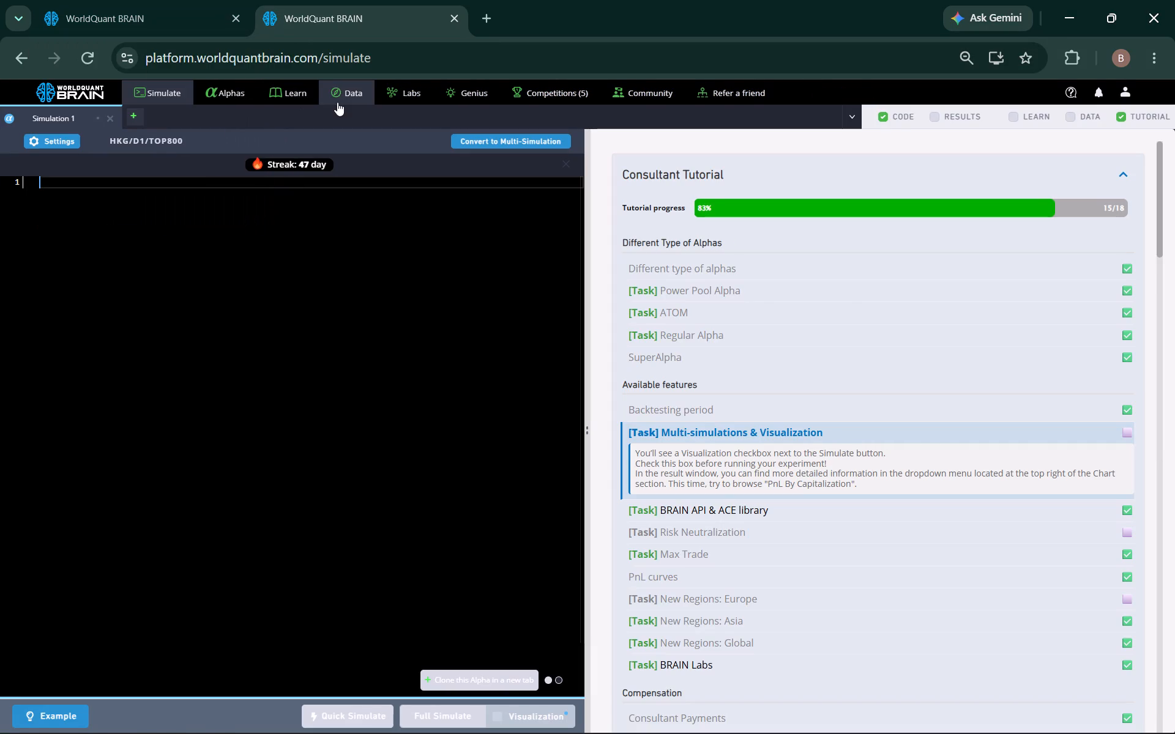
Open the list of submitted alphas in the duplicated browser tab.
{"action": "left_click", "coordinate": [248, 95]}
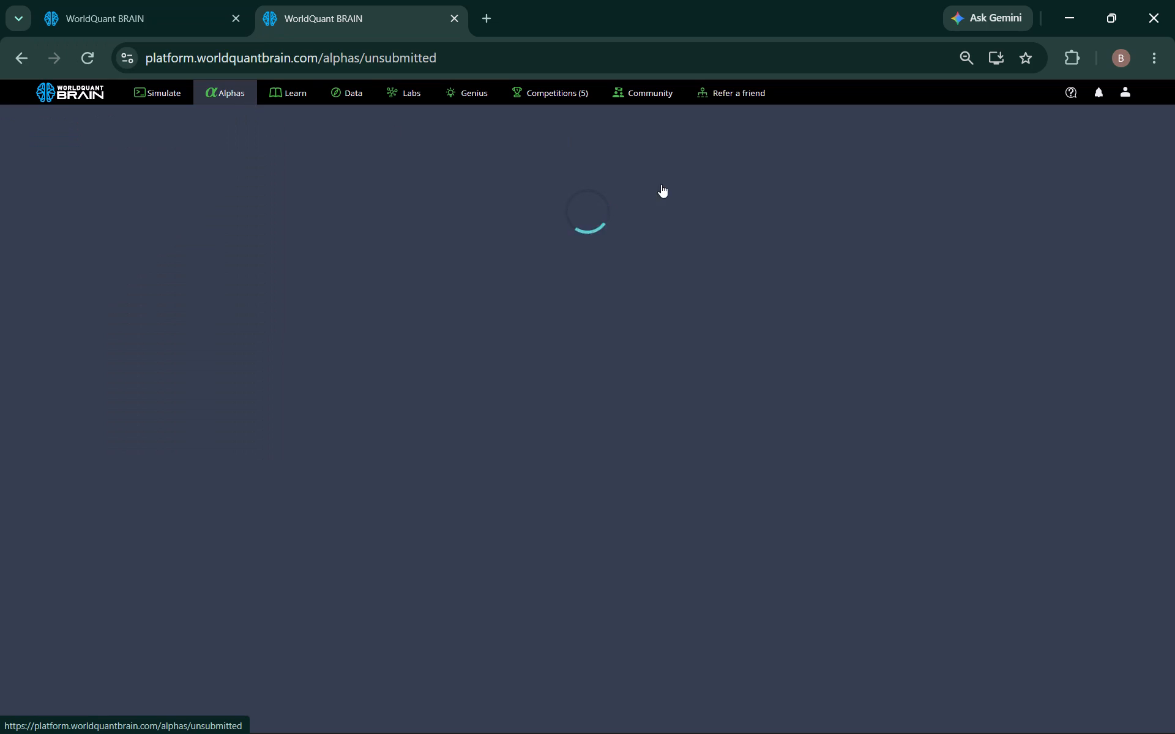
{"action": "left_click", "coordinate": [497, 146]}
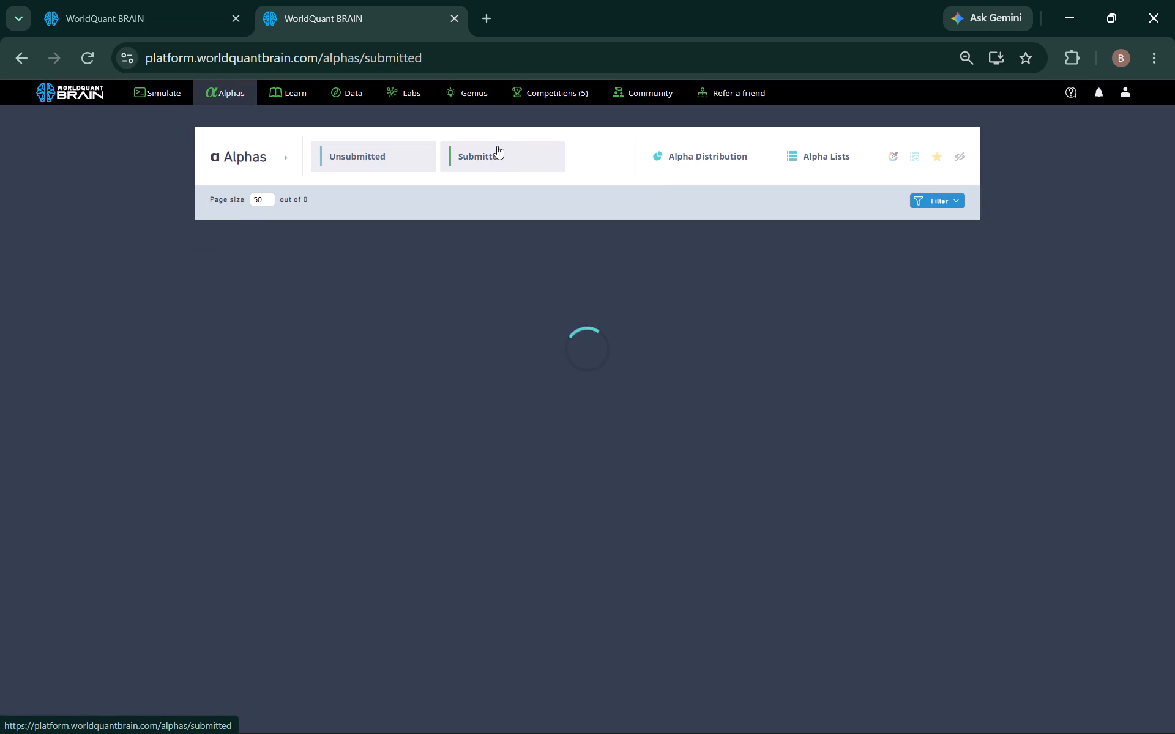
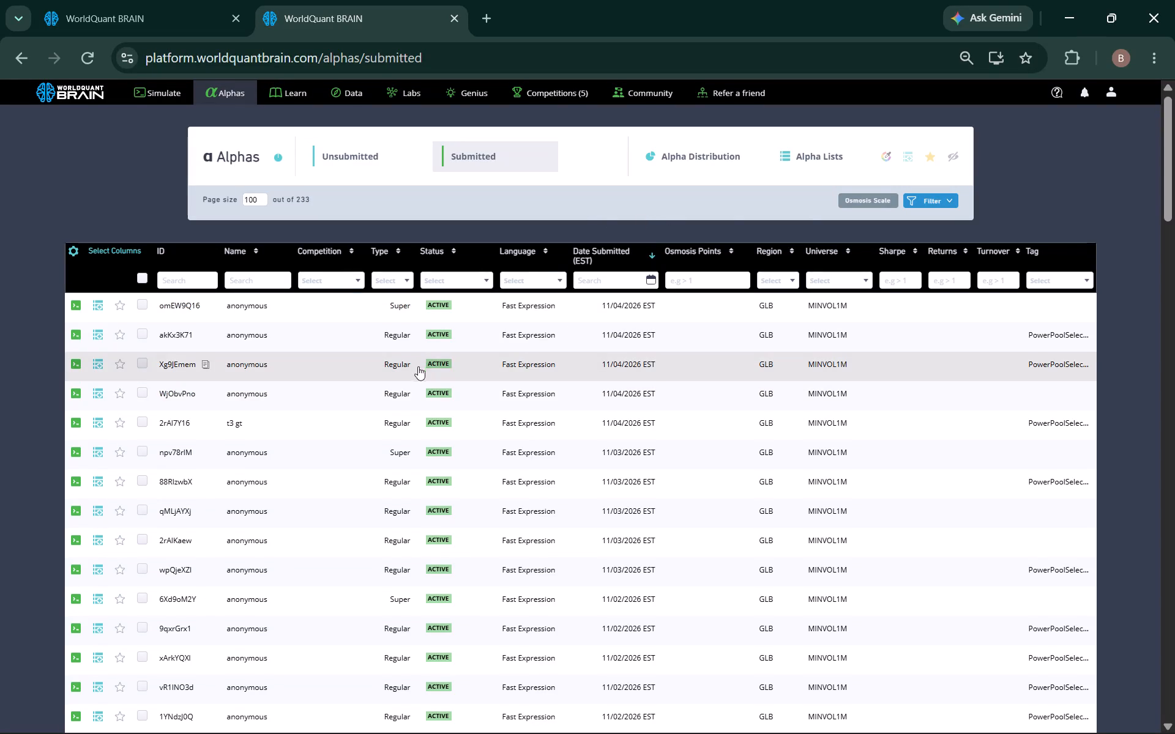
Clone the submitted regular alpha akKx3K71 into the simulation editor.
{"action": "left_click", "coordinate": [478, 336]}
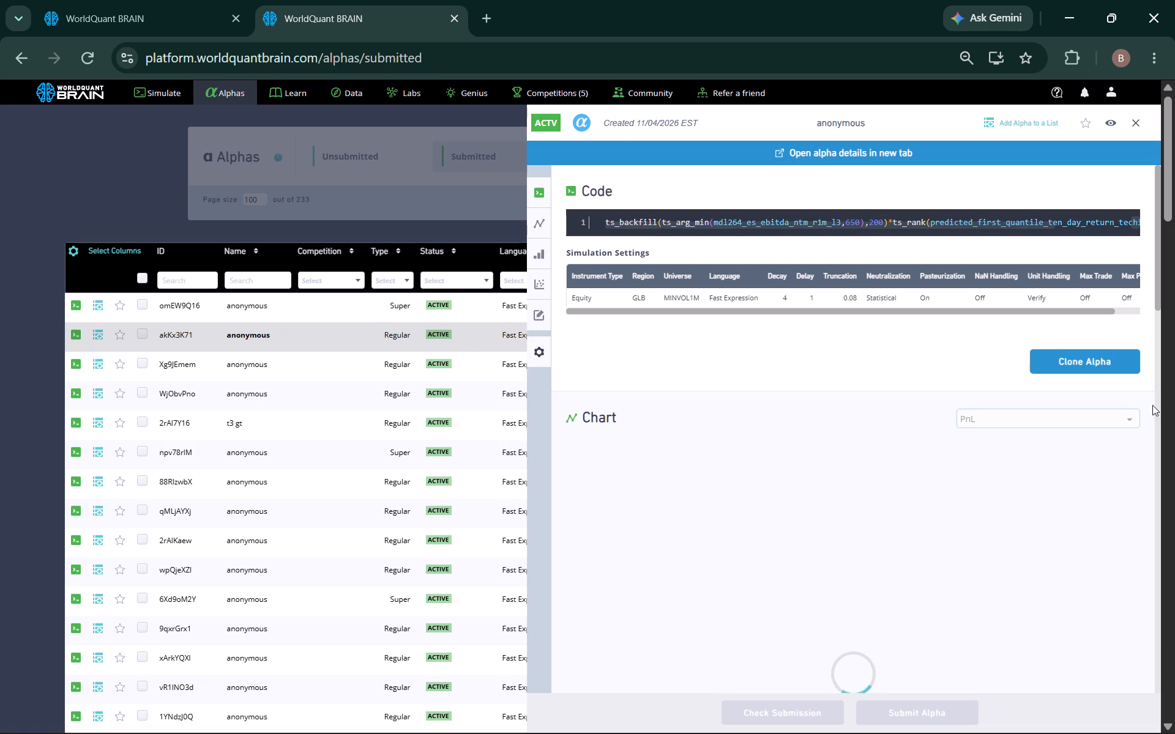
{"action": "left_click", "coordinate": [1065, 360]}
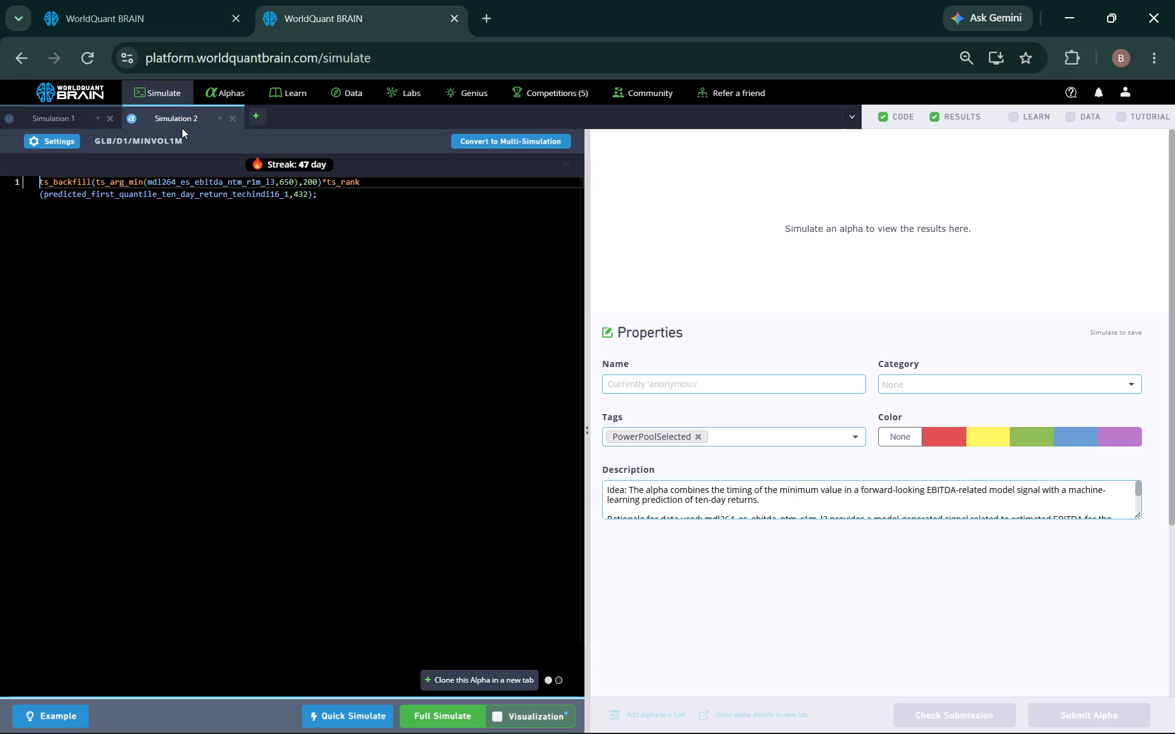
Open the full announcements page in the first browser tab.
{"action": "left_click", "coordinate": [177, 25]}
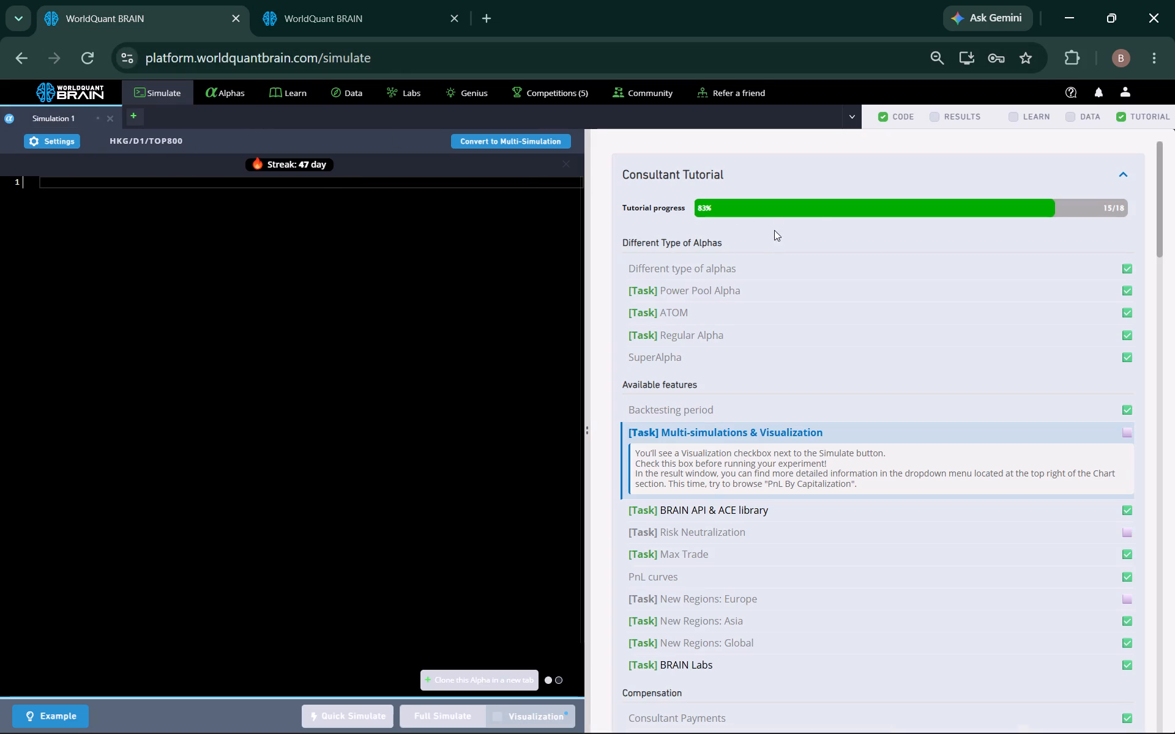
{"action": "scroll", "coordinate": [777, 231], "scroll_direction": "up", "scroll_amount": 3}
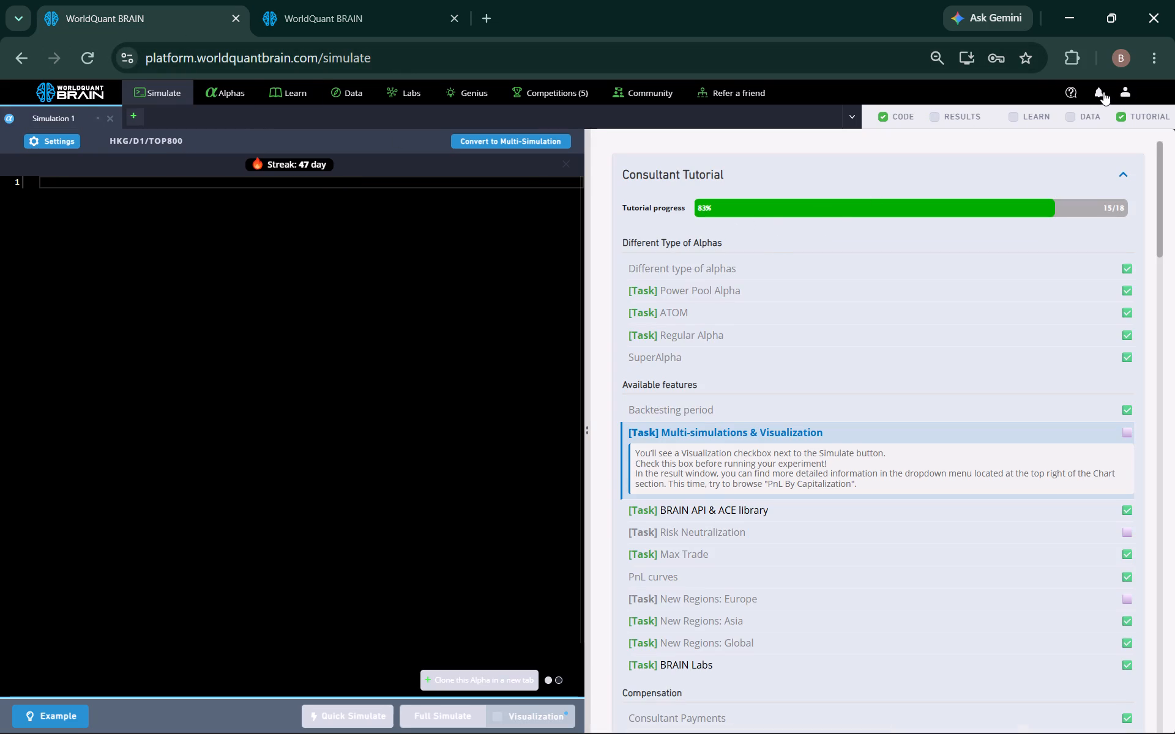
{"action": "left_click", "coordinate": [1103, 91]}
{"action": "left_click", "coordinate": [999, 261]}
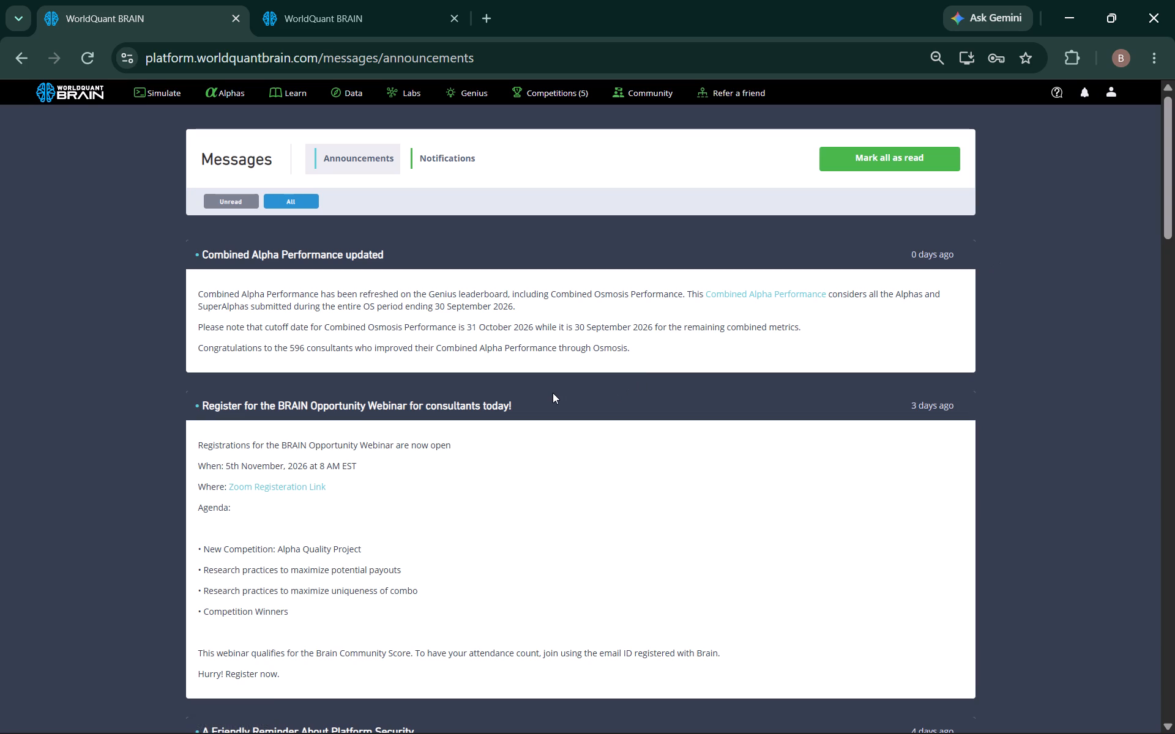
Find the "GLB/D1 Power Pool Nov`26" theme announcement and open its recommended dataset model264.
{"action": "scroll", "coordinate": [463, 395], "scroll_direction": "down", "scroll_amount": 2}
{"action": "scroll", "coordinate": [463, 395], "scroll_direction": "up", "scroll_amount": 1}
{"action": "scroll", "coordinate": [461, 396], "scroll_direction": "down", "scroll_amount": 2}
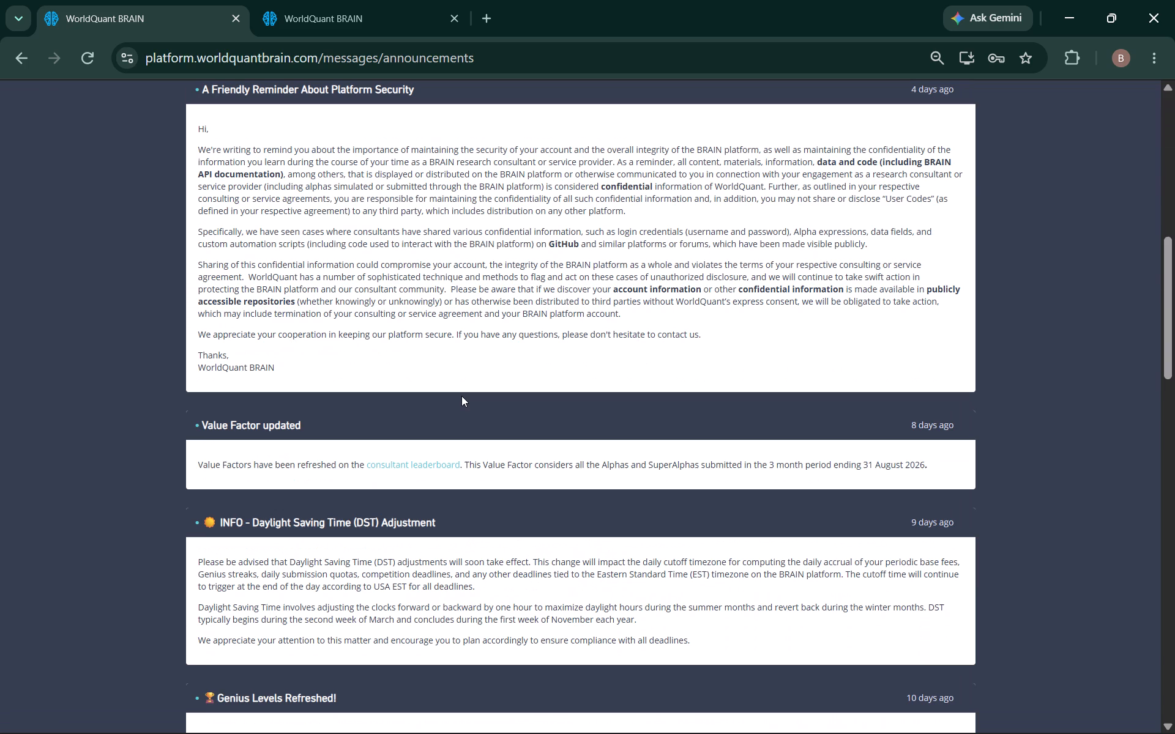
{"action": "scroll", "coordinate": [461, 396], "scroll_direction": "down", "scroll_amount": 3}
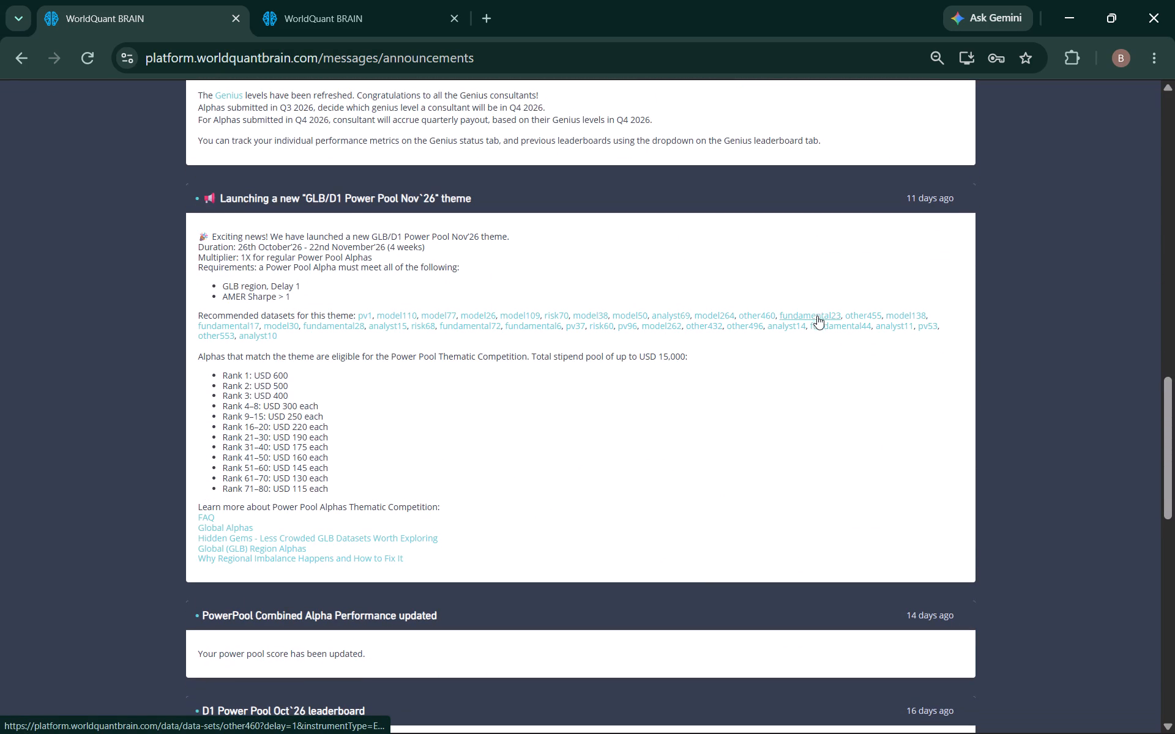
{"action": "left_click", "coordinate": [727, 313]}
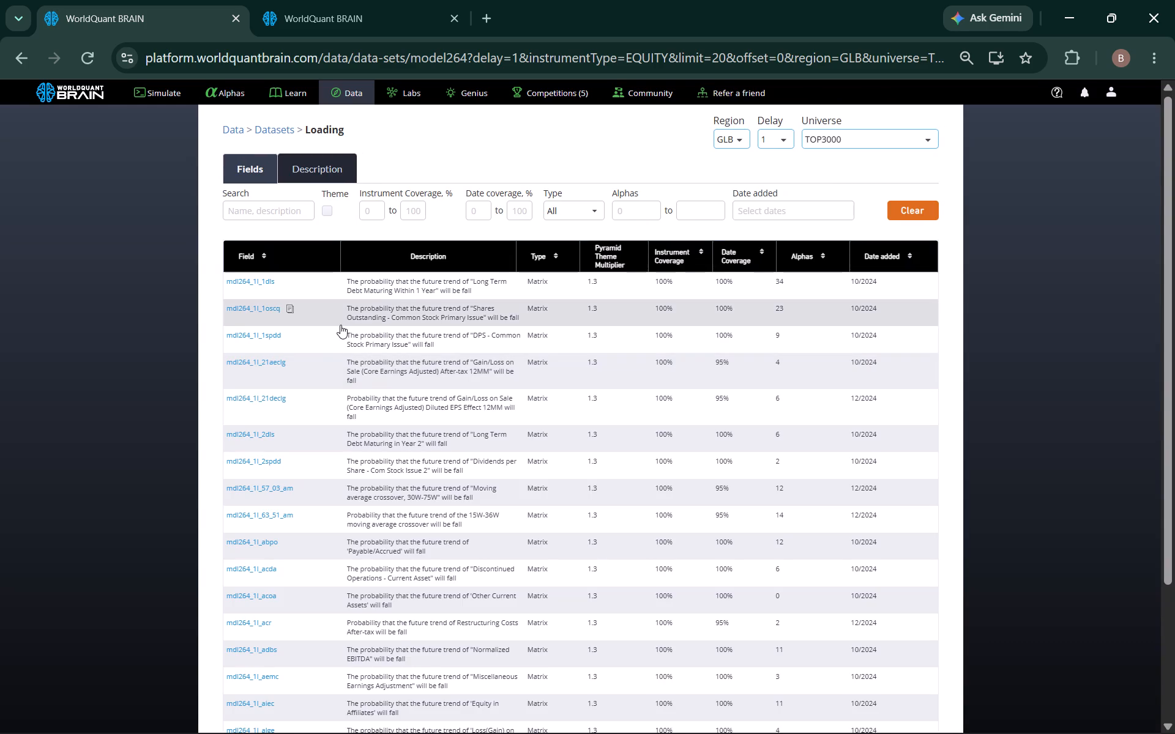
Filter the model264 fields to a maximum of 5 alphas and go to the last results page, 54.
{"action": "left_click", "coordinate": [703, 215]}
{"action": "key", "text": "5"}
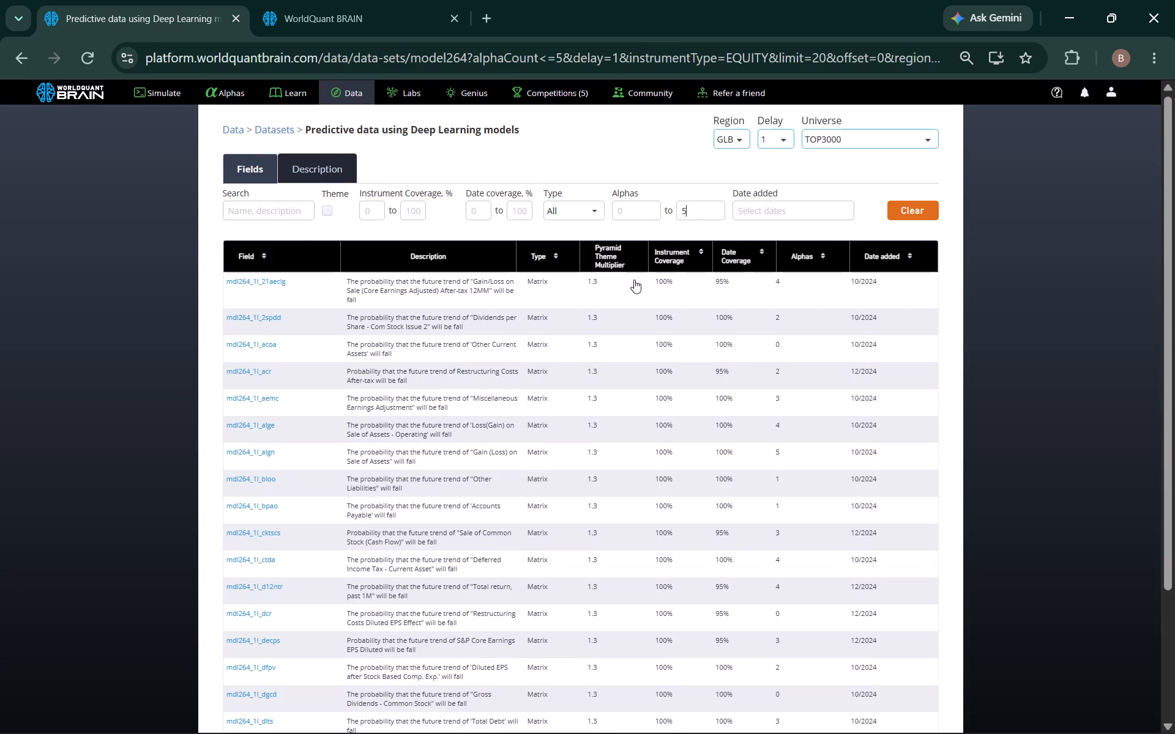
{"action": "scroll", "coordinate": [514, 289], "scroll_direction": "down", "scroll_amount": 11}
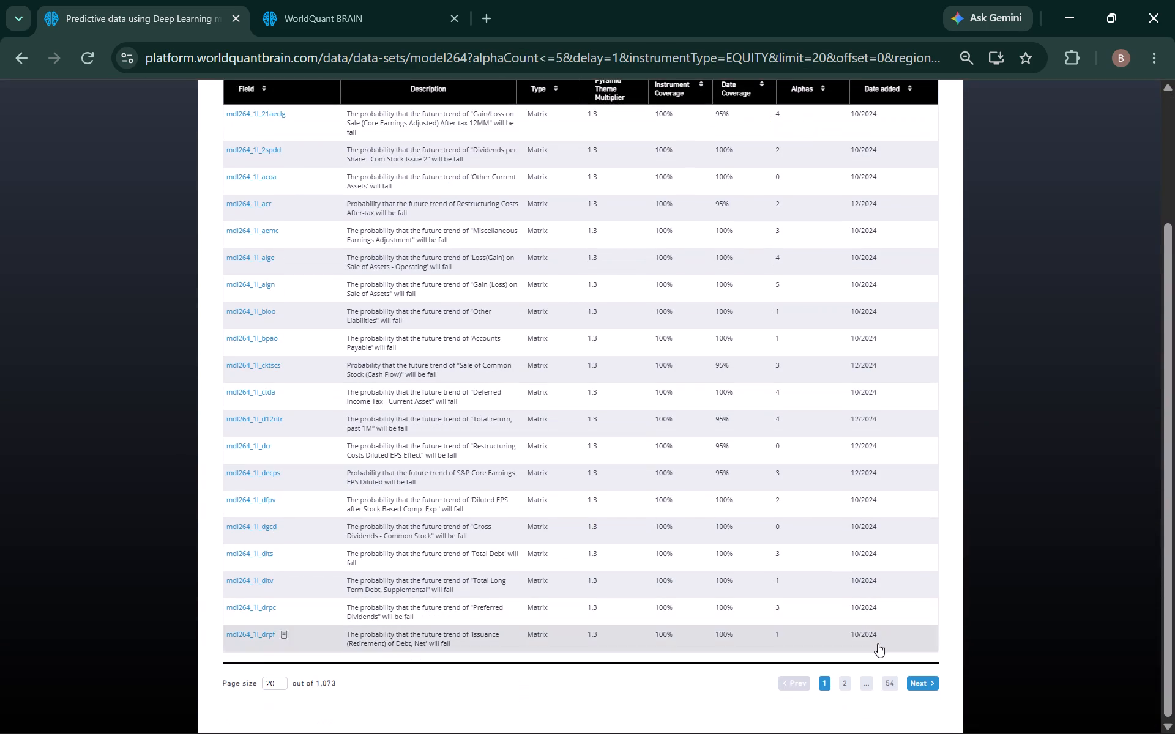
{"action": "left_click", "coordinate": [897, 682]}
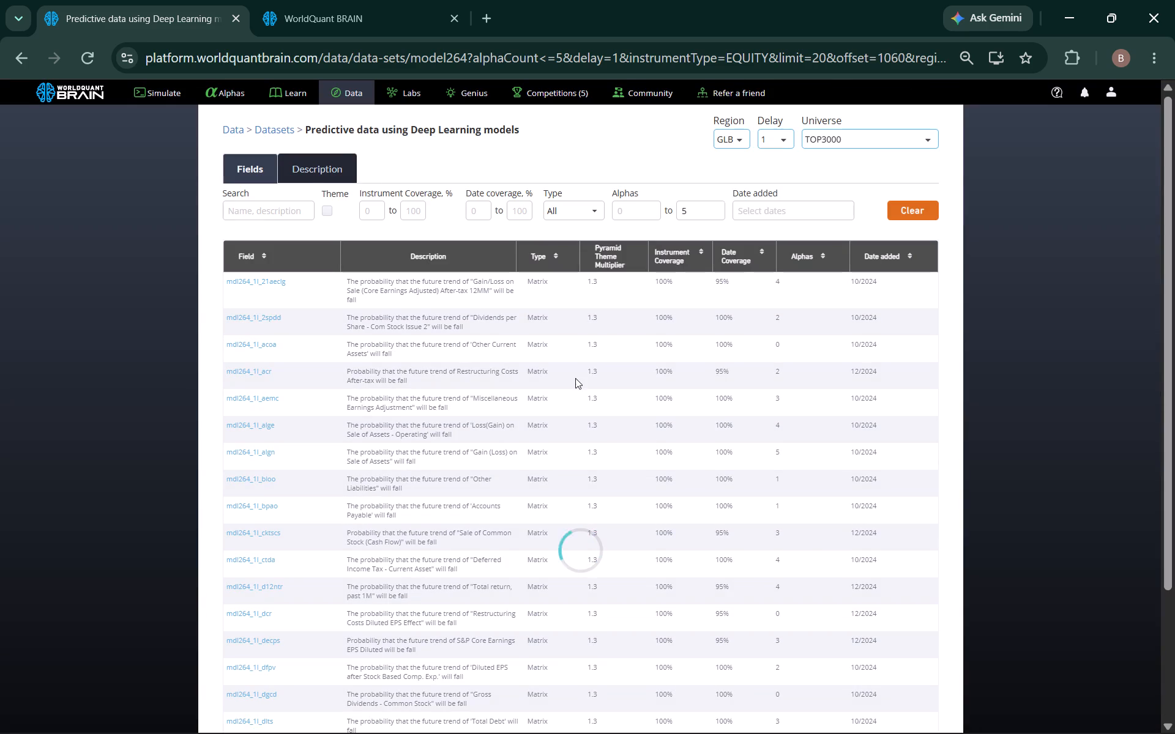
{"action": "scroll", "coordinate": [408, 388], "scroll_direction": "down", "scroll_amount": 3}
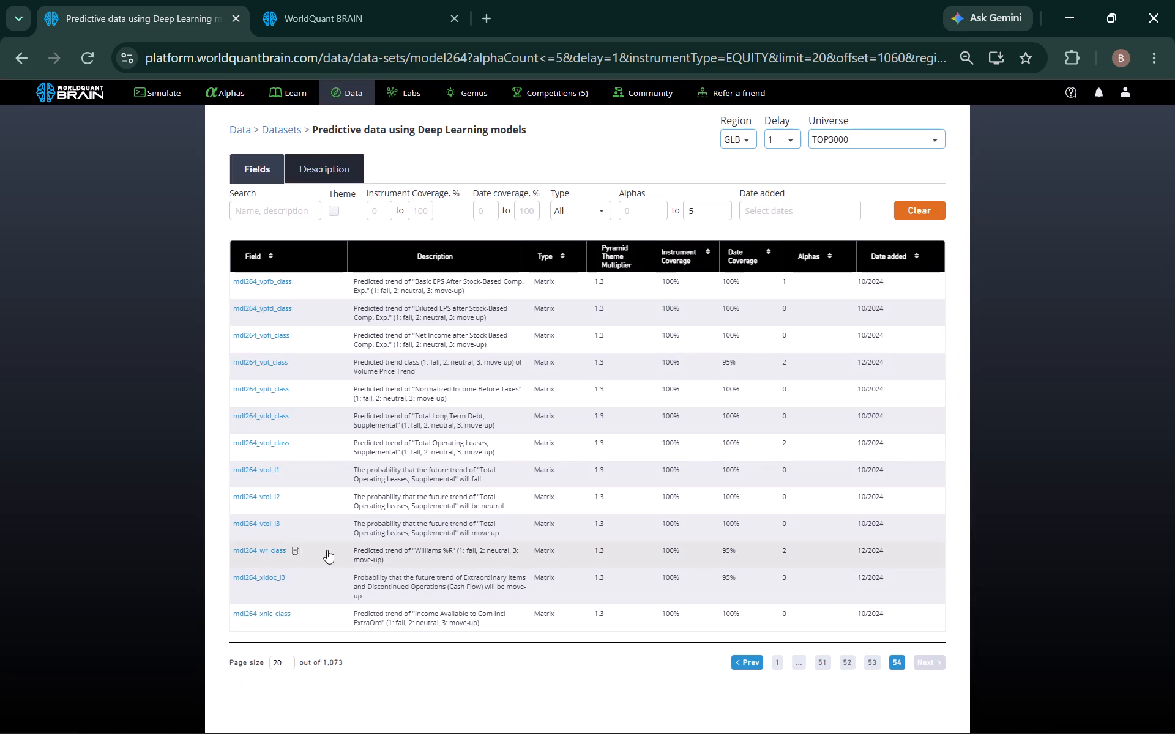
Replace mdl264_es_ebitda_ntm_r1m_l3 in the cloned alpha's code with the copied field mdl264_xnic_class and run a full simulation.
{"action": "left_click", "coordinate": [302, 616]}
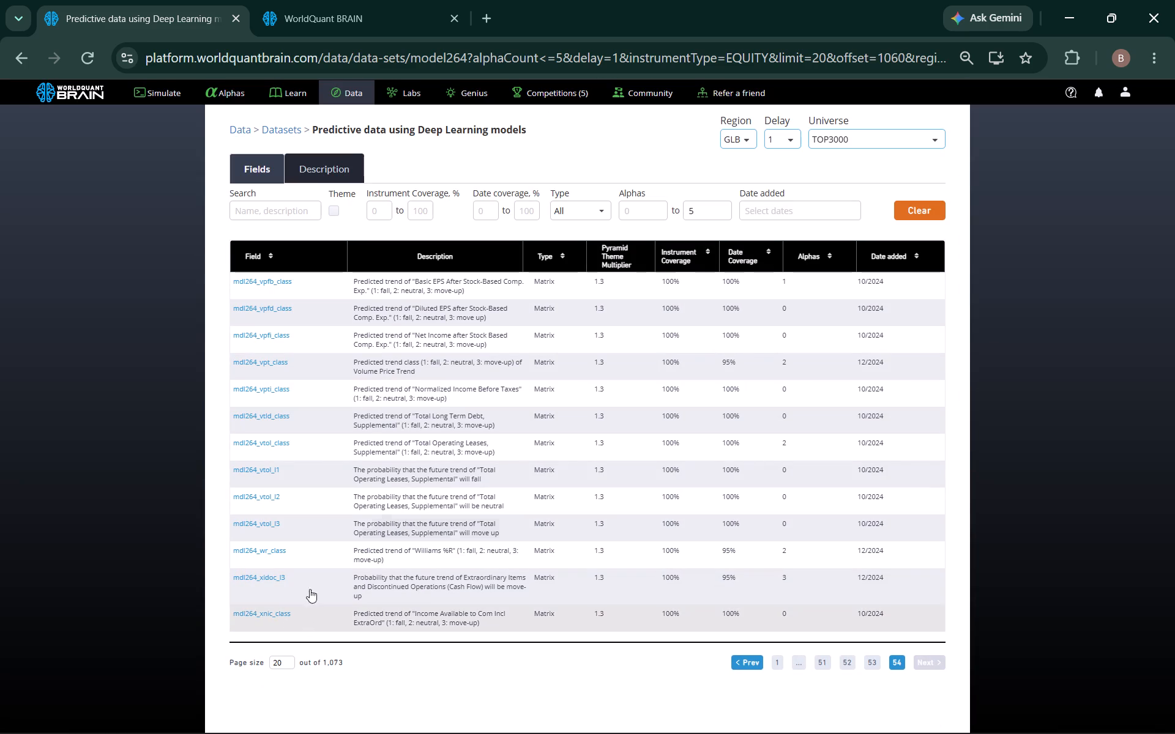
{"action": "left_click", "coordinate": [371, 6]}
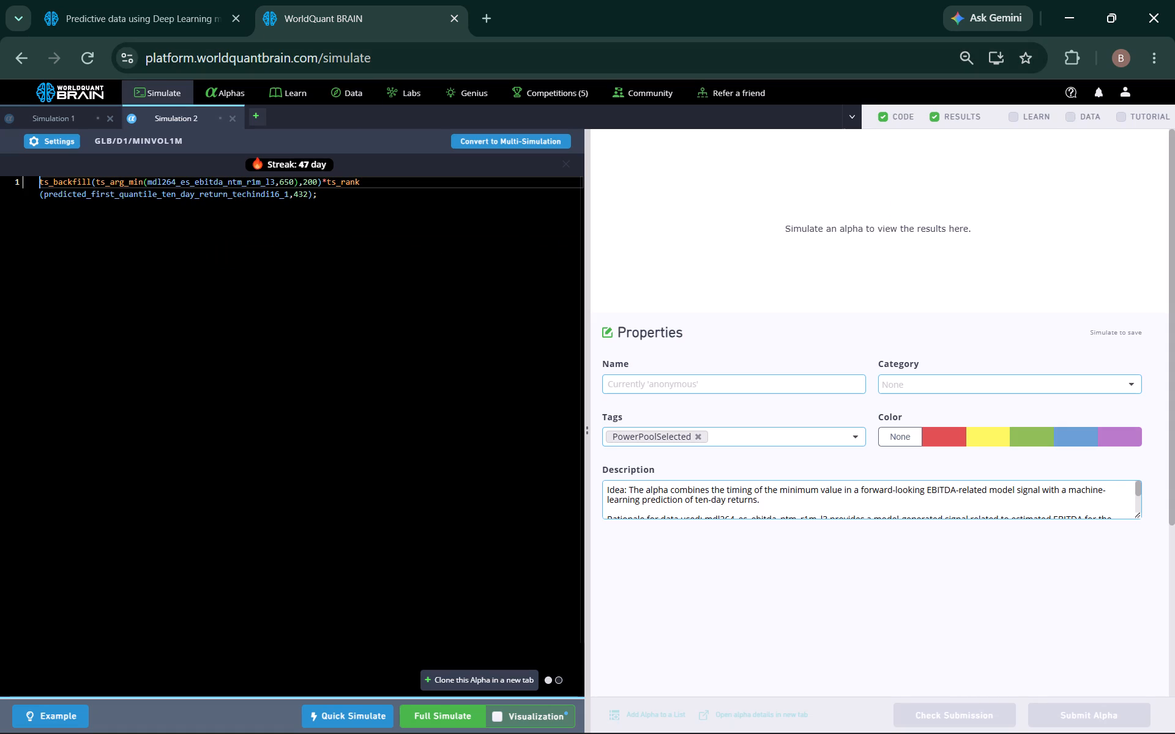
{"action": "left_click_drag", "start_coordinate": [207, 177], "coordinate": [201, 175]}
{"action": "left_click", "coordinate": [202, 176]}
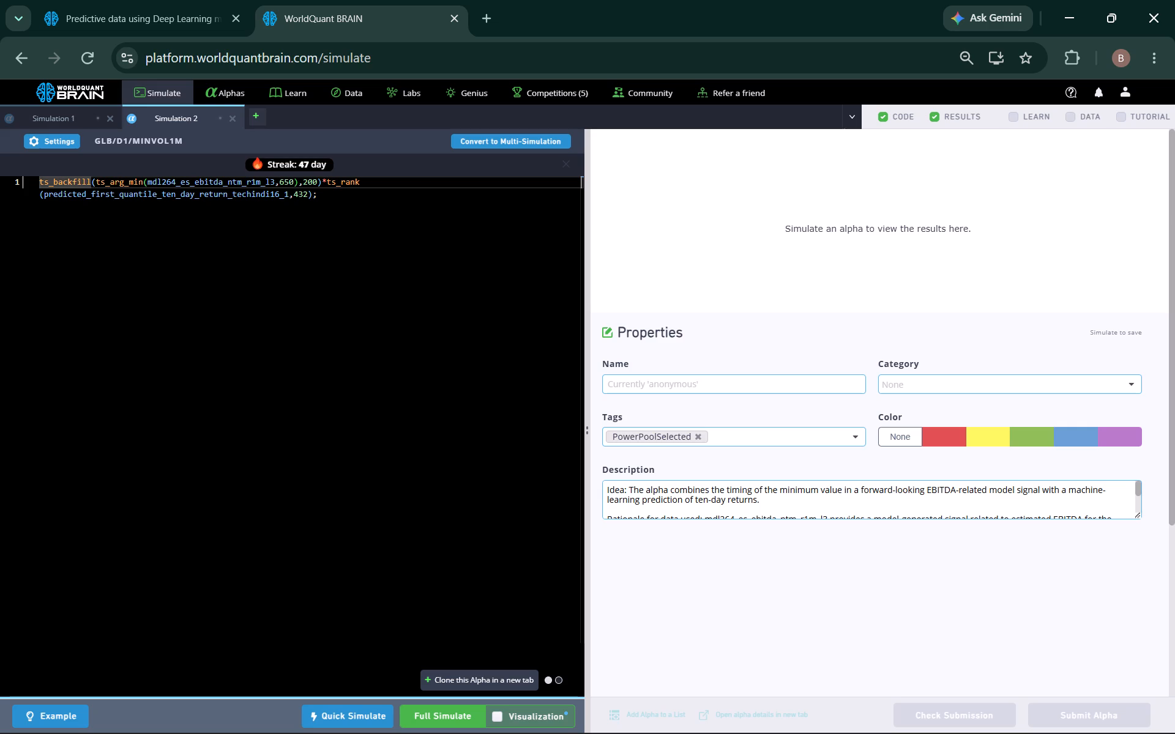
{"action": "double_click", "coordinate": [191, 182]}
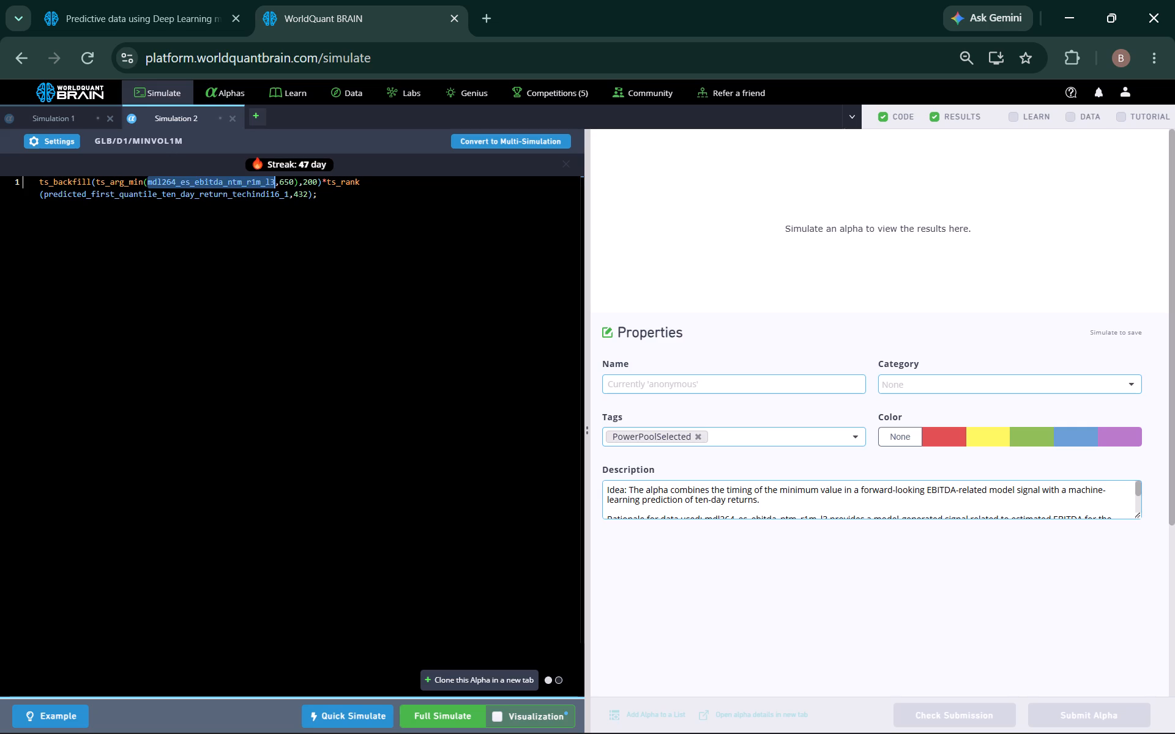
{"action": "right_click", "coordinate": [194, 182]}
{"action": "left_click", "coordinate": [245, 242]}
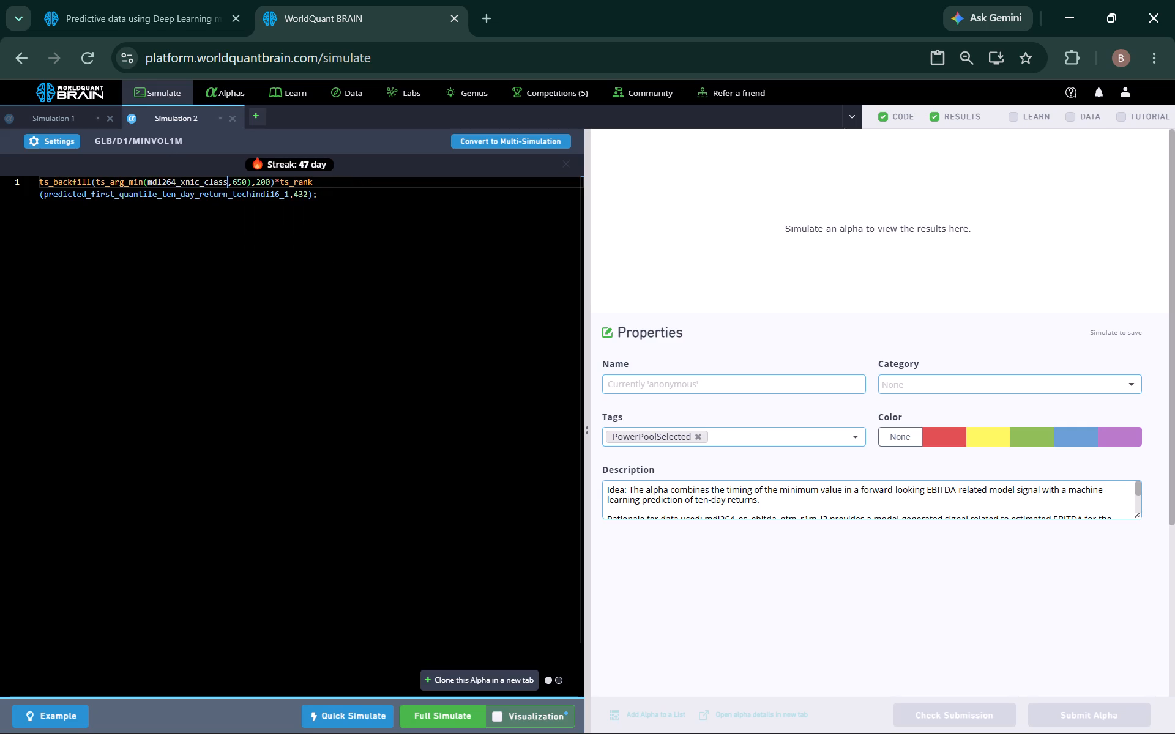
{"action": "left_click", "coordinate": [442, 713]}
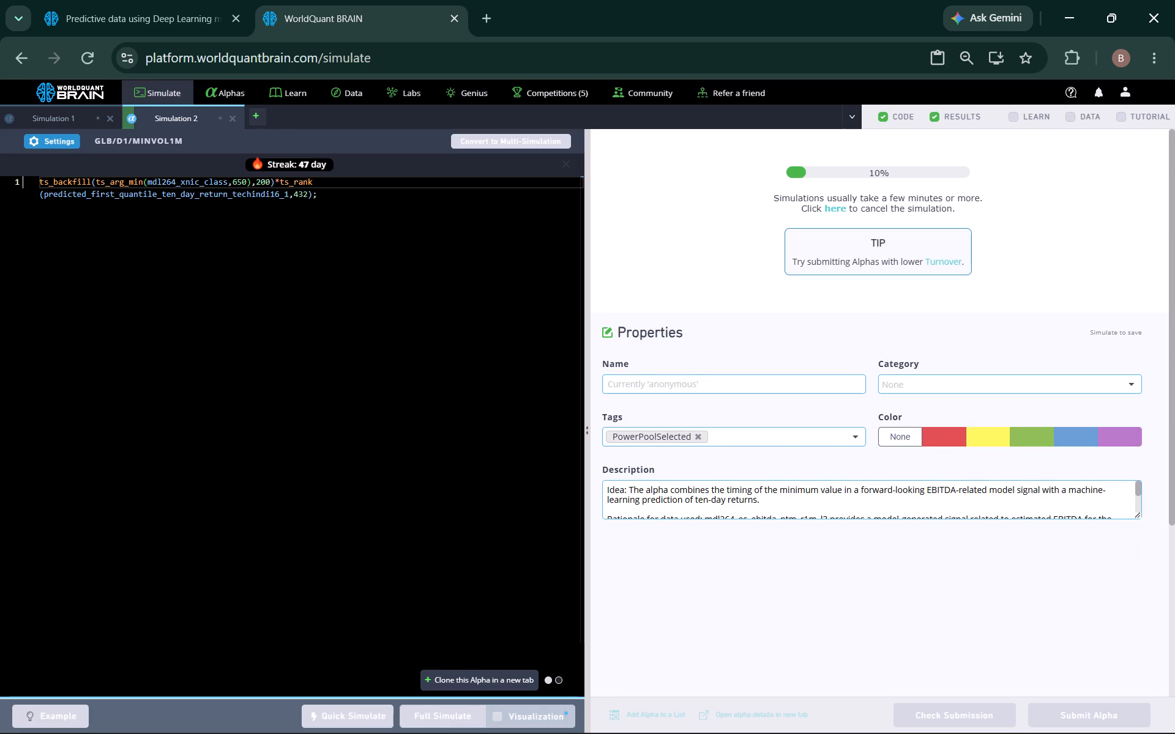
In a new-tab clone of this alpha, replace mdl264_xnic_class with the copied field mdl264_xidoc_l3 and run a full simulation.
{"action": "left_click", "coordinate": [472, 677]}
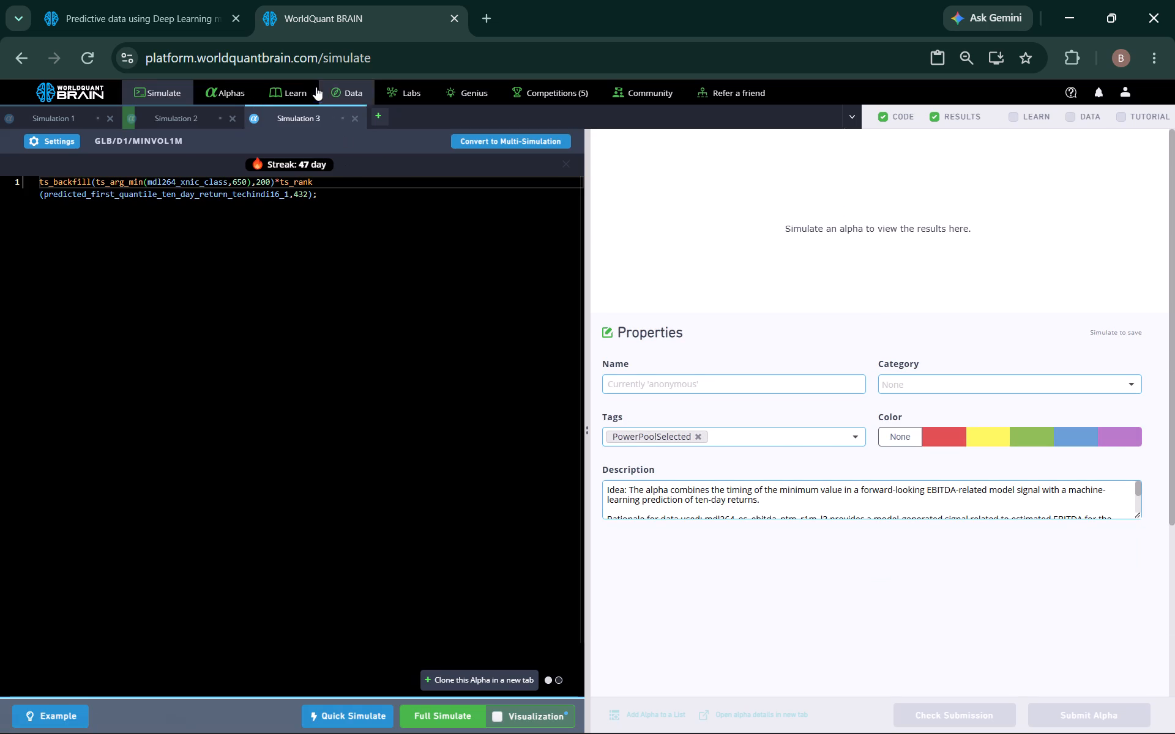
{"action": "left_click", "coordinate": [181, 13]}
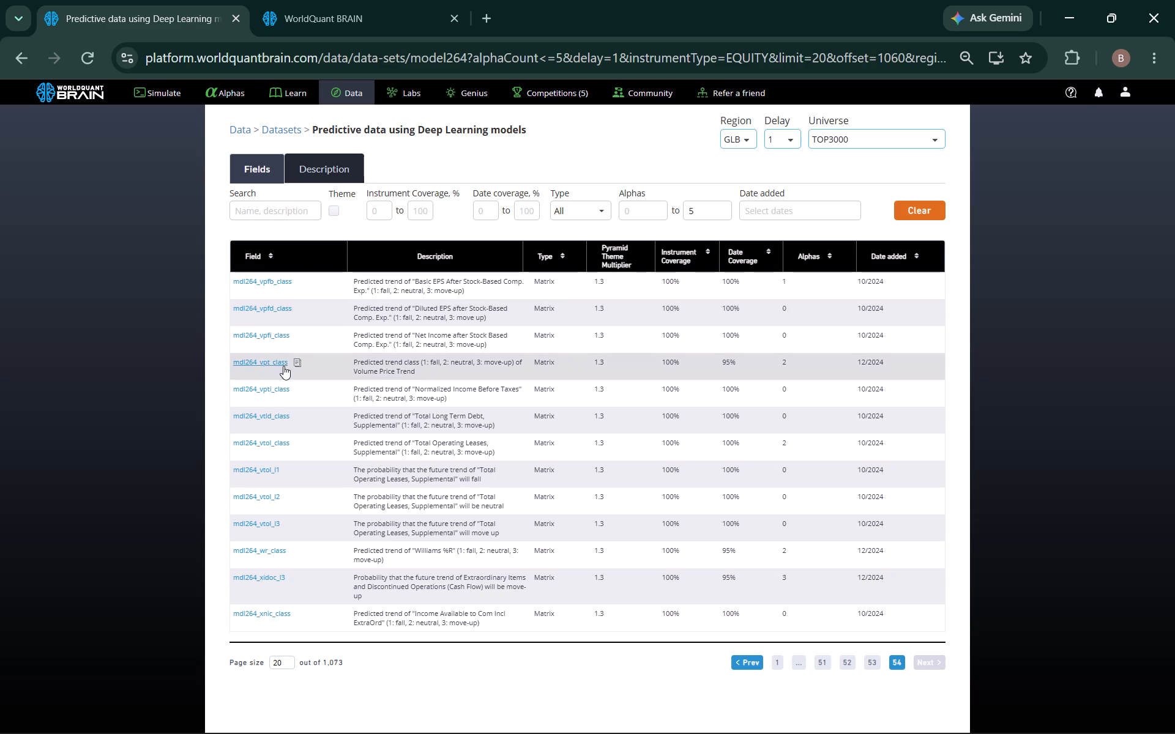
{"action": "left_click", "coordinate": [301, 576]}
{"action": "left_click", "coordinate": [351, 8]}
{"action": "double_click", "coordinate": [212, 177]}
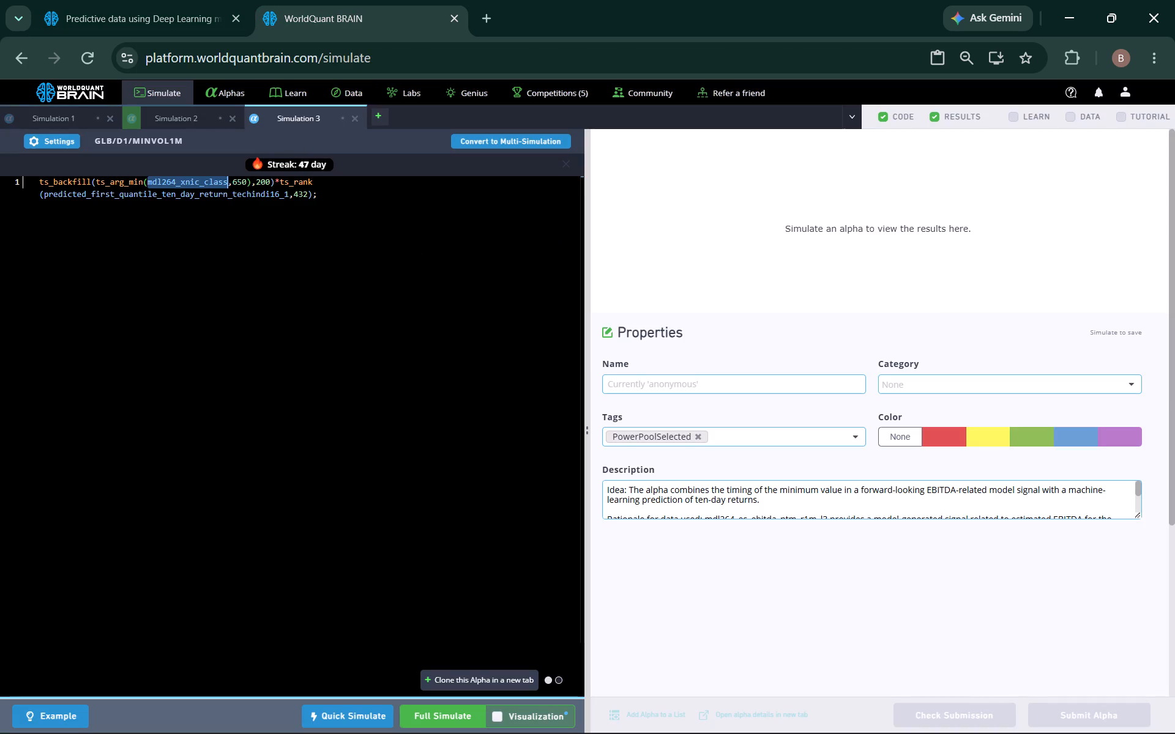
{"action": "right_click", "coordinate": [211, 177]}
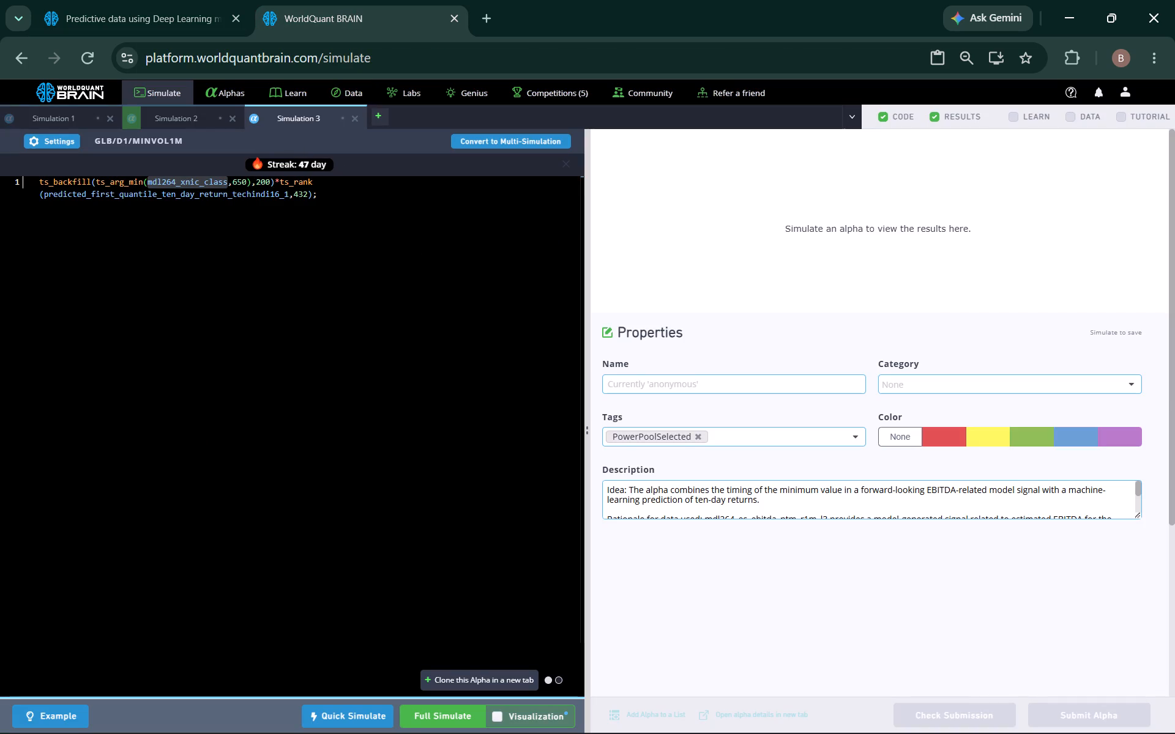
{"action": "right_click", "coordinate": [202, 187]}
{"action": "left_click", "coordinate": [236, 253]}
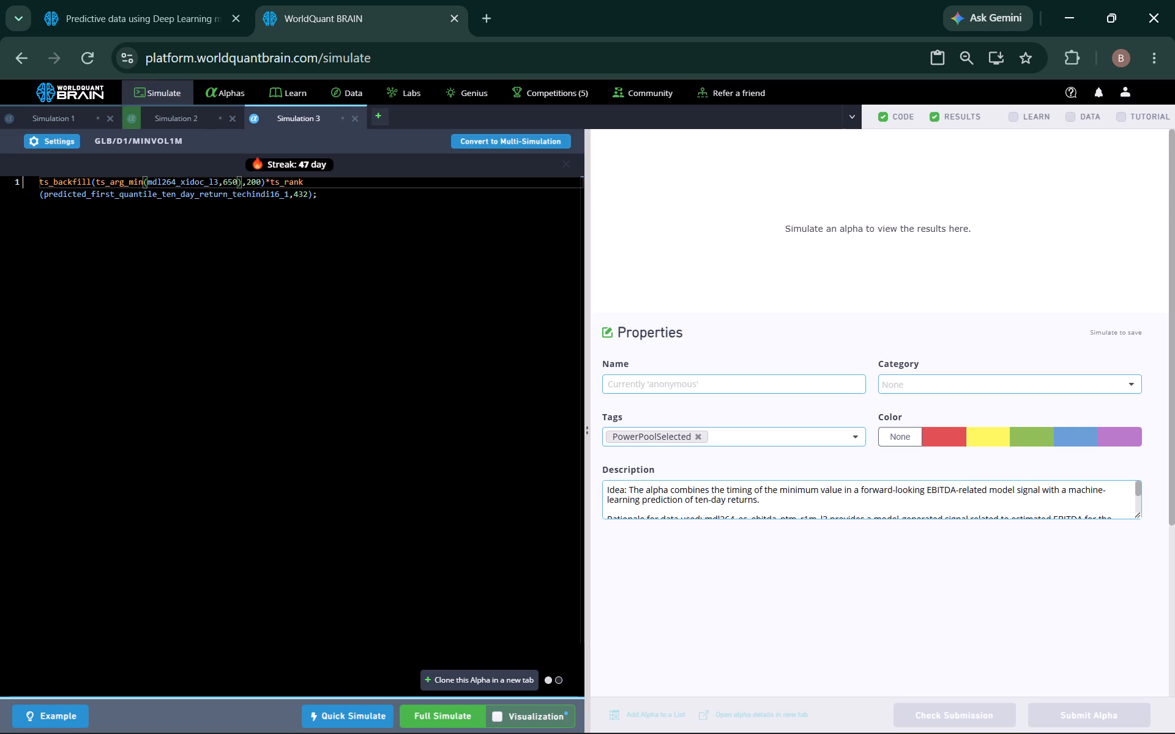
{"action": "left_click", "coordinate": [446, 717]}
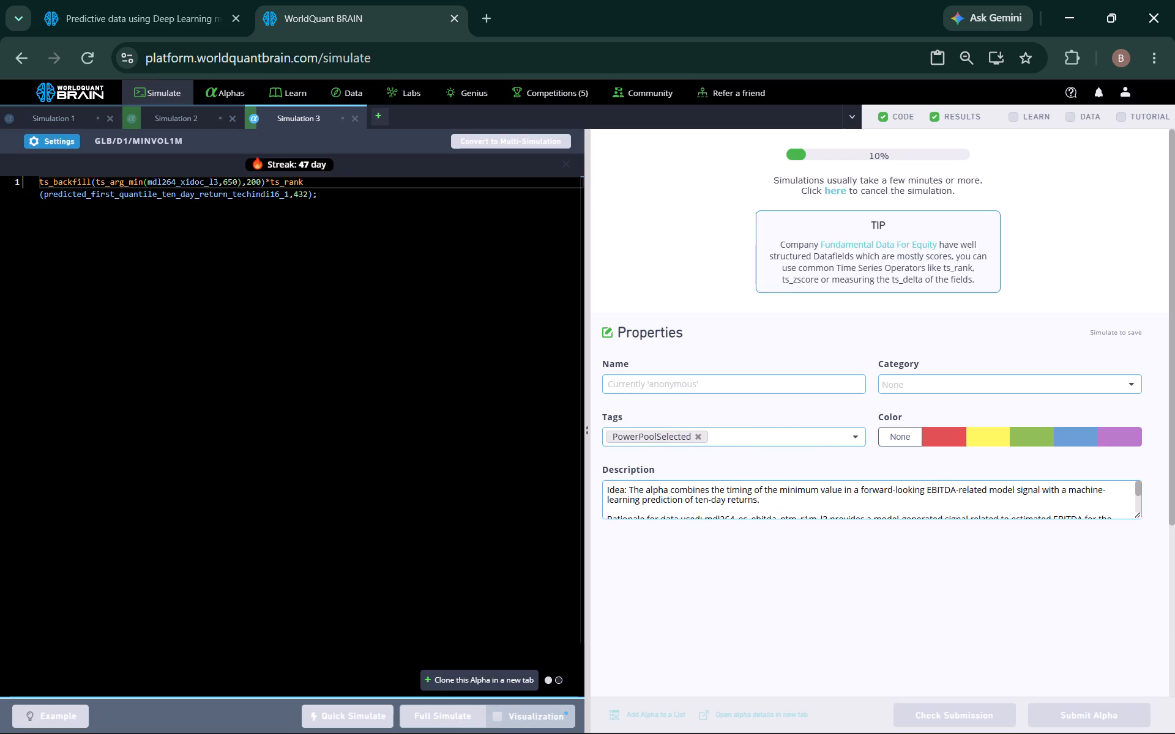
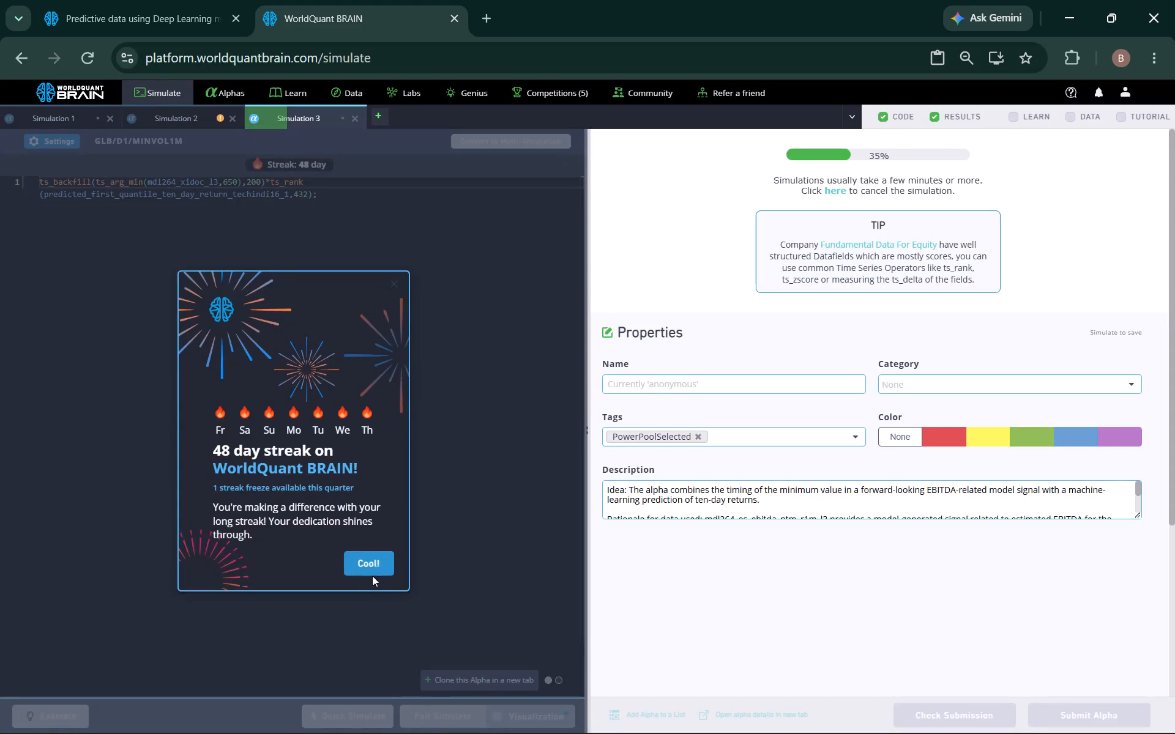
Dismiss the streak notice, then reveal the mdl264_xnic_class alpha's test period and compute its Prod and Power Pool correlations.
{"action": "left_click", "coordinate": [372, 571]}
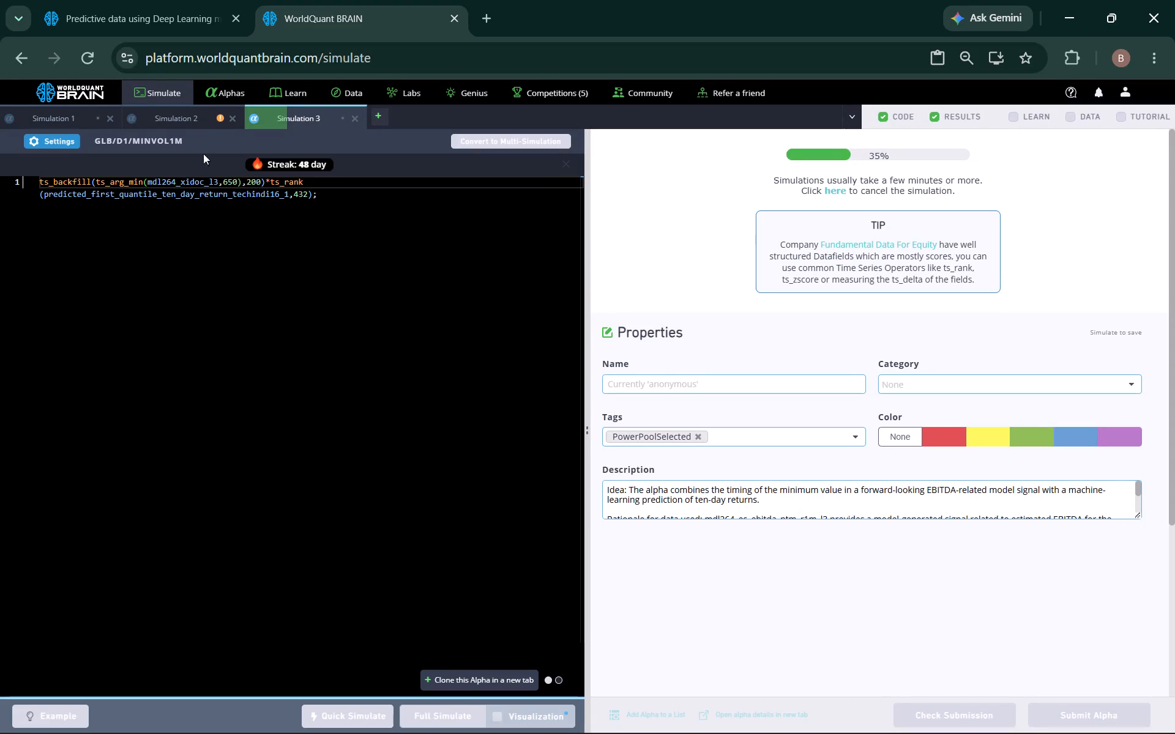
{"action": "left_click", "coordinate": [196, 119]}
{"action": "scroll", "coordinate": [909, 584], "scroll_direction": "down", "scroll_amount": 1}
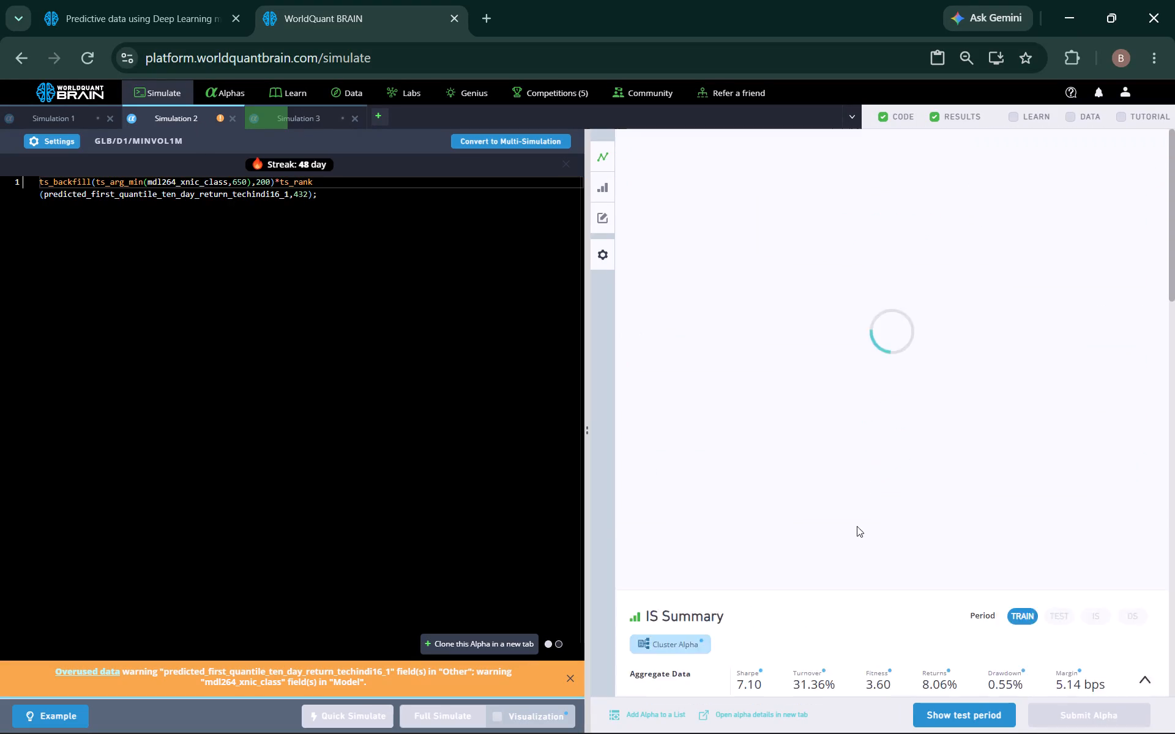
{"action": "scroll", "coordinate": [898, 432], "scroll_direction": "down", "scroll_amount": 1}
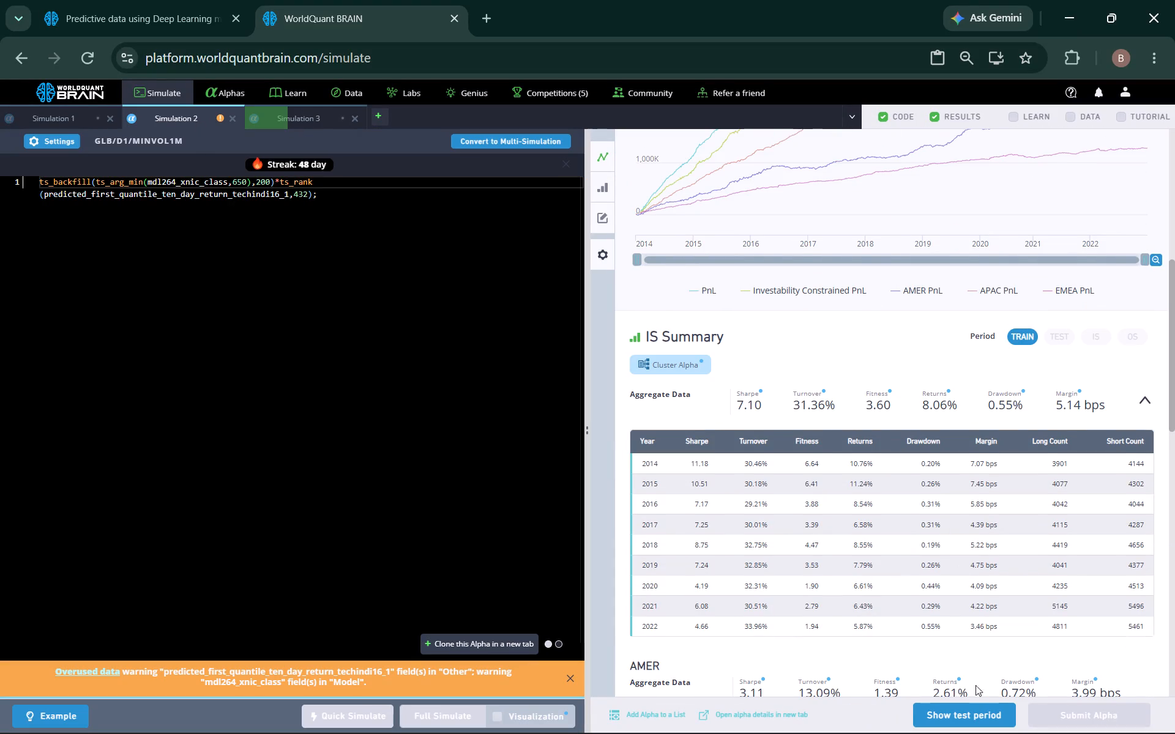
{"action": "left_click", "coordinate": [961, 711]}
{"action": "scroll", "coordinate": [917, 484], "scroll_direction": "down", "scroll_amount": 3}
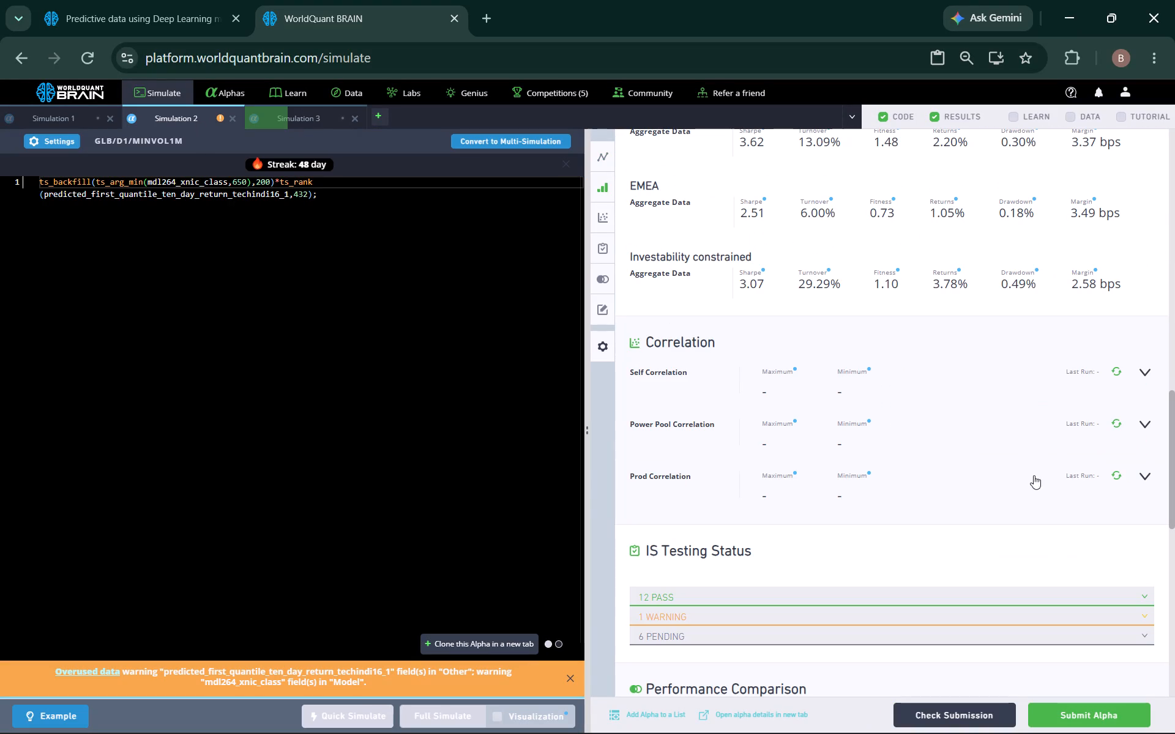
{"action": "left_click", "coordinate": [1119, 470]}
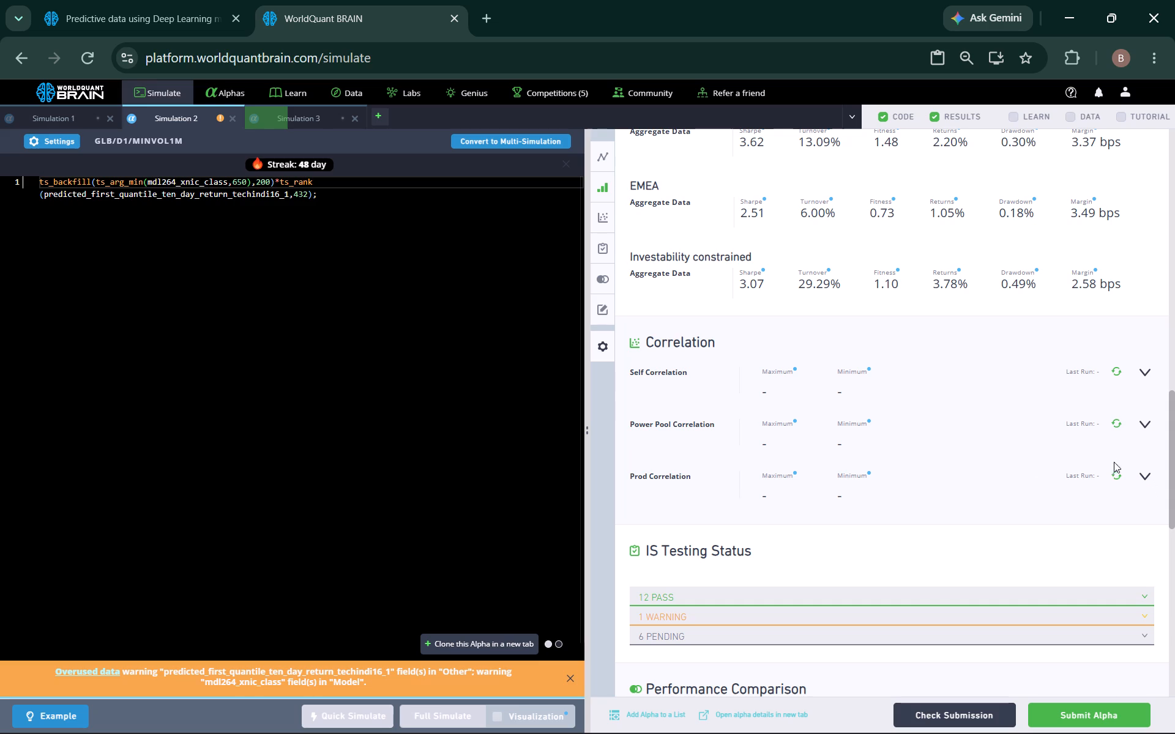
{"action": "left_click", "coordinate": [1118, 473]}
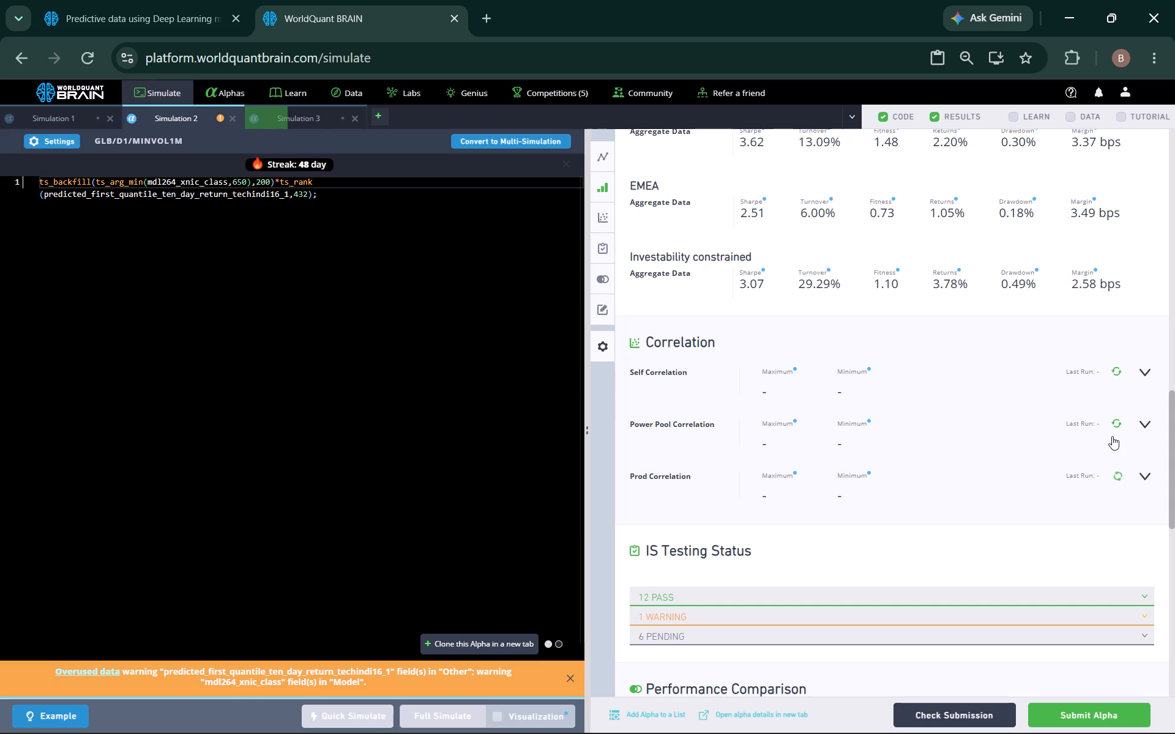
{"action": "left_click", "coordinate": [1116, 426]}
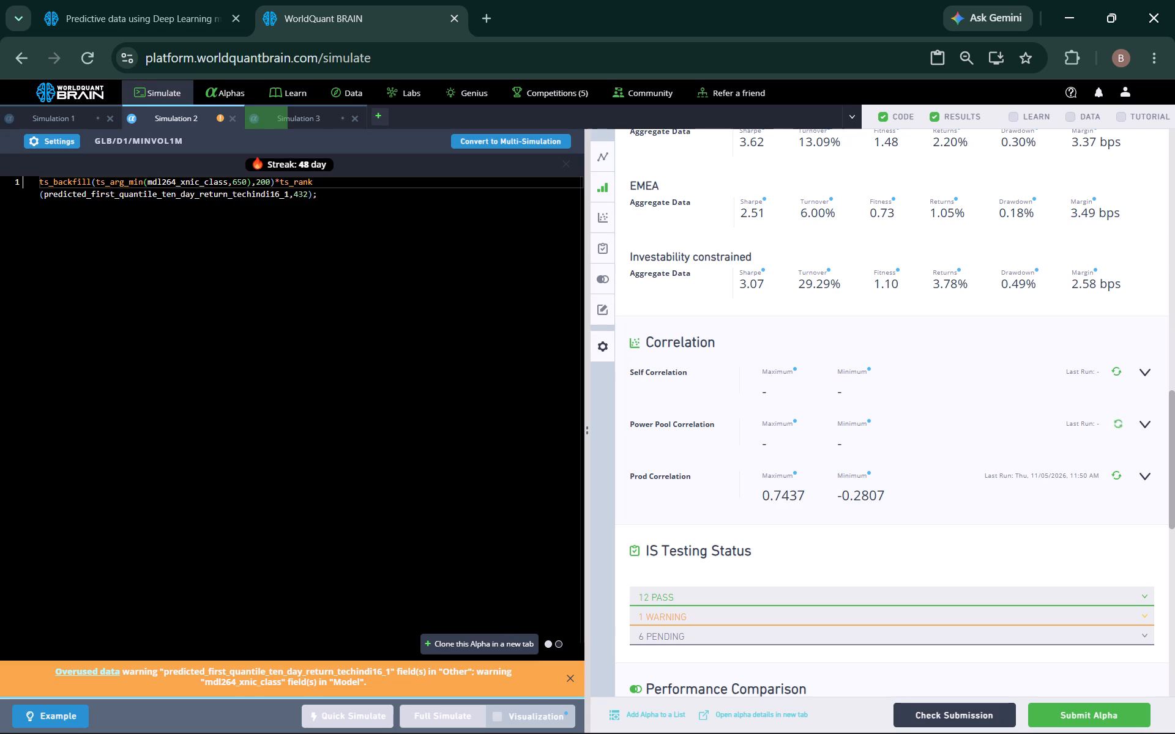
In the mdl264_xnic_class alpha, set the ts_arg_min window to 1650, ts_backfill to 1200 and ts_rank to 832, and run a full simulation.
{"action": "left_click", "coordinate": [231, 183]}
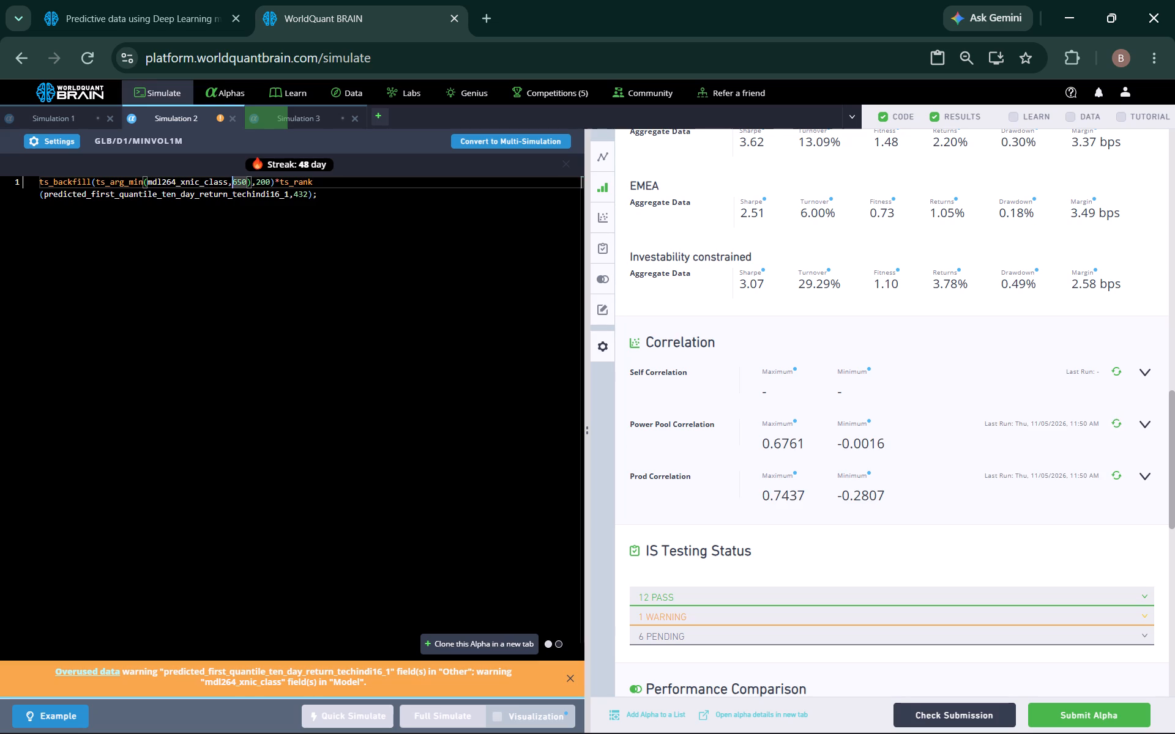
{"action": "scroll", "coordinate": [878, 401], "scroll_direction": "up", "scroll_amount": 3}
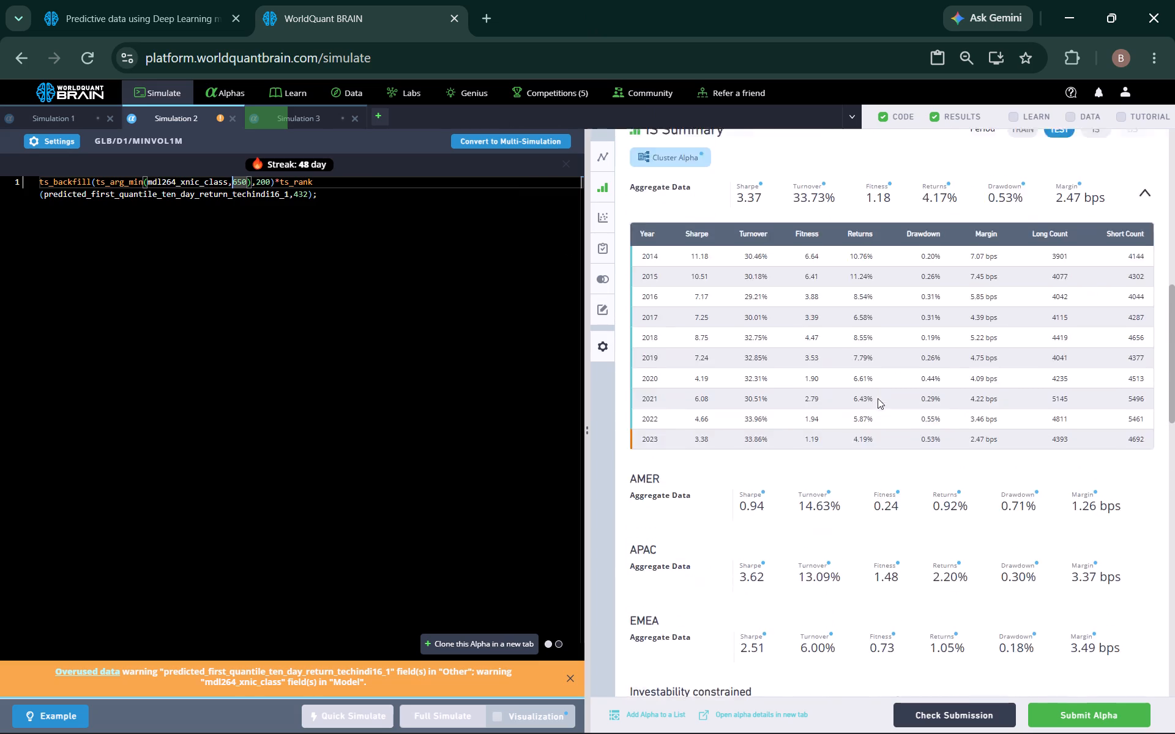
{"action": "scroll", "coordinate": [876, 398], "scroll_direction": "down", "scroll_amount": 2}
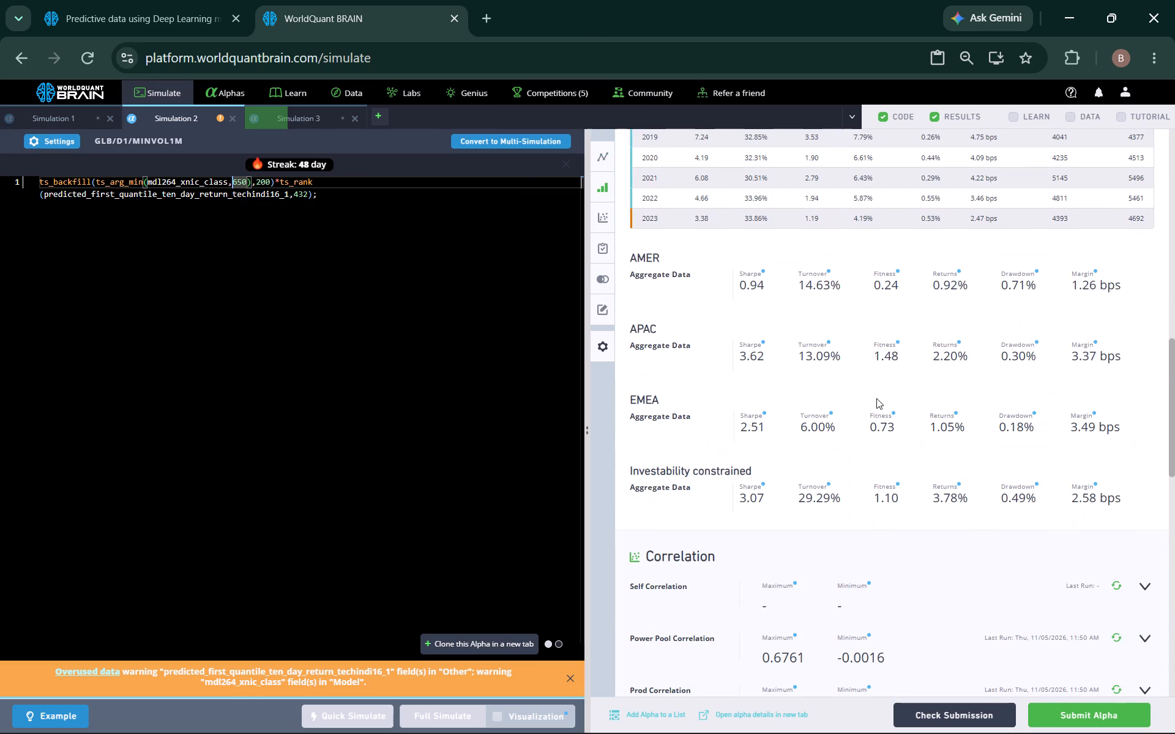
{"action": "key", "text": "1"}
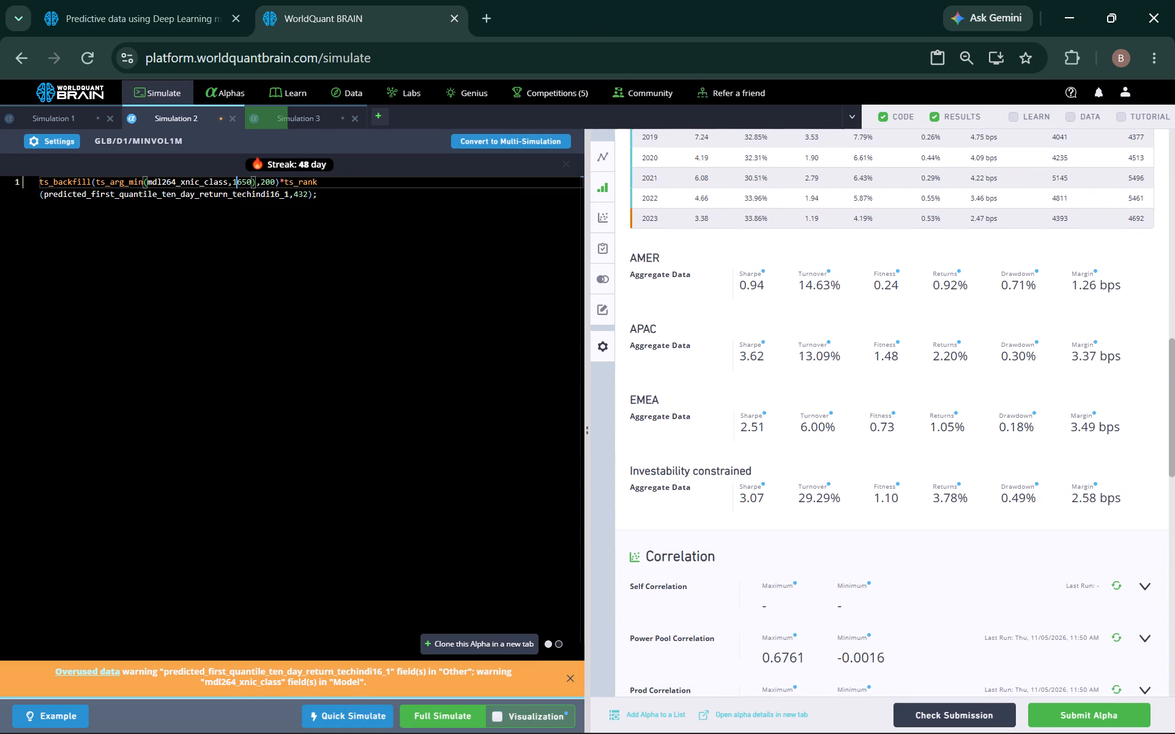
{"action": "left_click", "coordinate": [261, 177]}
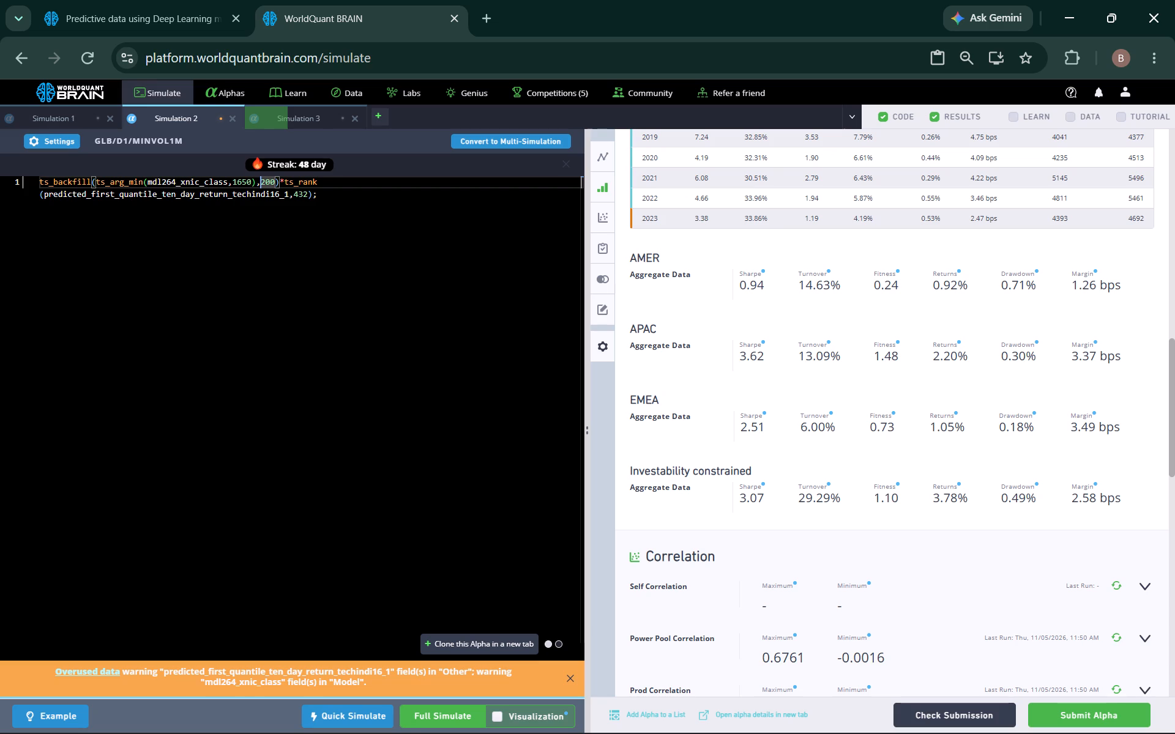
{"action": "key", "text": "1"}
{"action": "left_click", "coordinate": [299, 193]}
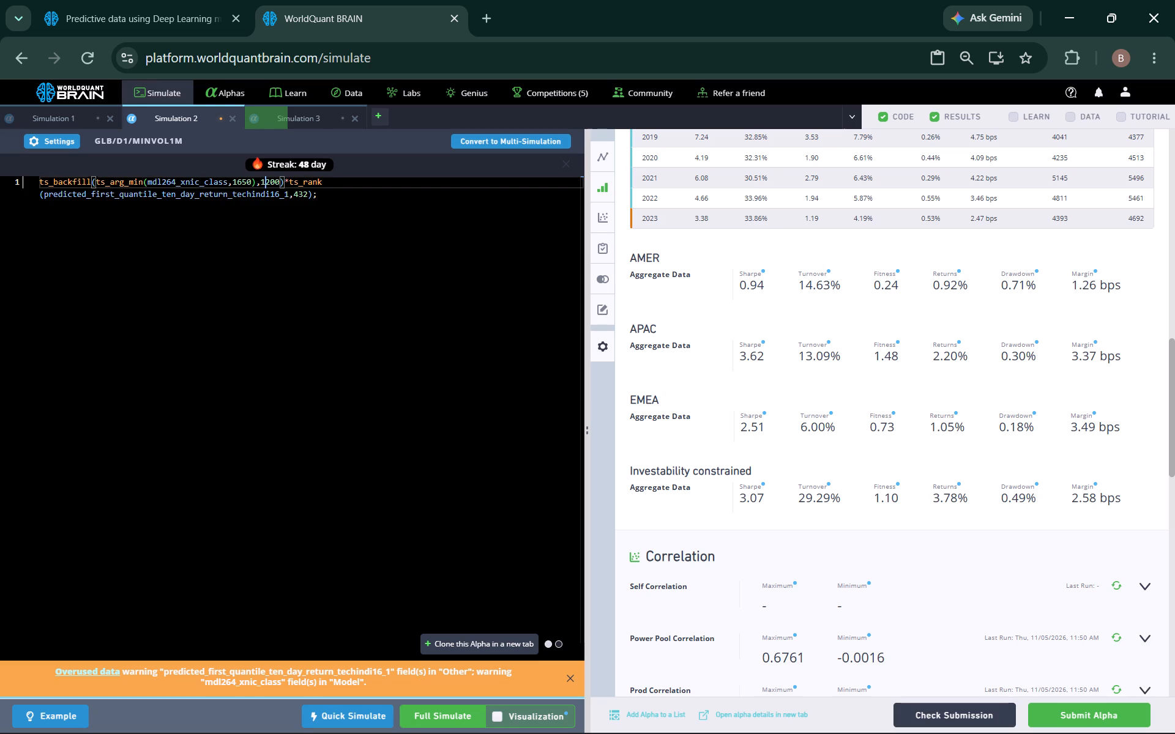
{"action": "key", "text": "BackSpace"}
{"action": "key", "text": "8"}
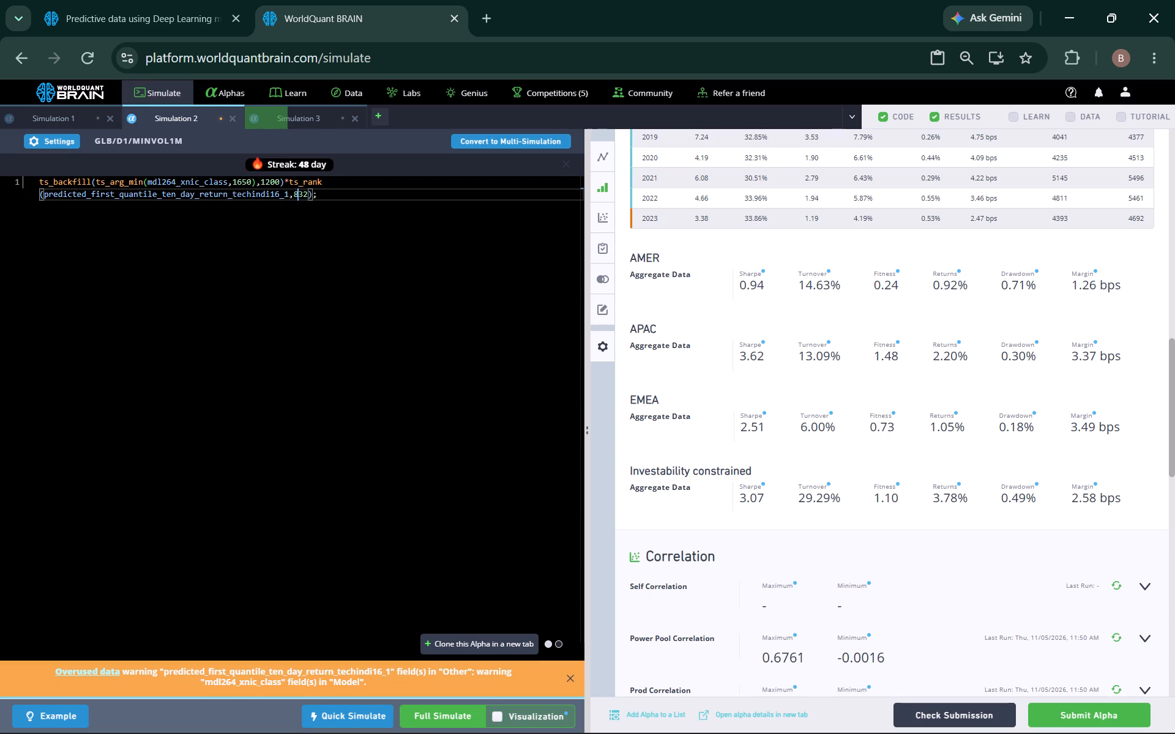
{"action": "left_click", "coordinate": [439, 712]}
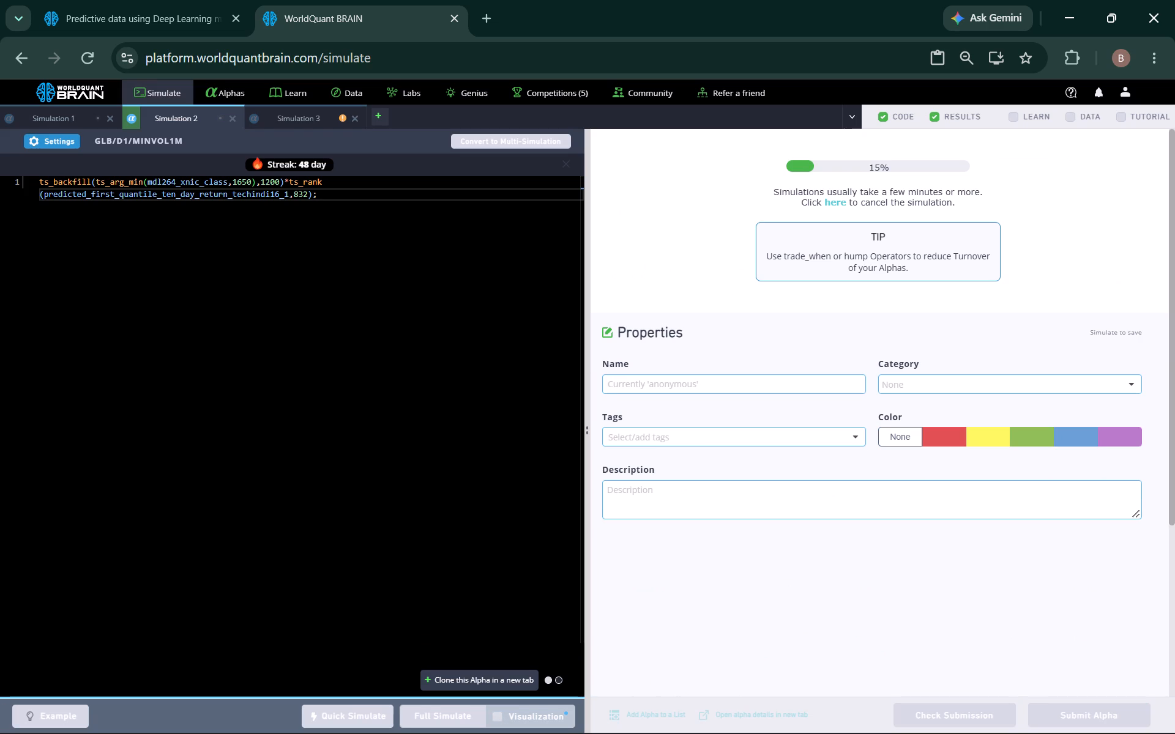
Reveal the test period of the mdl264_xidoc_l3 alpha in Simulation 3 and compute its Prod and Power Pool correlations.
{"action": "left_click", "coordinate": [281, 113]}
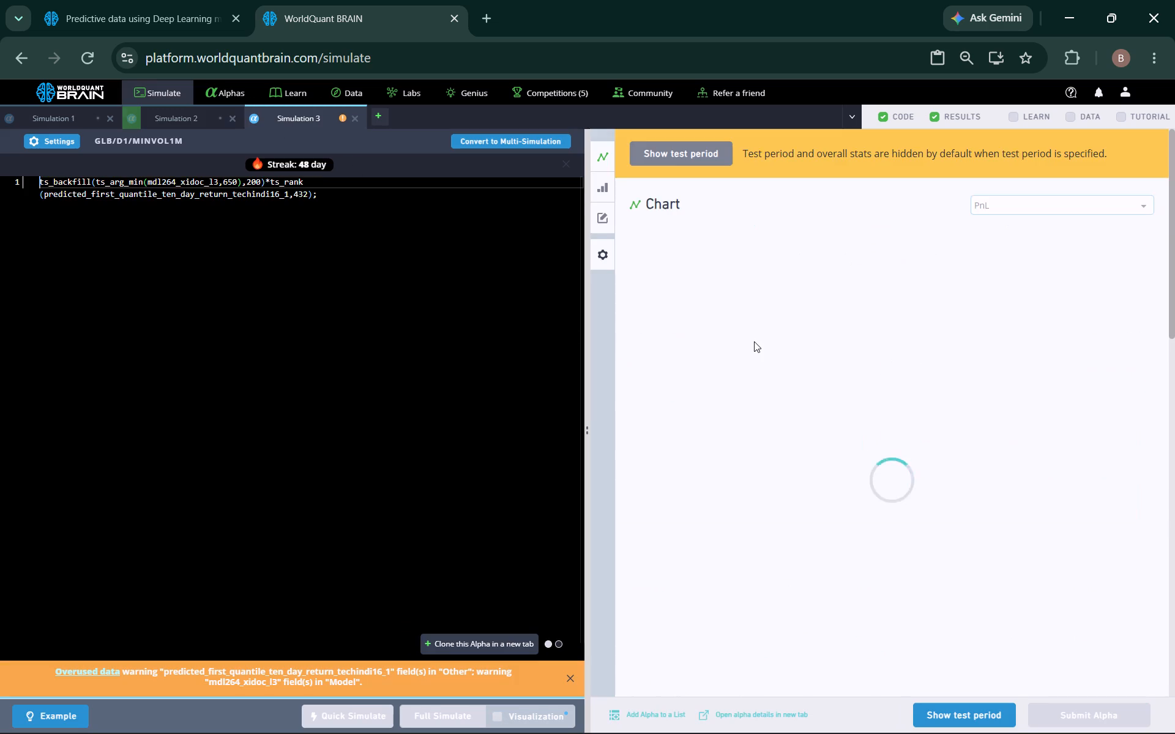
{"action": "scroll", "coordinate": [755, 347], "scroll_direction": "down", "scroll_amount": 3}
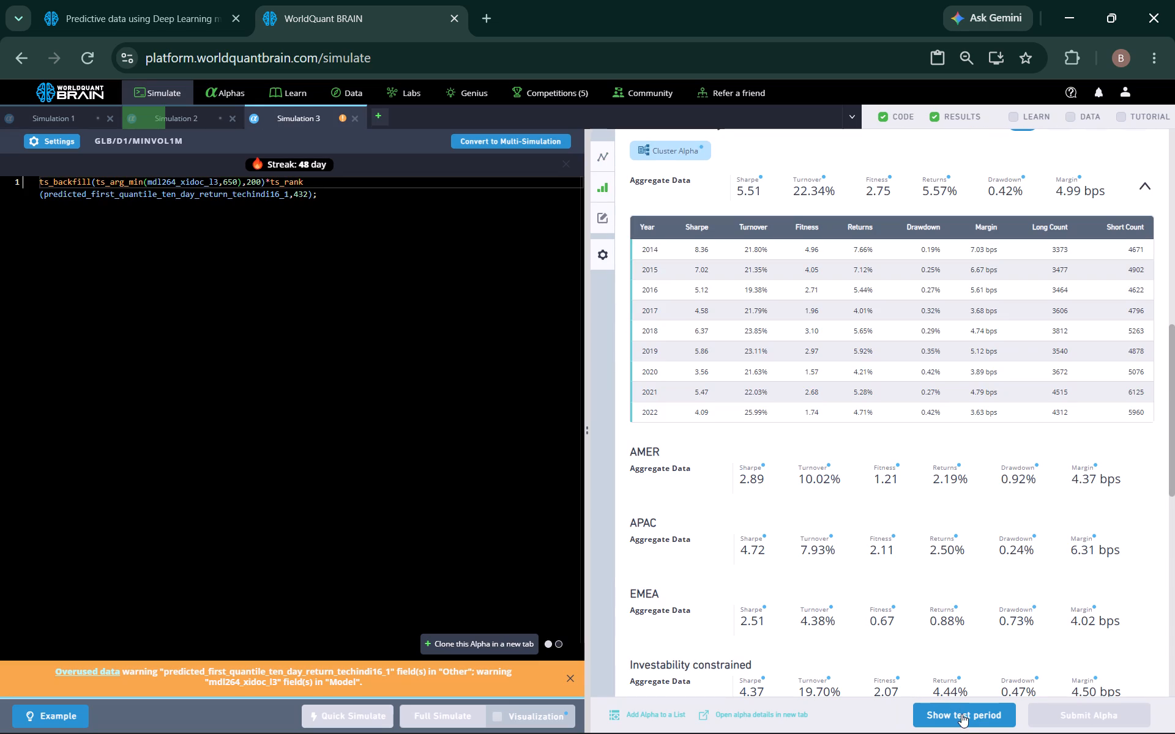
{"action": "scroll", "coordinate": [936, 535], "scroll_direction": "down", "scroll_amount": 2}
{"action": "left_click", "coordinate": [958, 709]}
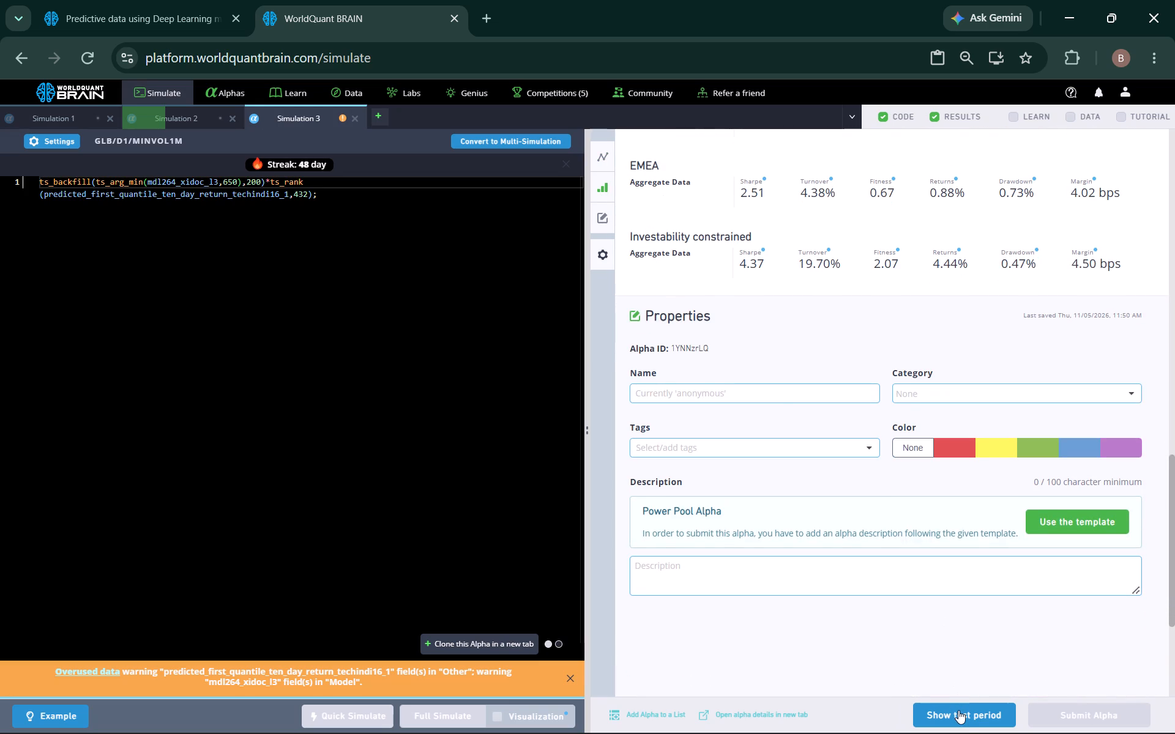
{"action": "left_click", "coordinate": [1115, 454]}
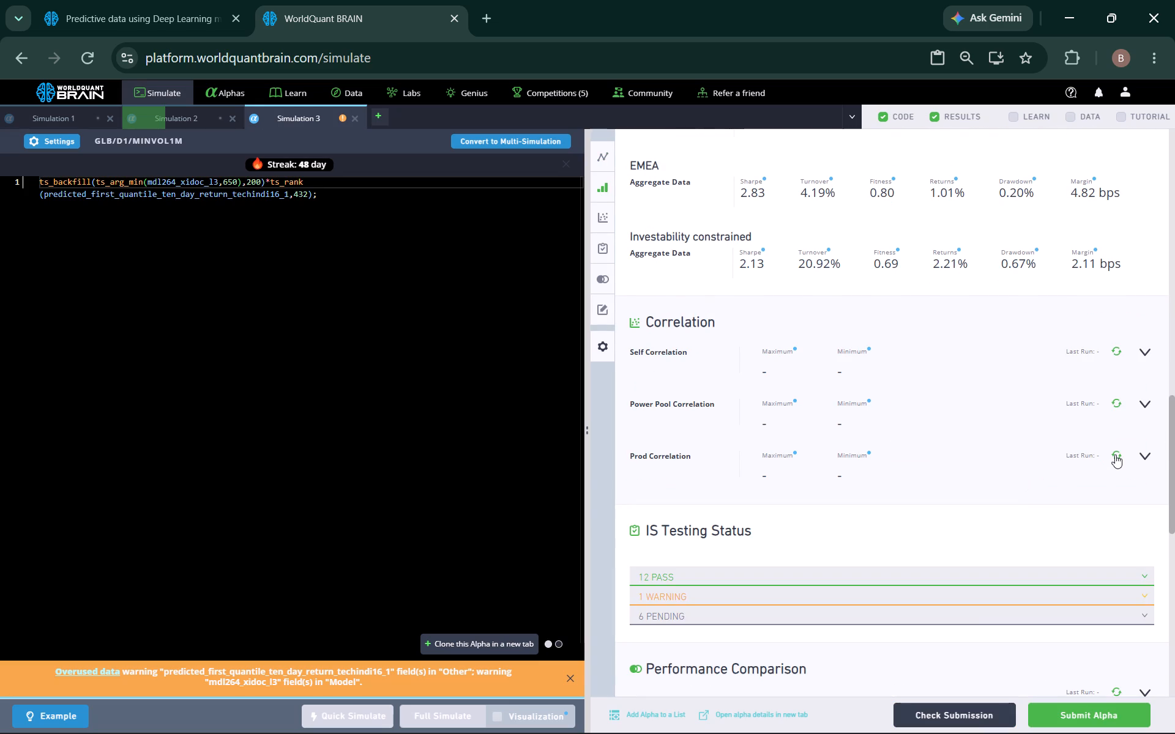
{"action": "left_click", "coordinate": [1114, 404]}
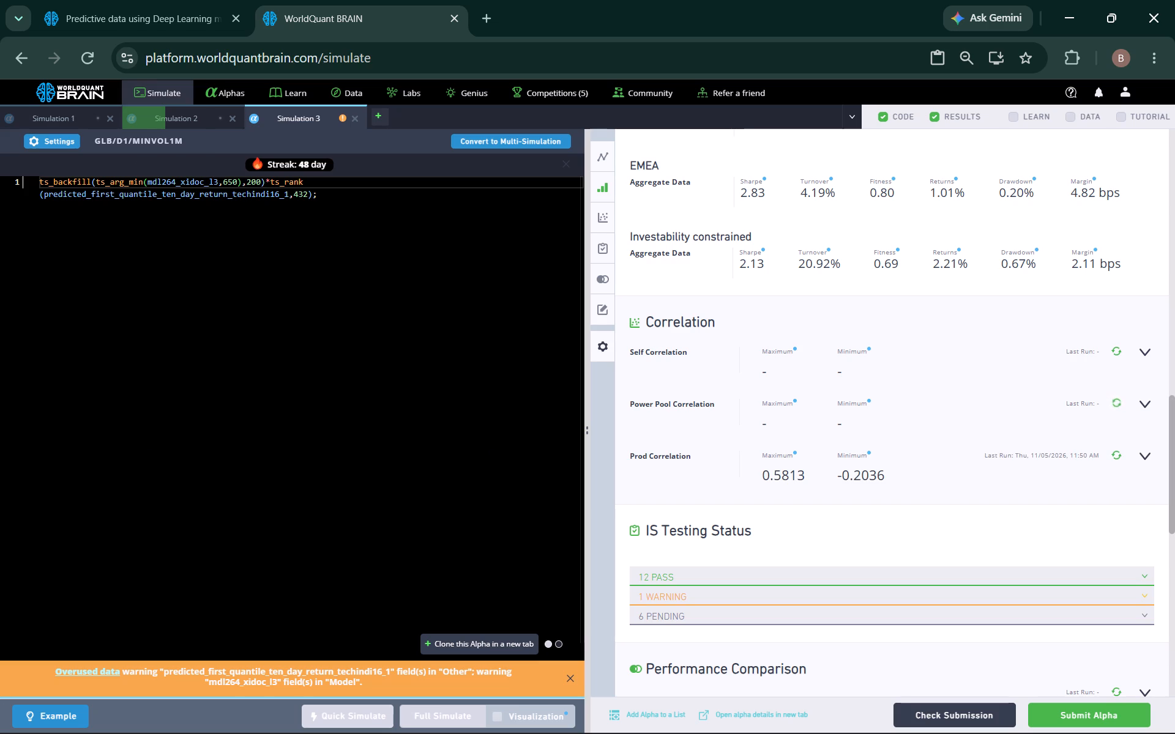
{"action": "left_click_drag", "start_coordinate": [326, 201], "coordinate": [33, 180]}
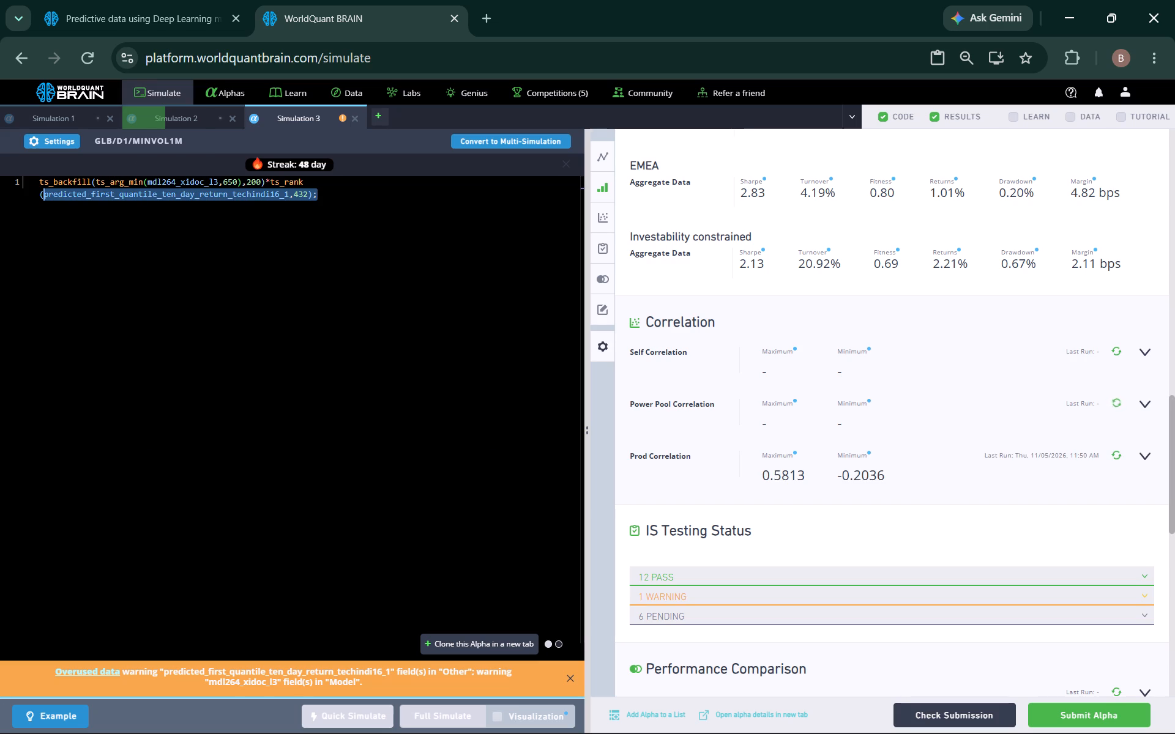
{"action": "left_click_drag", "start_coordinate": [33, 180], "coordinate": [40, 178]}
{"action": "right_click", "coordinate": [49, 186]}
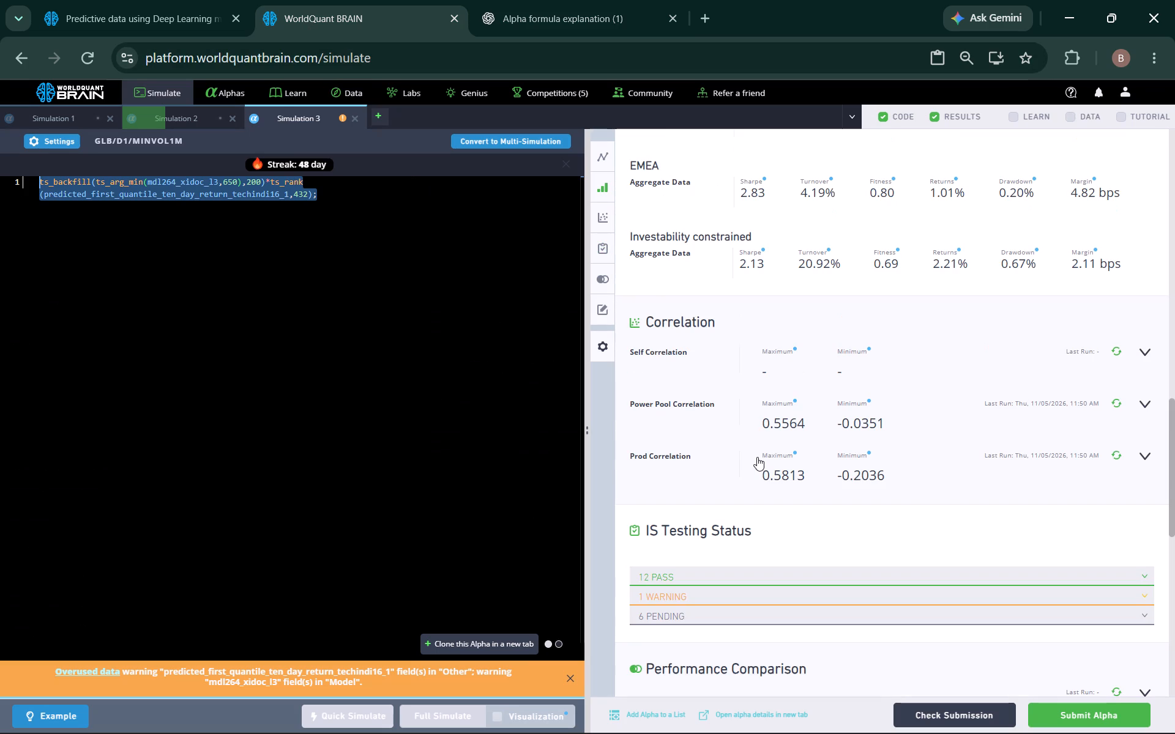
{"action": "scroll", "coordinate": [757, 459], "scroll_direction": "down", "scroll_amount": 2}
{"action": "left_click", "coordinate": [714, 570]}
{"action": "right_click", "coordinate": [715, 571]}
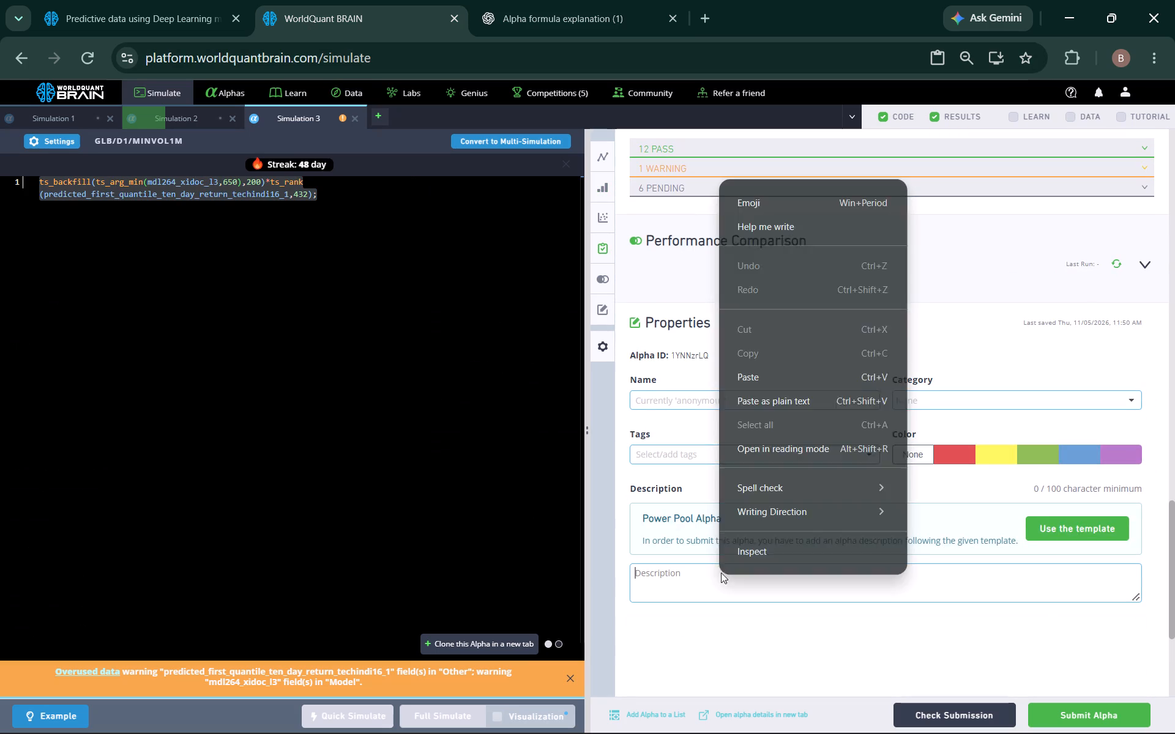
{"action": "left_click", "coordinate": [763, 376]}
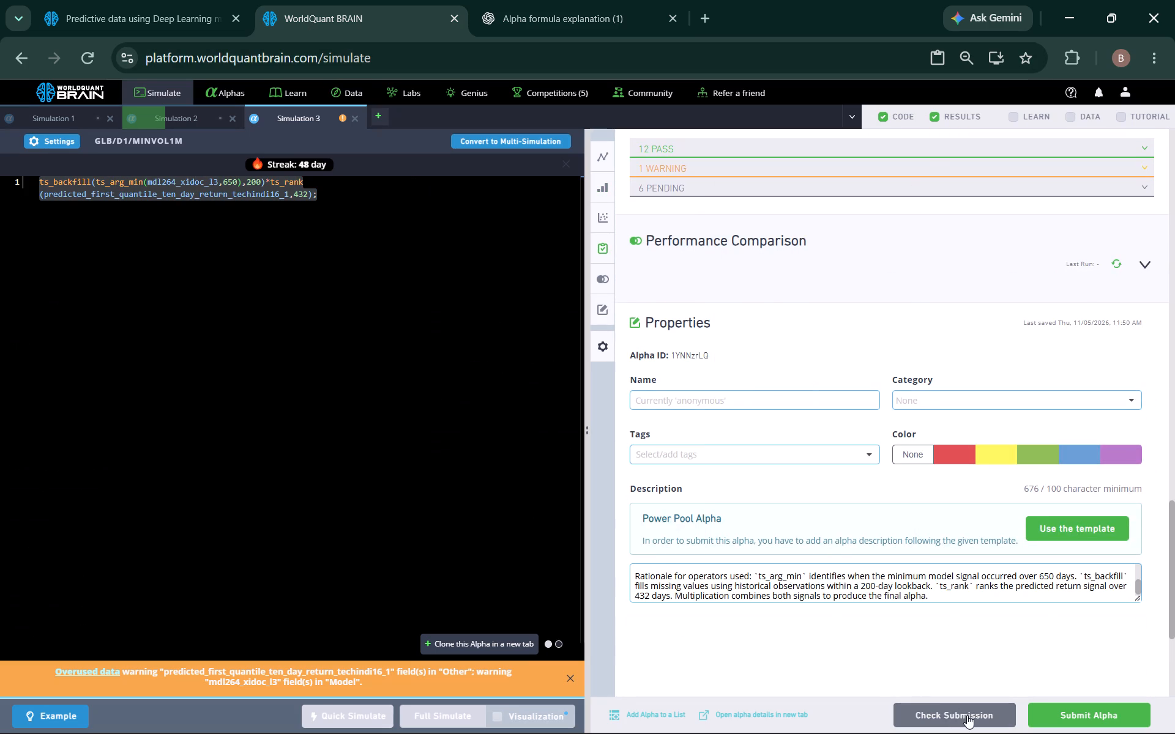
Run the submission check on the mdl264_xidoc_l3 alpha and expand the warnings in its IS Testing Status.
{"action": "left_click", "coordinate": [968, 717]}
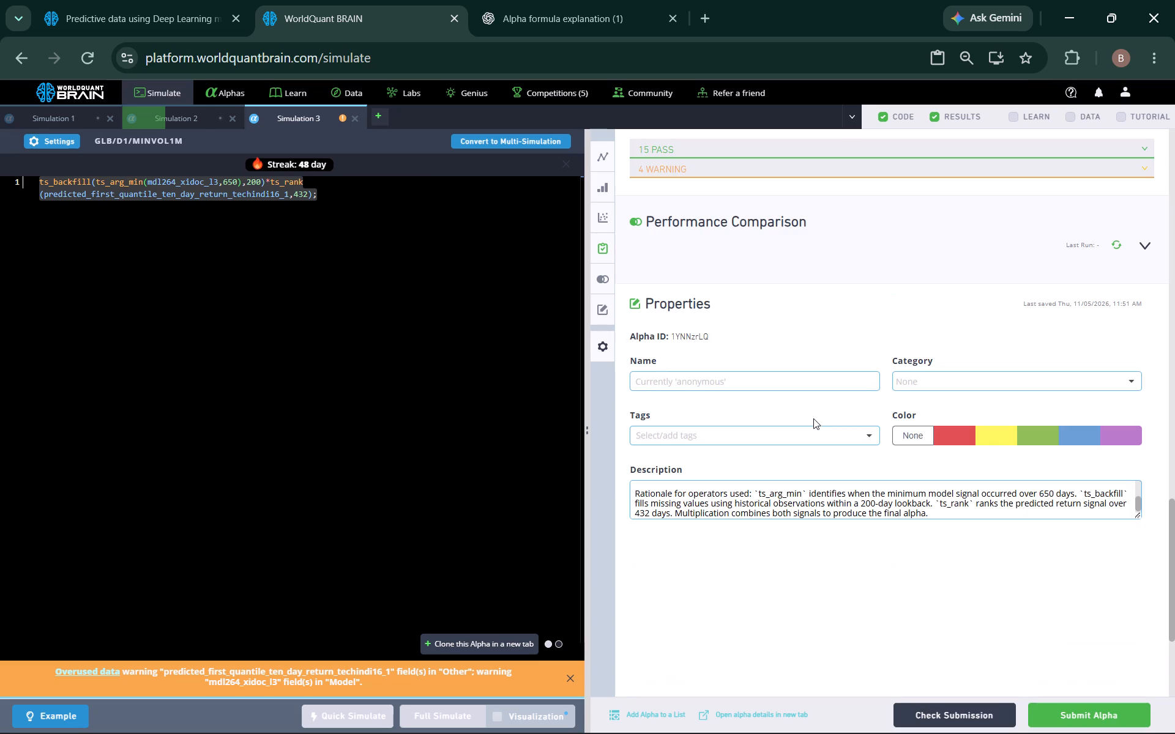
{"action": "left_click", "coordinate": [792, 171]}
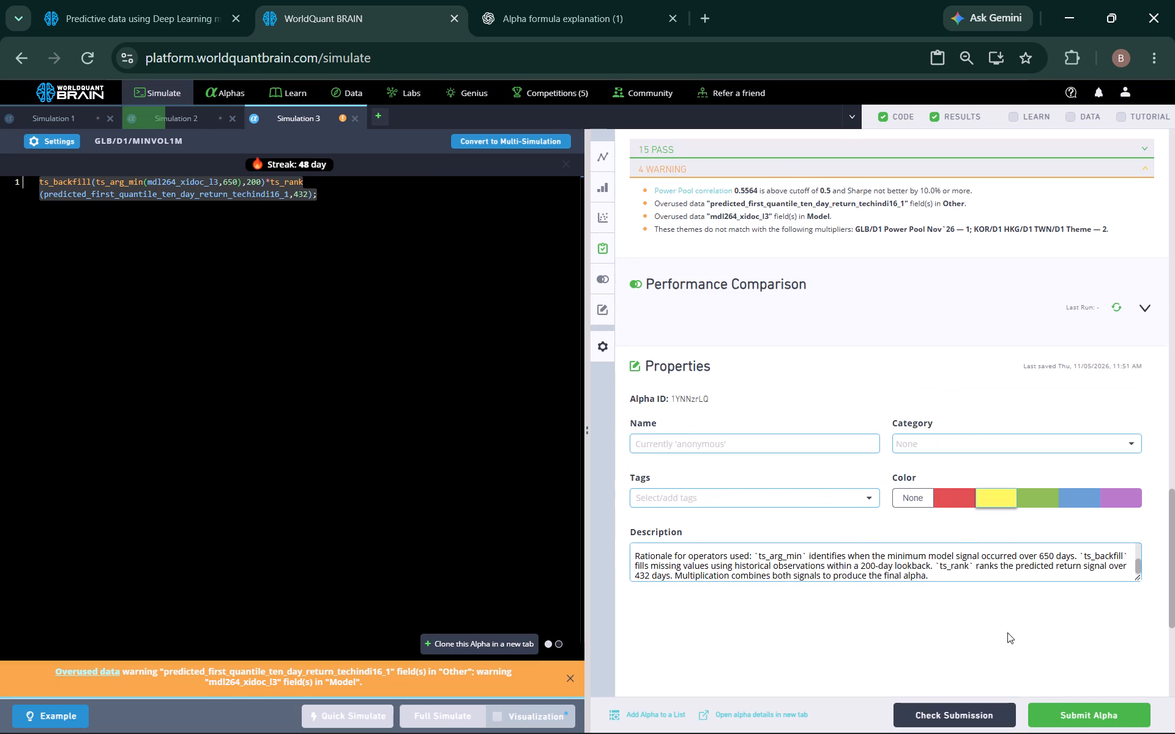
Submit the mdl264_xidoc_l3 alpha.
{"action": "left_click", "coordinate": [1085, 716]}
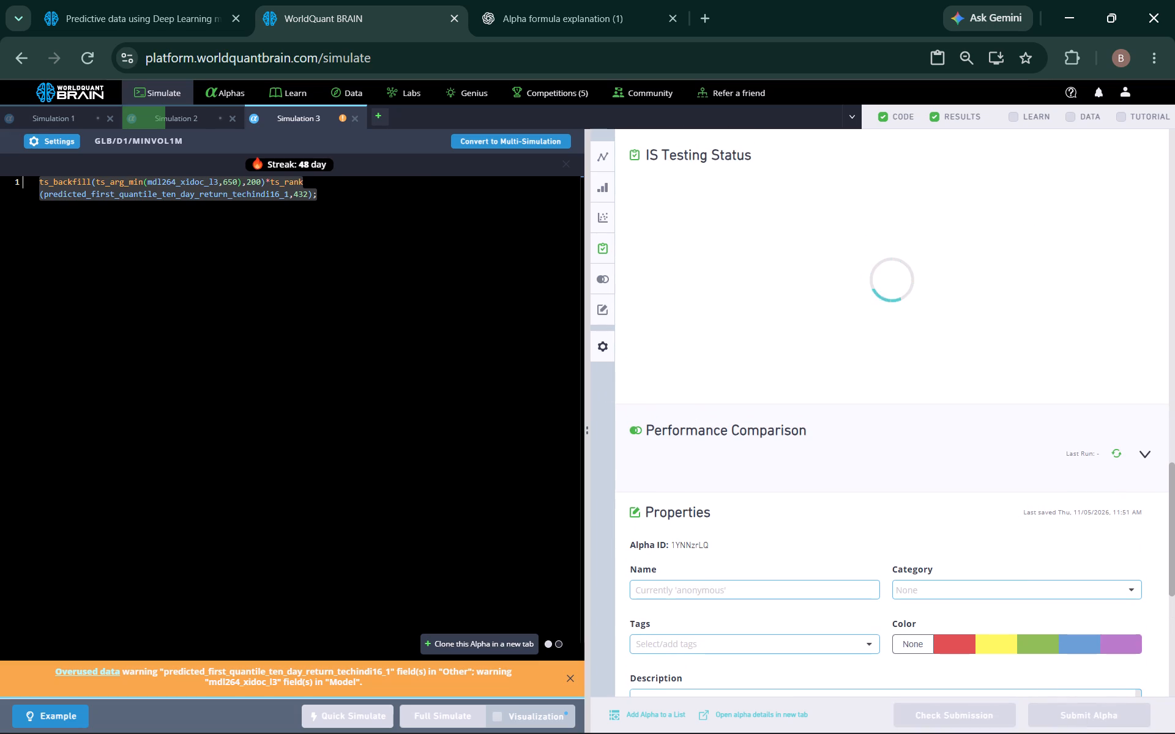
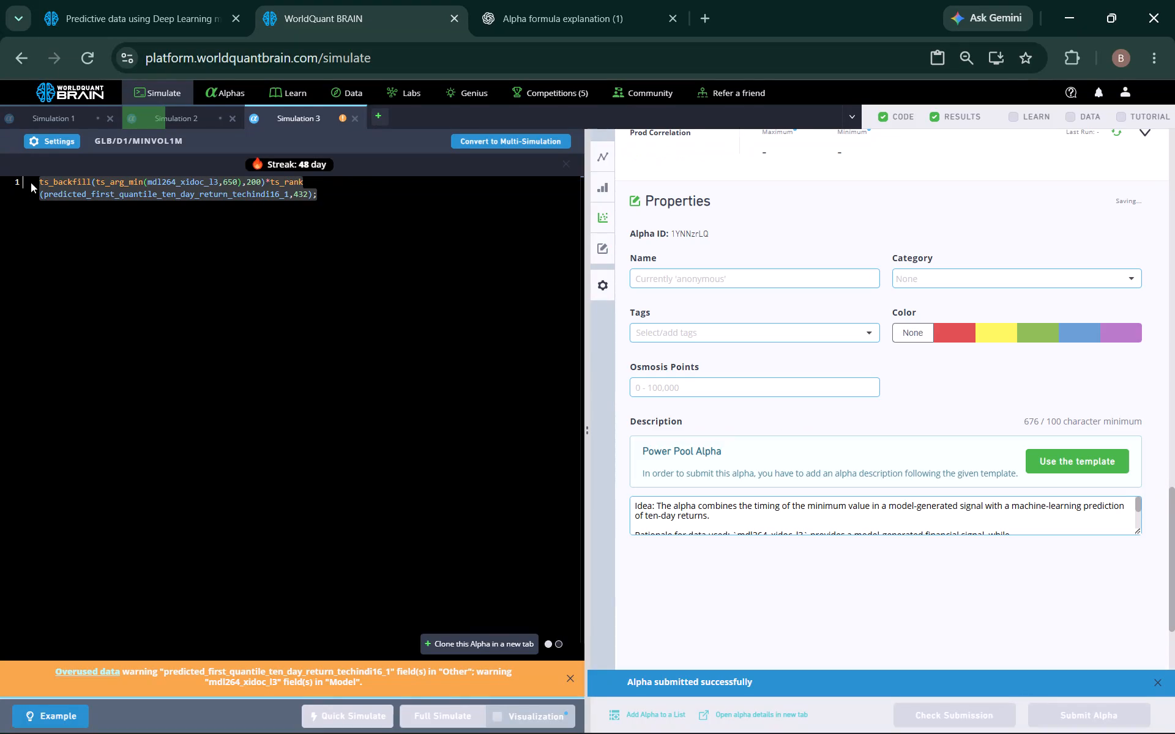
Look over the submitted mdl264_xidoc_l3 alpha's chart and statistics, and check the progress of the mdl264_xnic_class simulation.
{"action": "scroll", "coordinate": [826, 378], "scroll_direction": "up", "scroll_amount": 6}
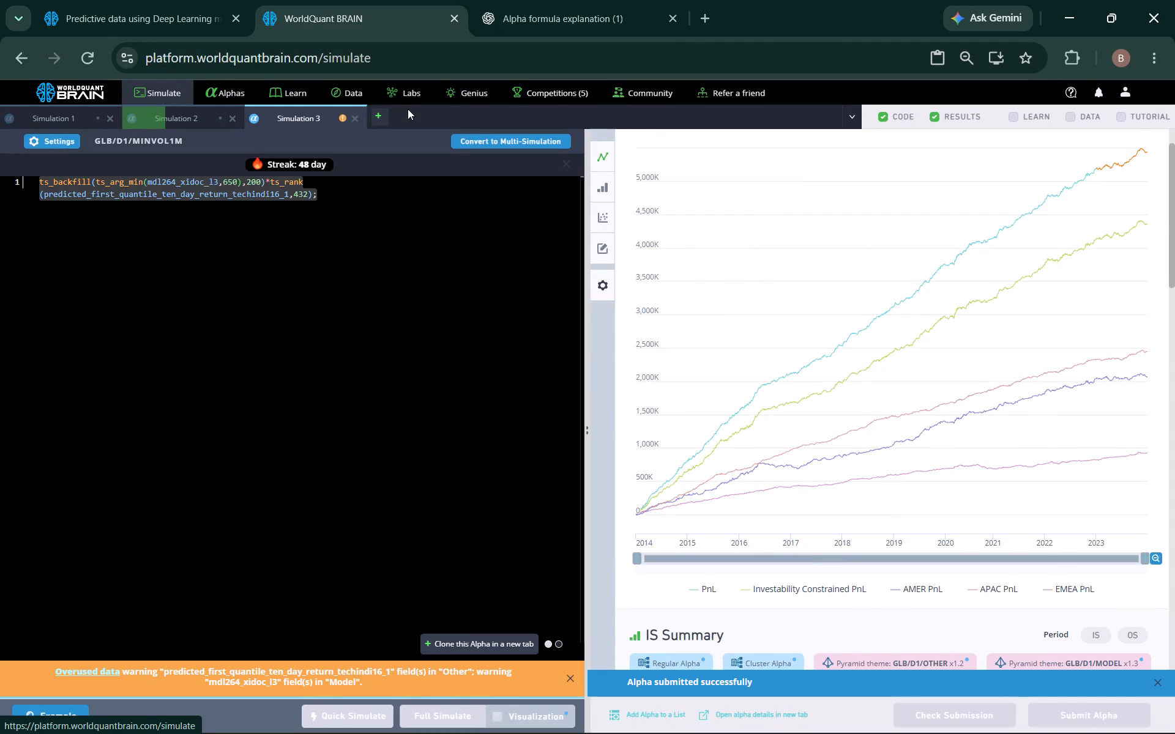
{"action": "scroll", "coordinate": [653, 328], "scroll_direction": "down", "scroll_amount": 2}
{"action": "scroll", "coordinate": [789, 391], "scroll_direction": "down", "scroll_amount": 2}
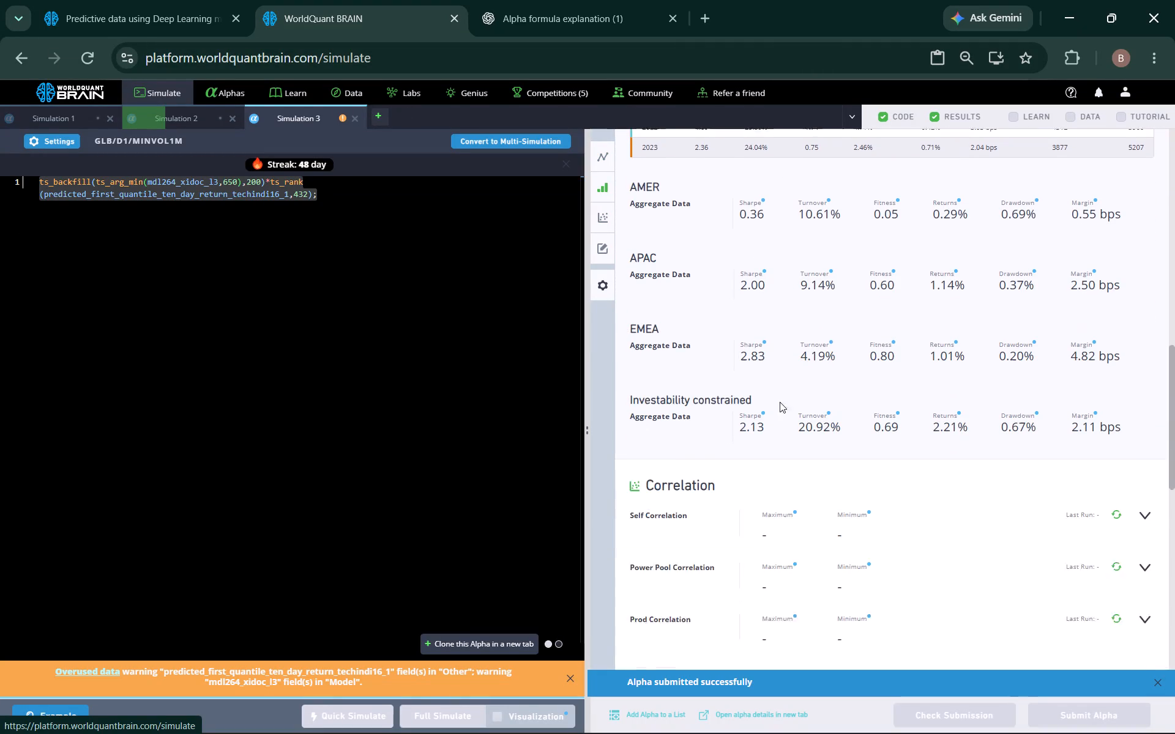
{"action": "scroll", "coordinate": [780, 415], "scroll_direction": "down", "scroll_amount": 2}
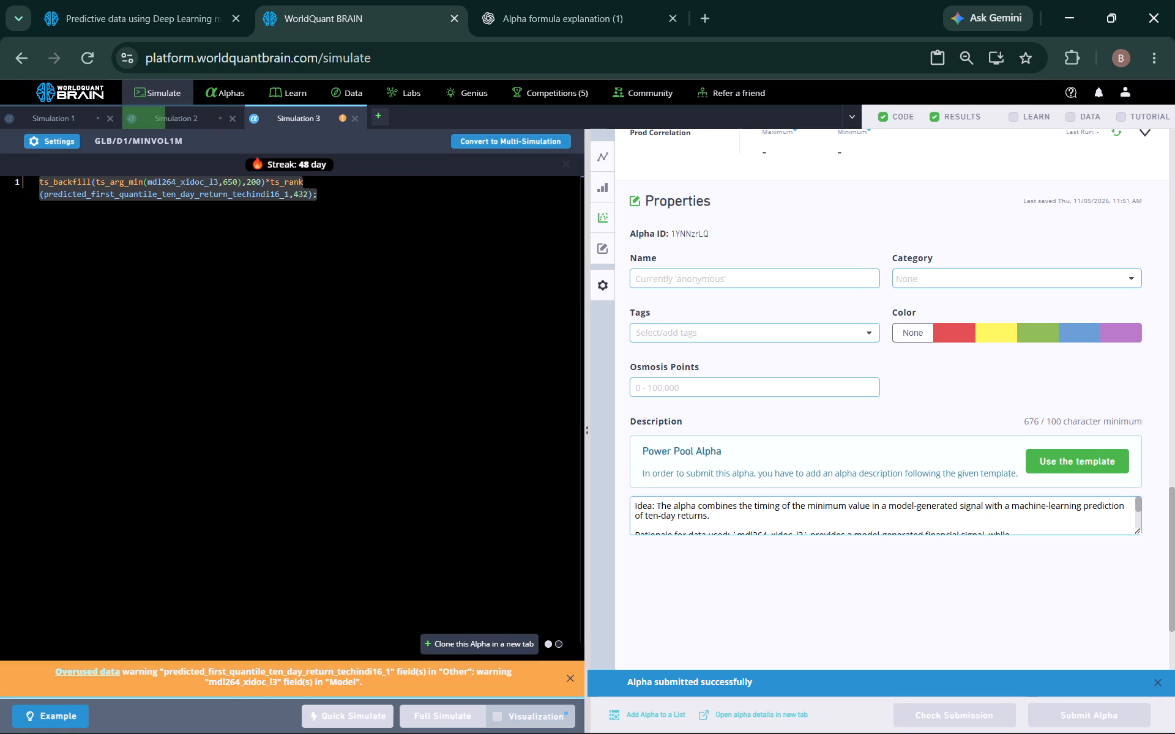
{"action": "left_click", "coordinate": [203, 121]}
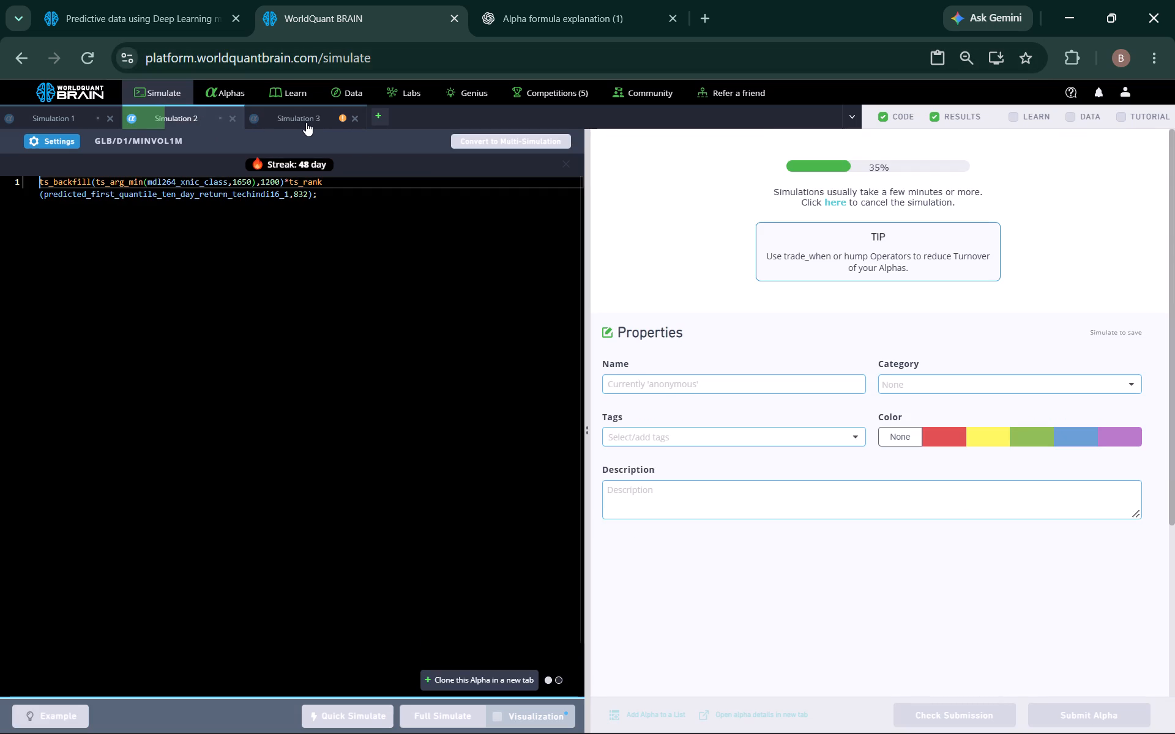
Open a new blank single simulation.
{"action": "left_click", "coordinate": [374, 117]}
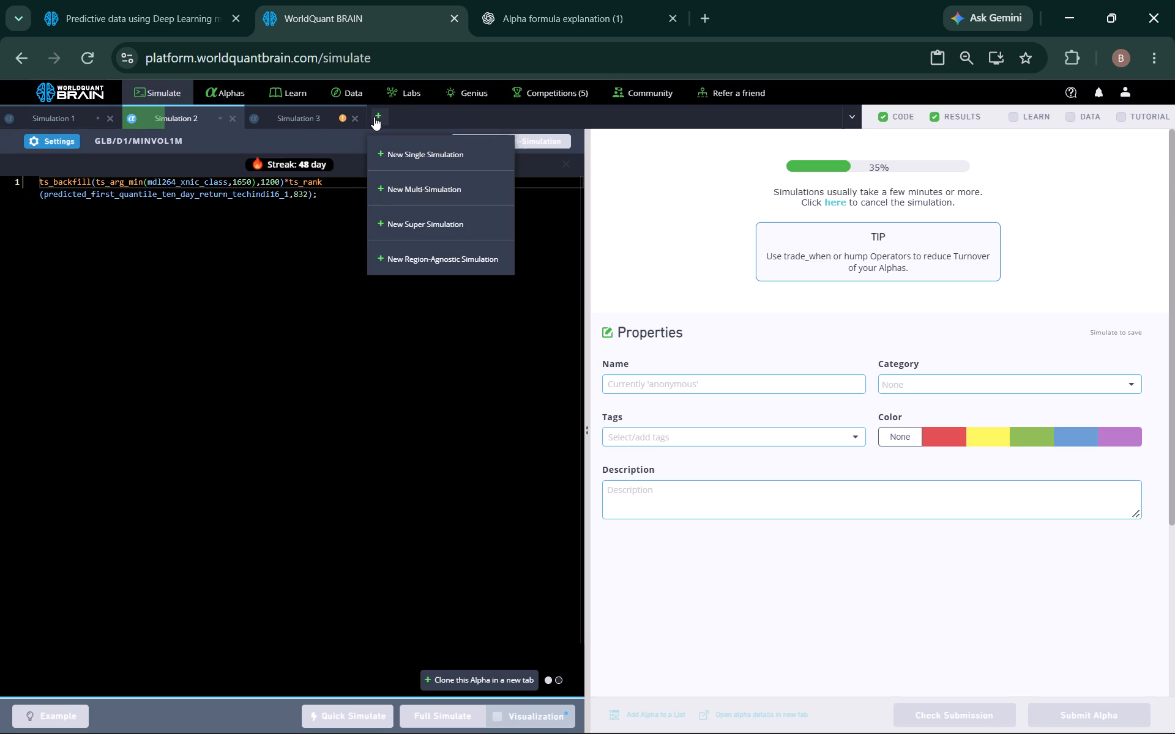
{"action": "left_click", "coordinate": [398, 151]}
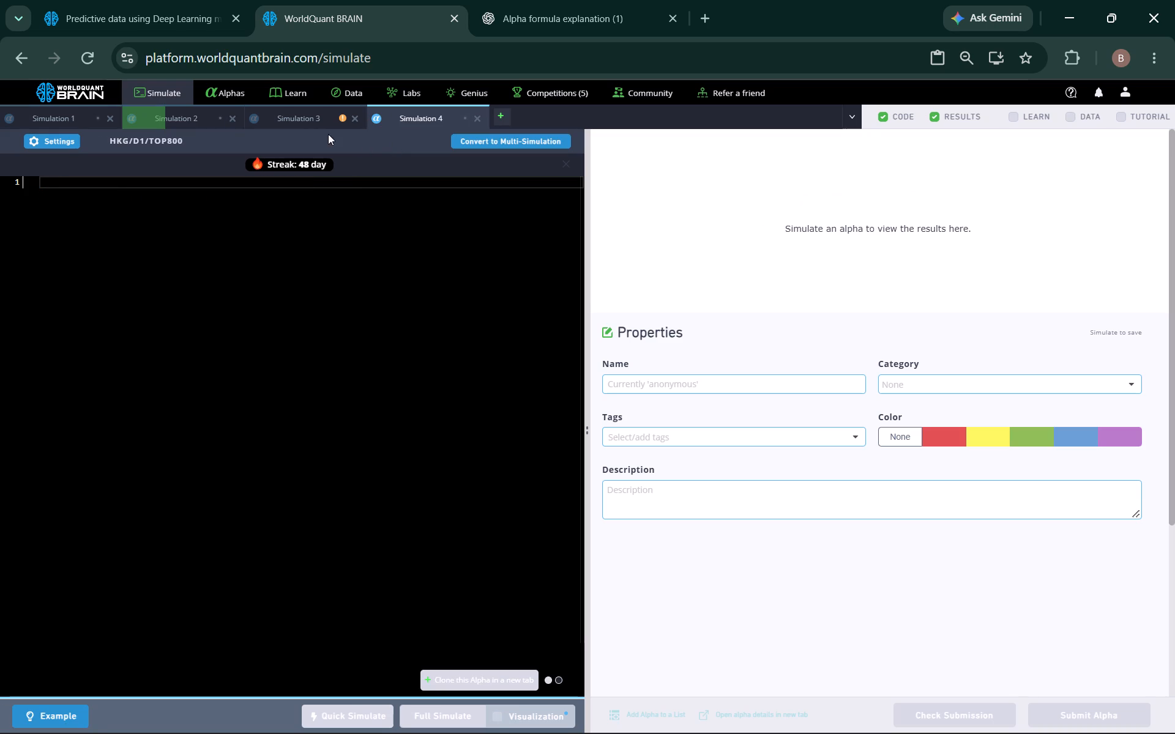
Clone the submitted HKG TOP800 alpha LLMqGpXm, dated 10/30/2026, from the submitted alphas list.
{"action": "left_click", "coordinate": [232, 91]}
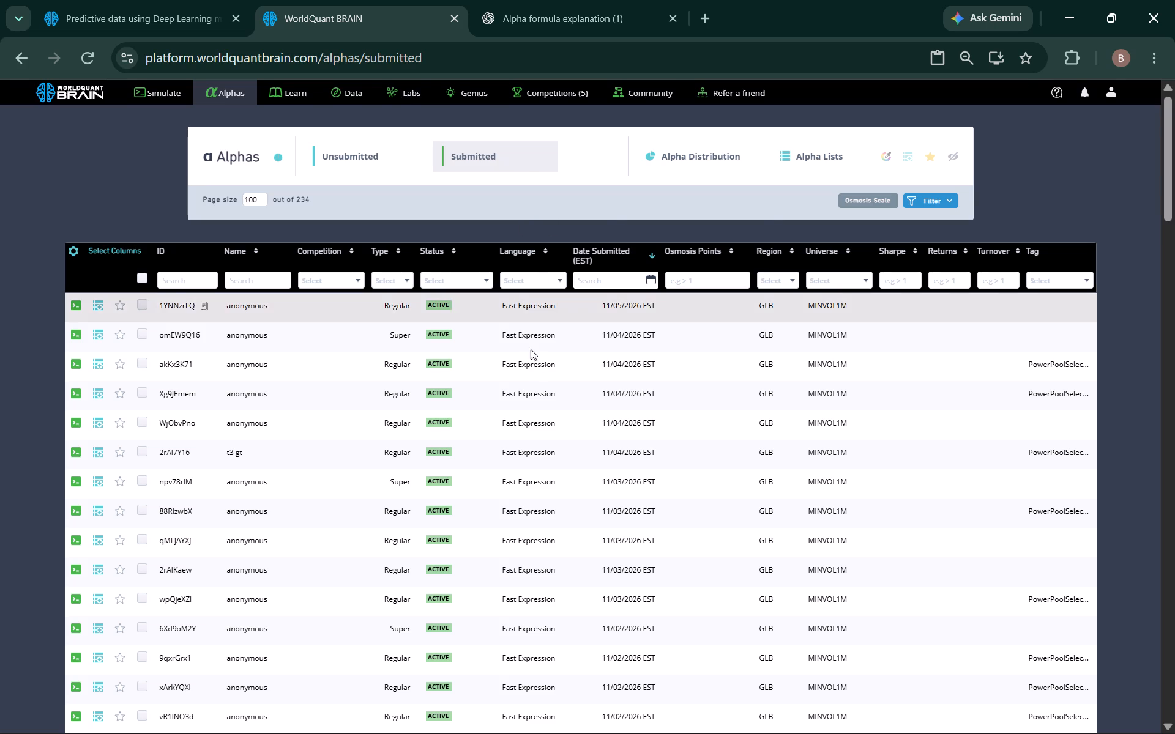
{"action": "scroll", "coordinate": [517, 371], "scroll_direction": "down", "scroll_amount": 2}
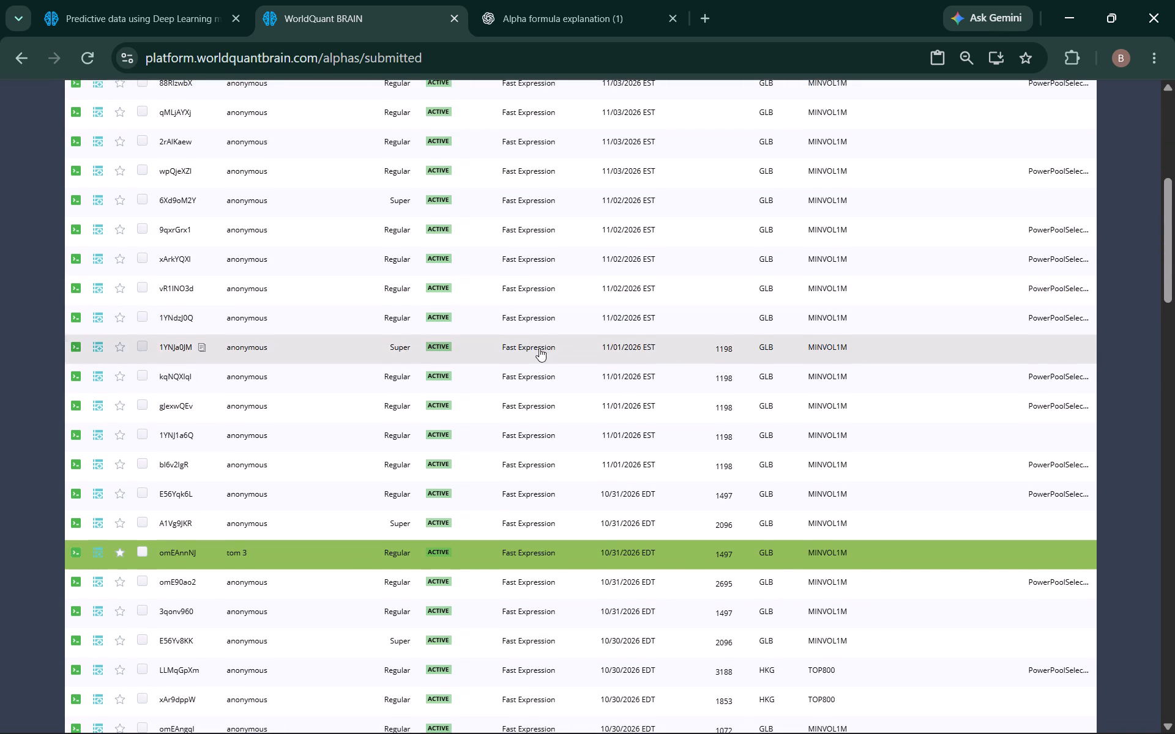
{"action": "scroll", "coordinate": [539, 352], "scroll_direction": "down", "scroll_amount": 2}
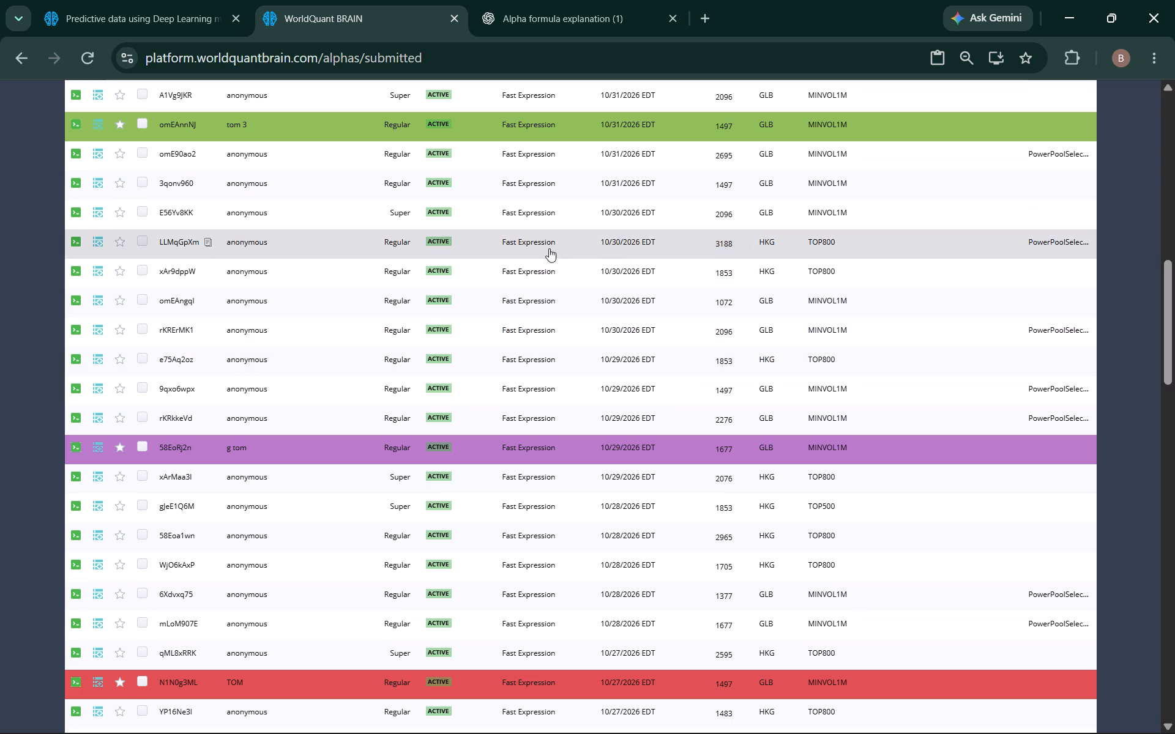
{"action": "left_click", "coordinate": [537, 247]}
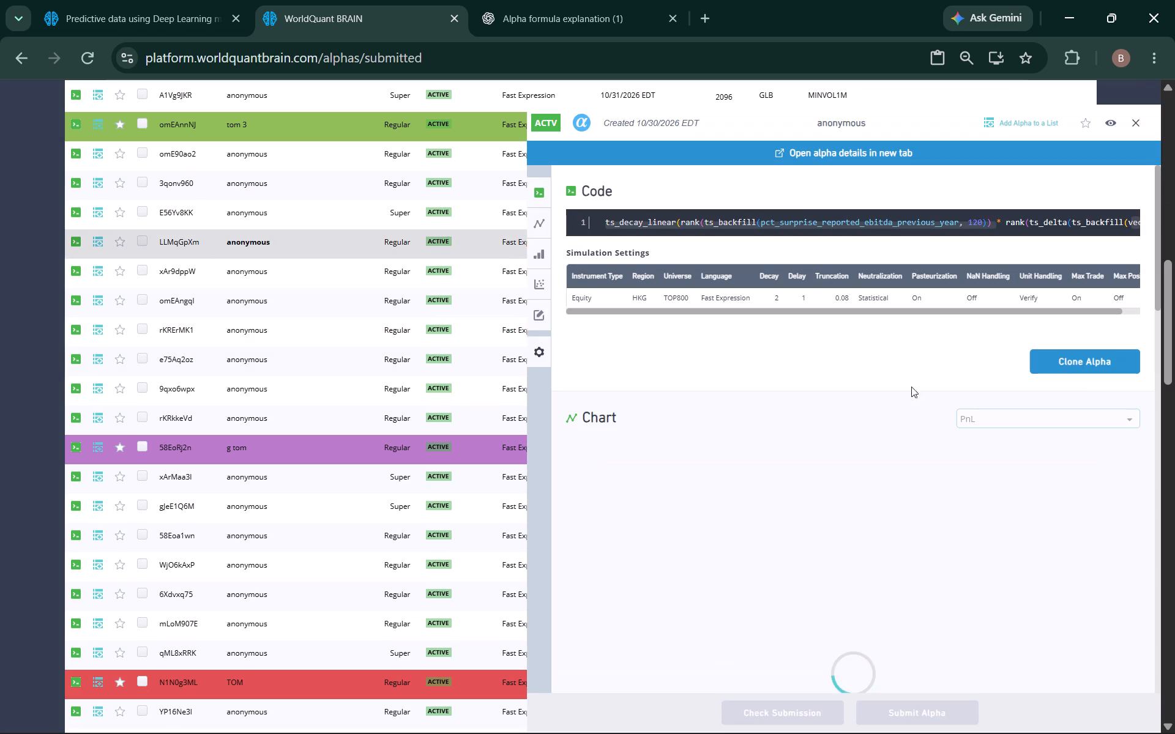
{"action": "left_click", "coordinate": [1072, 363]}
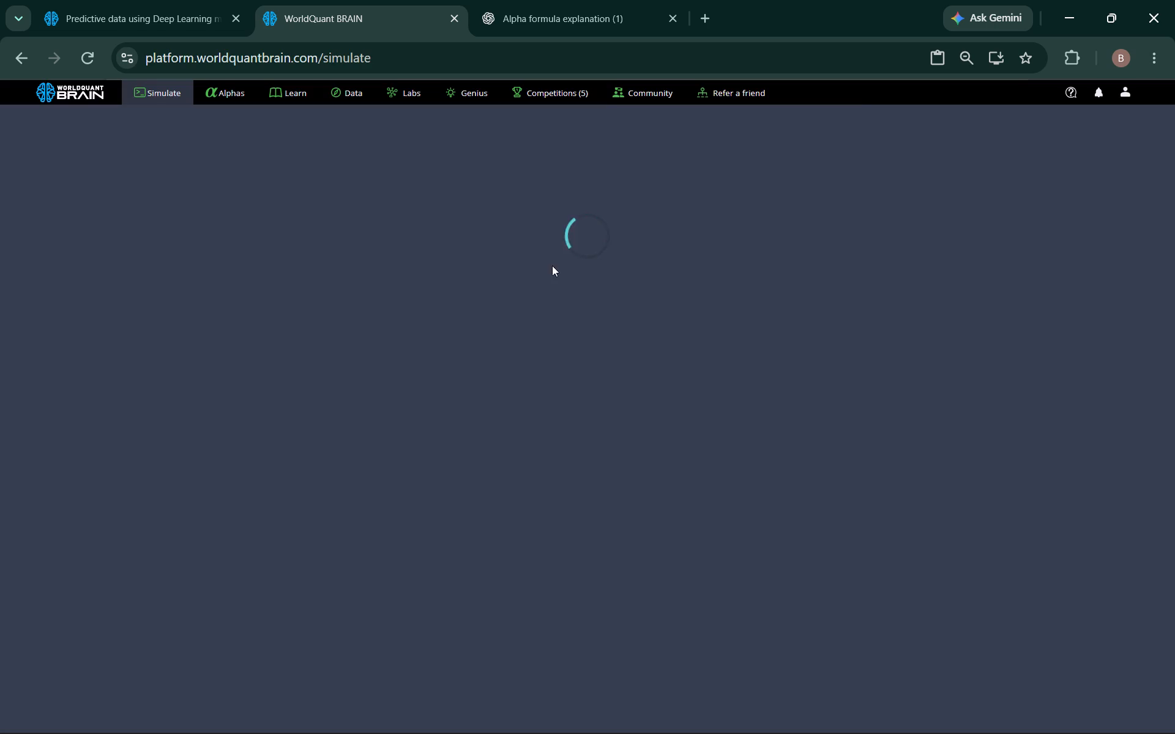
Copy the field name pct_surprise_reported_ebitda_previous_year from the cloned expression.
{"action": "left_click", "coordinate": [299, 176]}
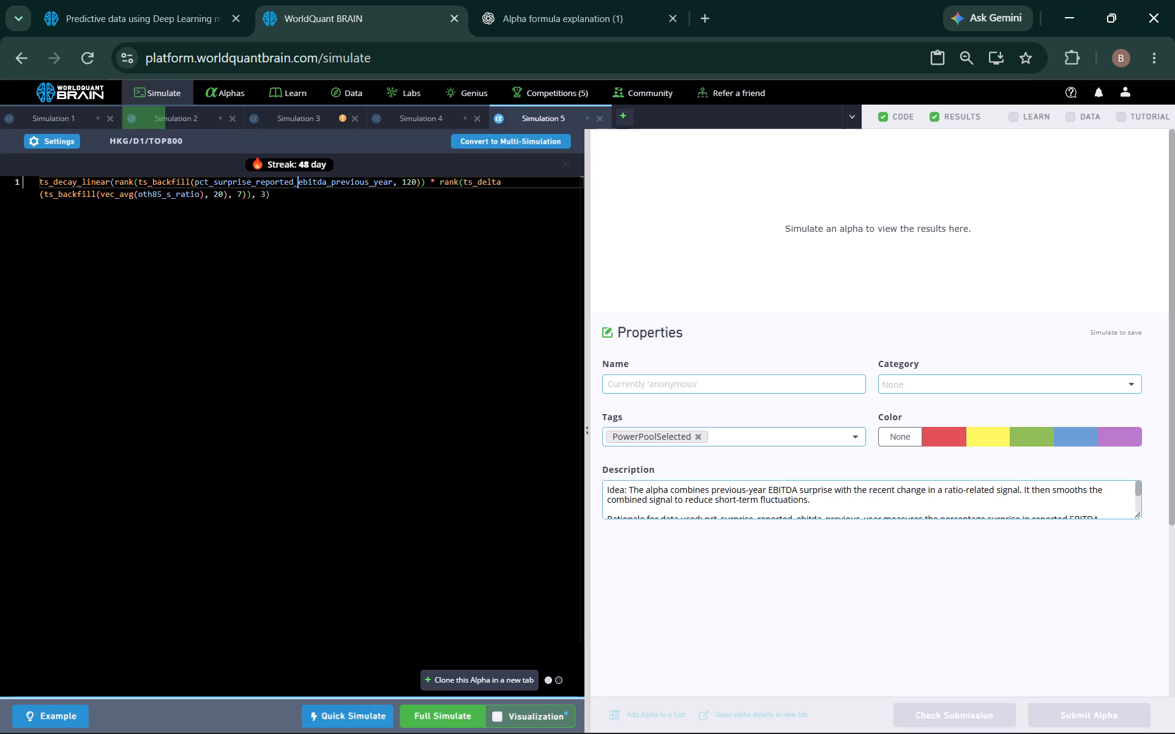
{"action": "double_click", "coordinate": [285, 176]}
{"action": "double_click", "coordinate": [283, 183]}
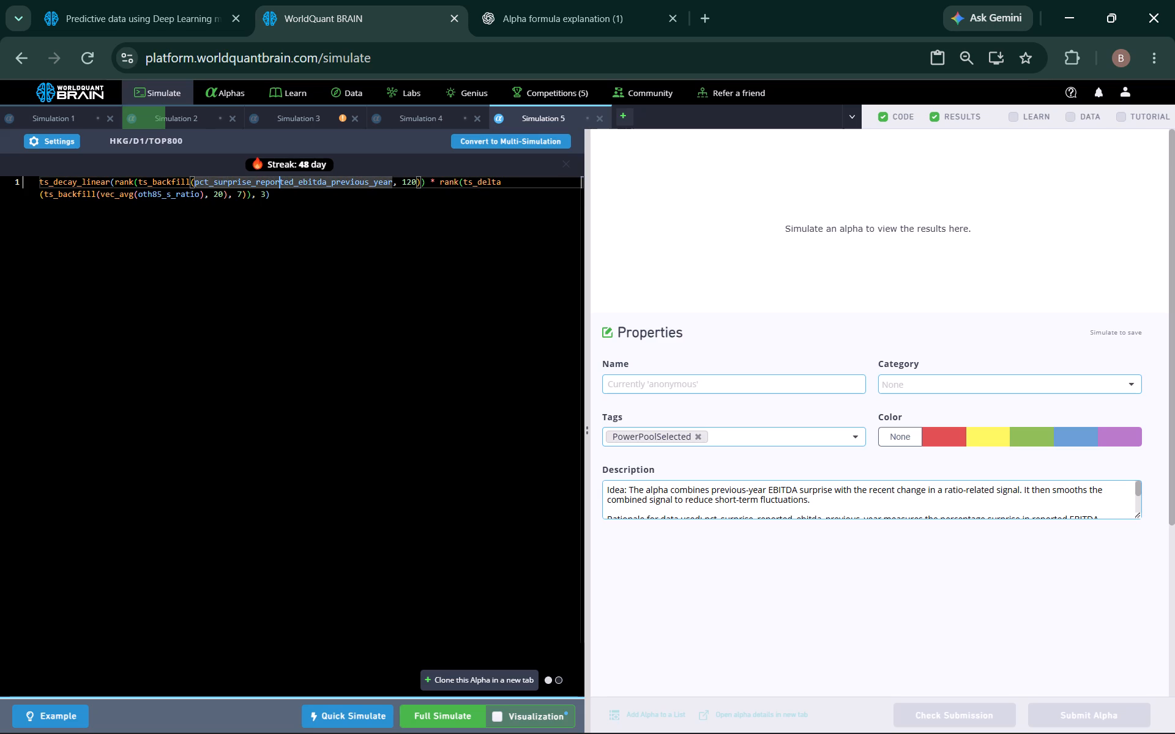
{"action": "double_click", "coordinate": [280, 184]}
{"action": "right_click", "coordinate": [280, 183]}
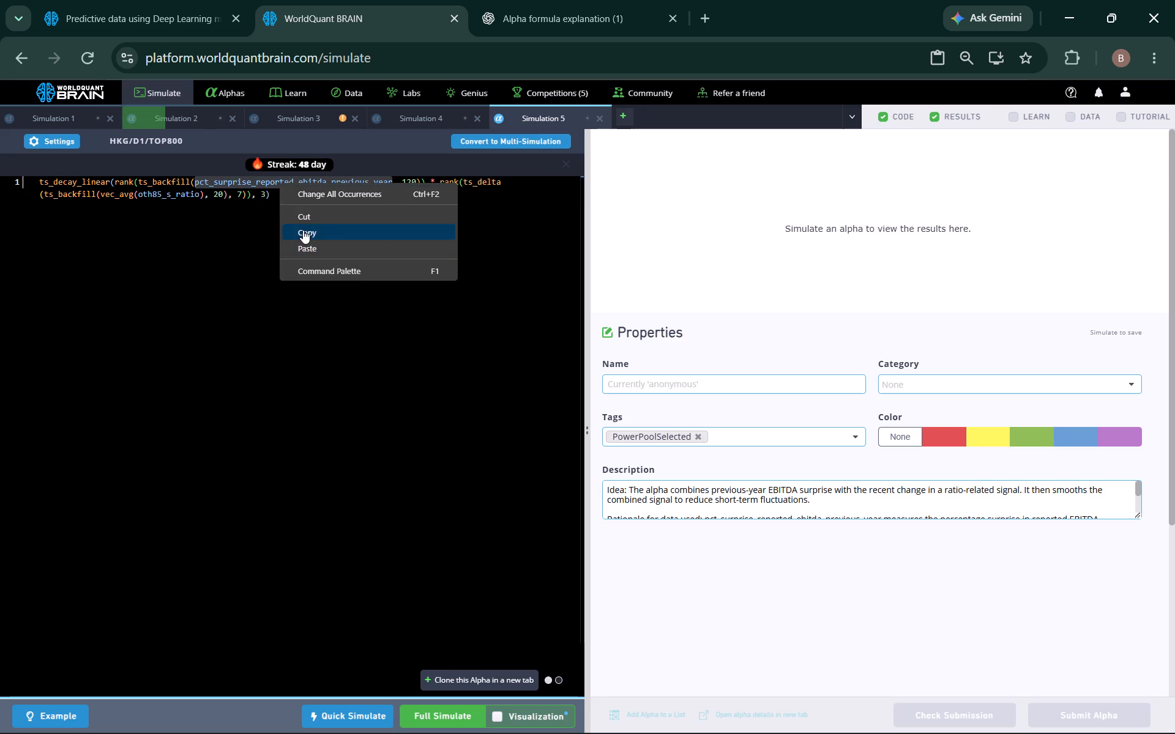
{"action": "left_click", "coordinate": [303, 229]}
Set the Data page's region to HKG with universe TOP800.
{"action": "left_click", "coordinate": [166, 10]}
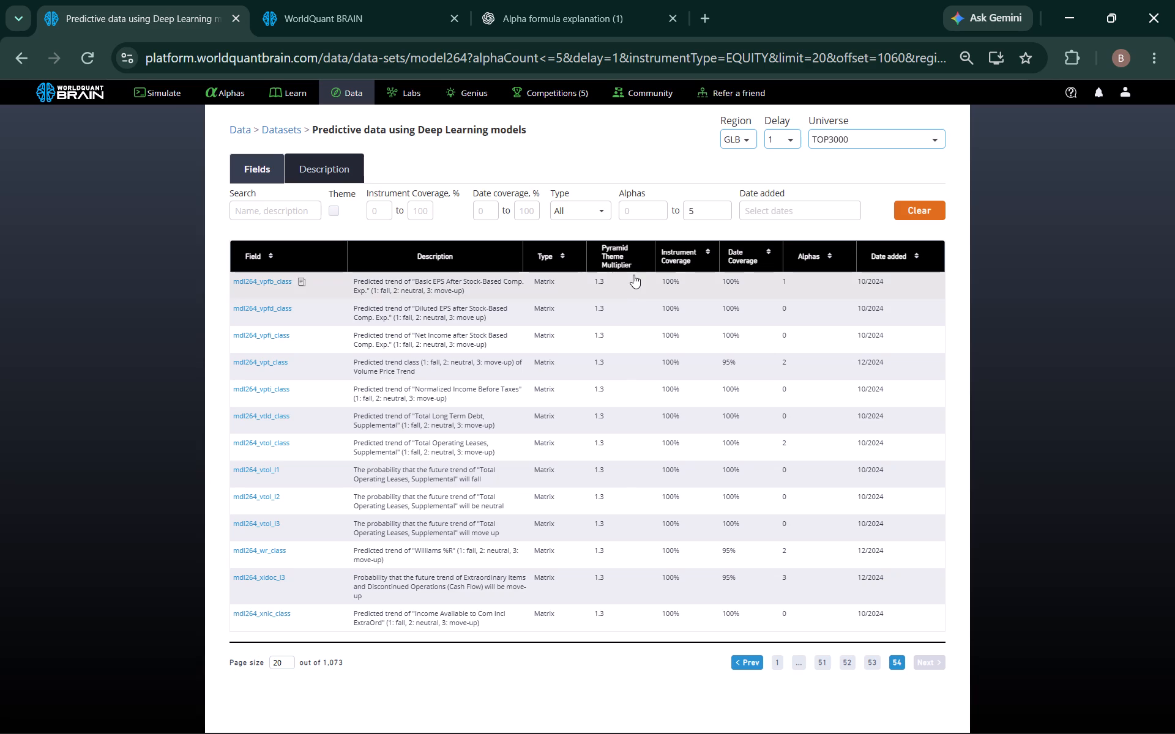
{"action": "scroll", "coordinate": [633, 275], "scroll_direction": "up", "scroll_amount": 3}
{"action": "left_click", "coordinate": [365, 91]}
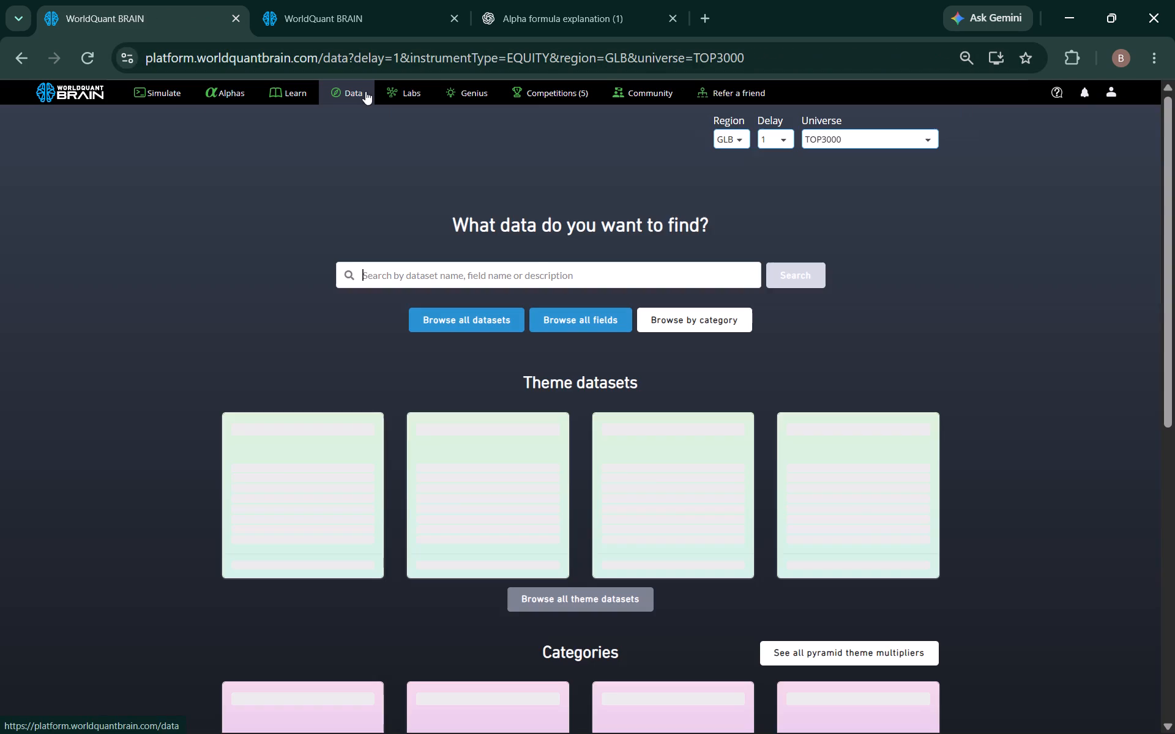
{"action": "left_click", "coordinate": [734, 145]}
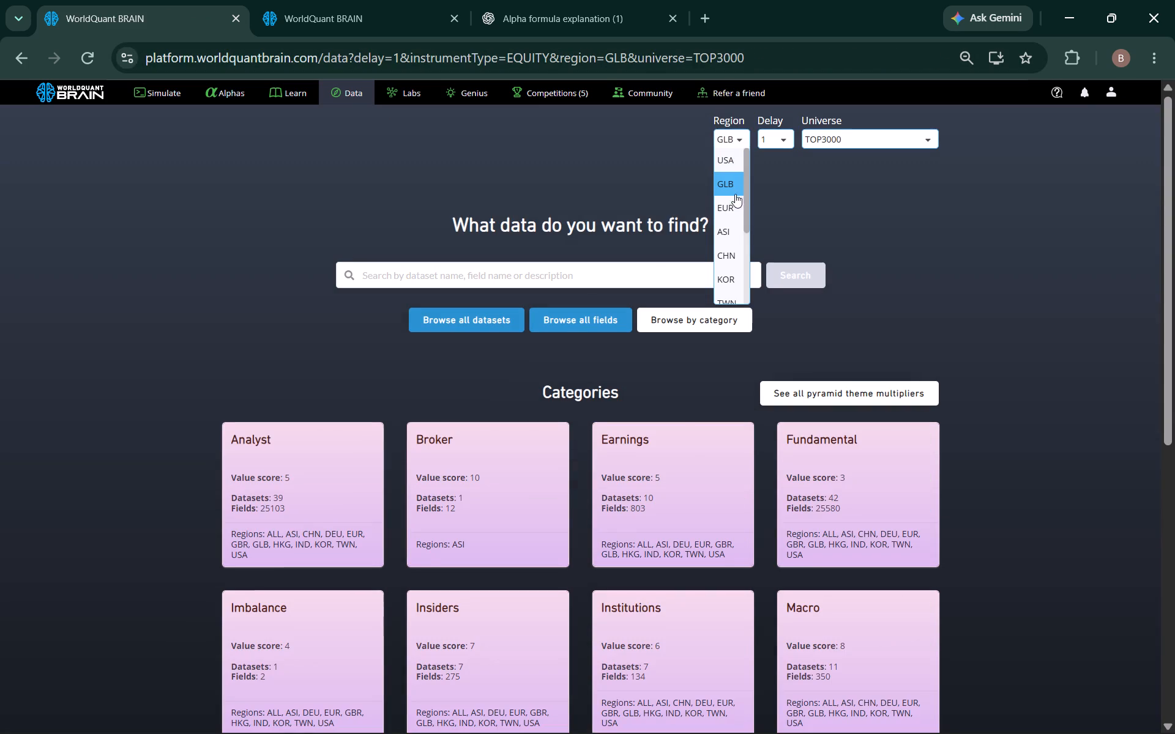
{"action": "scroll", "coordinate": [729, 259], "scroll_direction": "down", "scroll_amount": 1}
{"action": "left_click", "coordinate": [733, 200]}
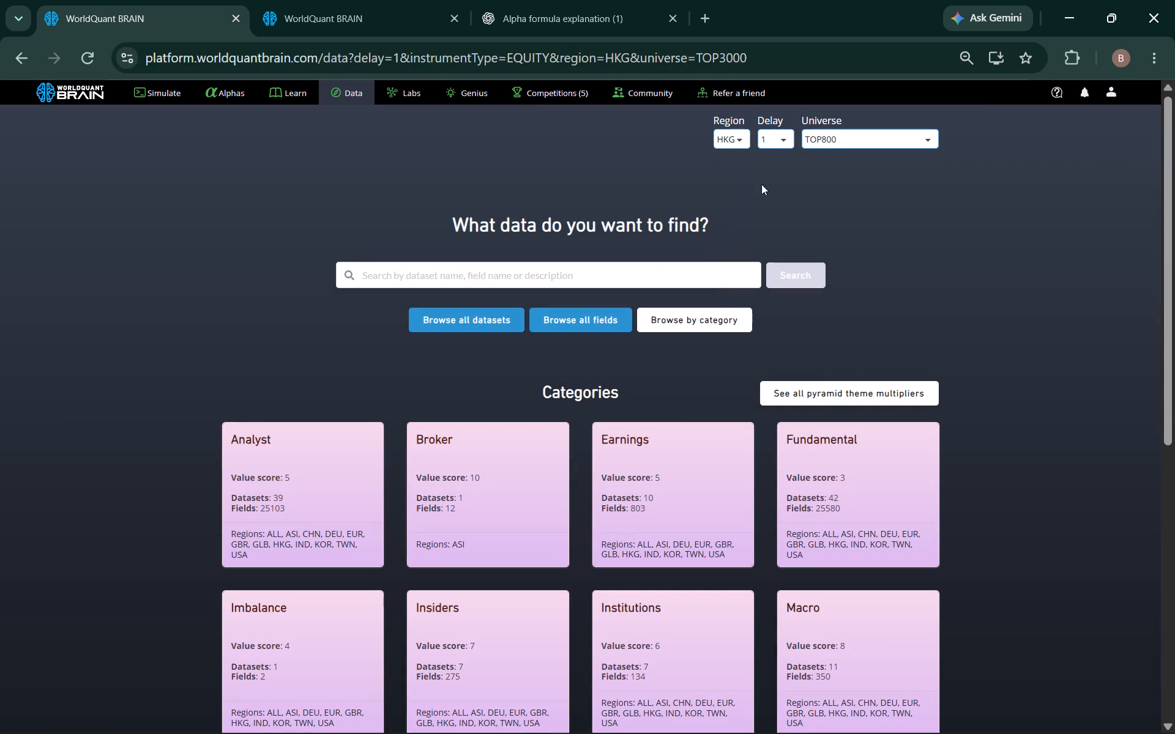
{"action": "left_click", "coordinate": [827, 143]}
{"action": "left_click", "coordinate": [825, 157]}
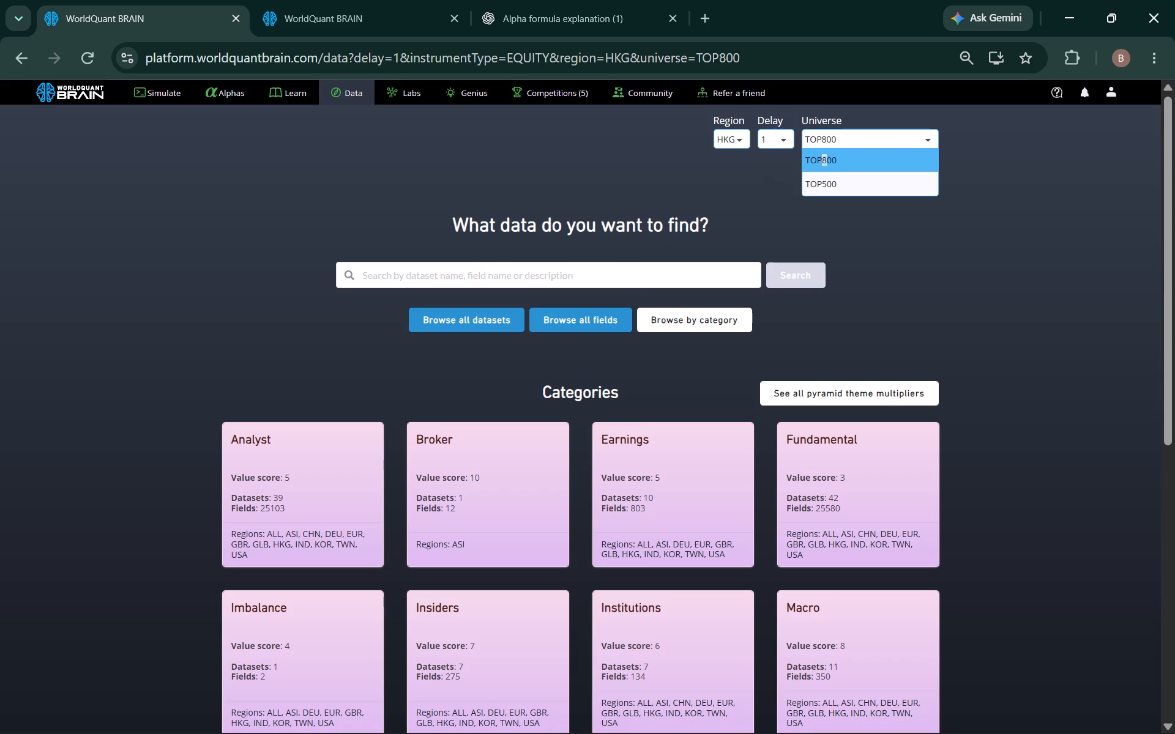
Search all data fields for pct_surprise_reported_ebitda_previous_year and open its Analyst Revisions dataset.
{"action": "right_click", "coordinate": [459, 270]}
{"action": "left_click", "coordinate": [484, 485]}
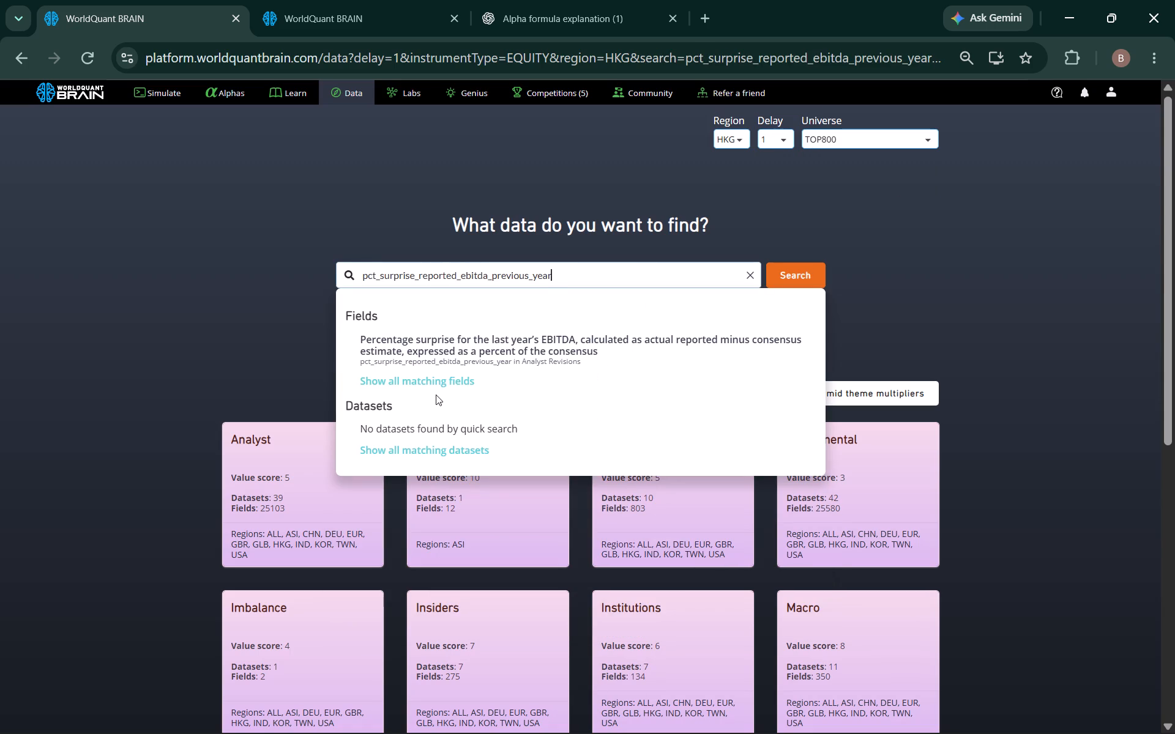
{"action": "left_click", "coordinate": [435, 385]}
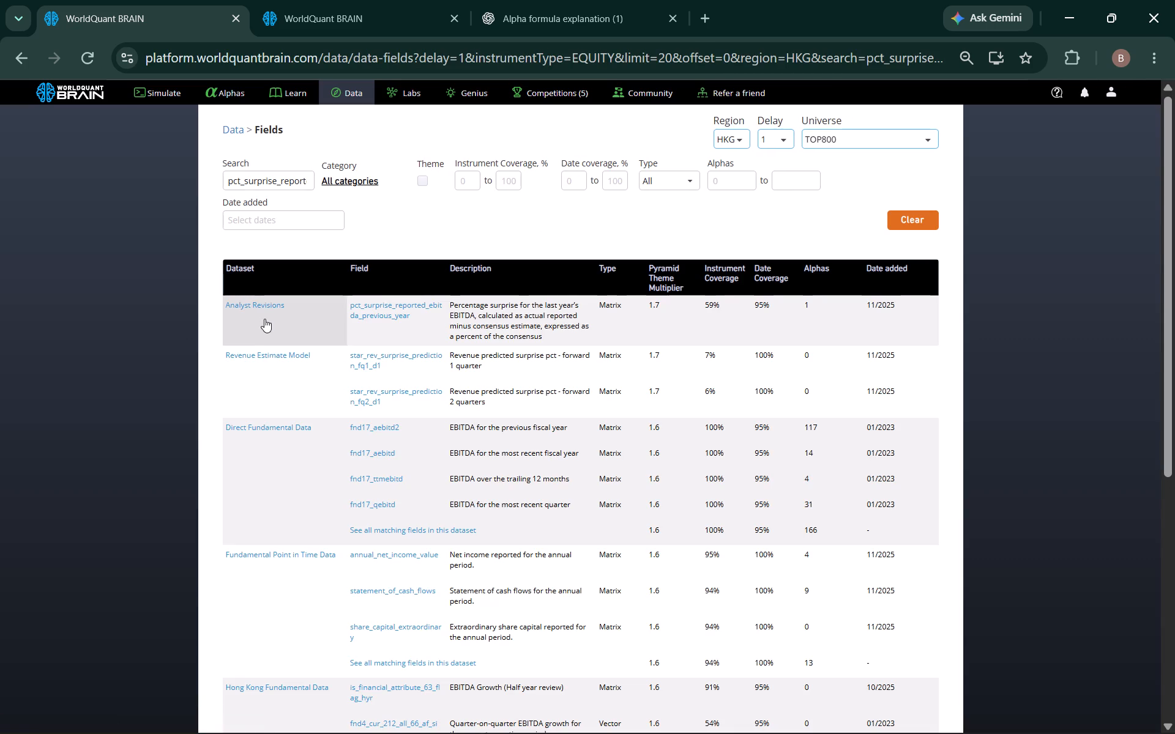
{"action": "left_click", "coordinate": [266, 306]}
Replace the EBITDA surprise field in the clone with weighted_estimate_year2_revenue from the dataset's last page and run a full simulation.
{"action": "scroll", "coordinate": [702, 399], "scroll_direction": "down", "scroll_amount": 9}
{"action": "left_click", "coordinate": [895, 680]}
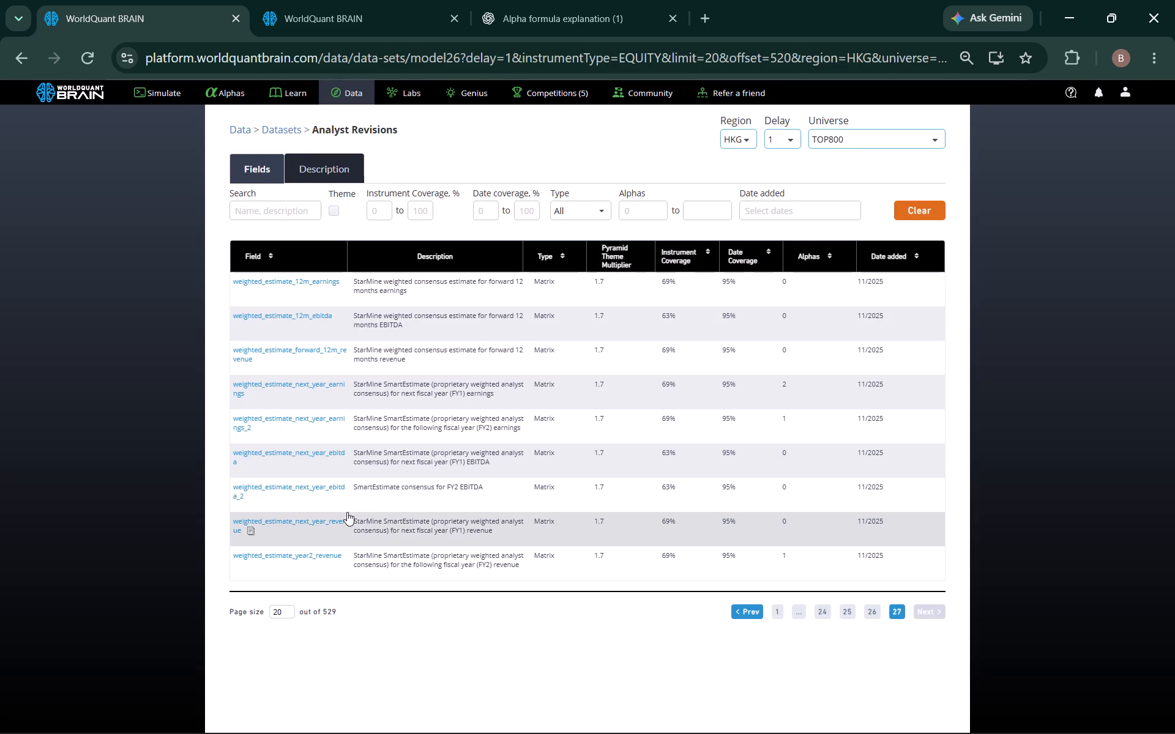
{"action": "left_click", "coordinate": [247, 563]}
{"action": "left_click", "coordinate": [350, 10]}
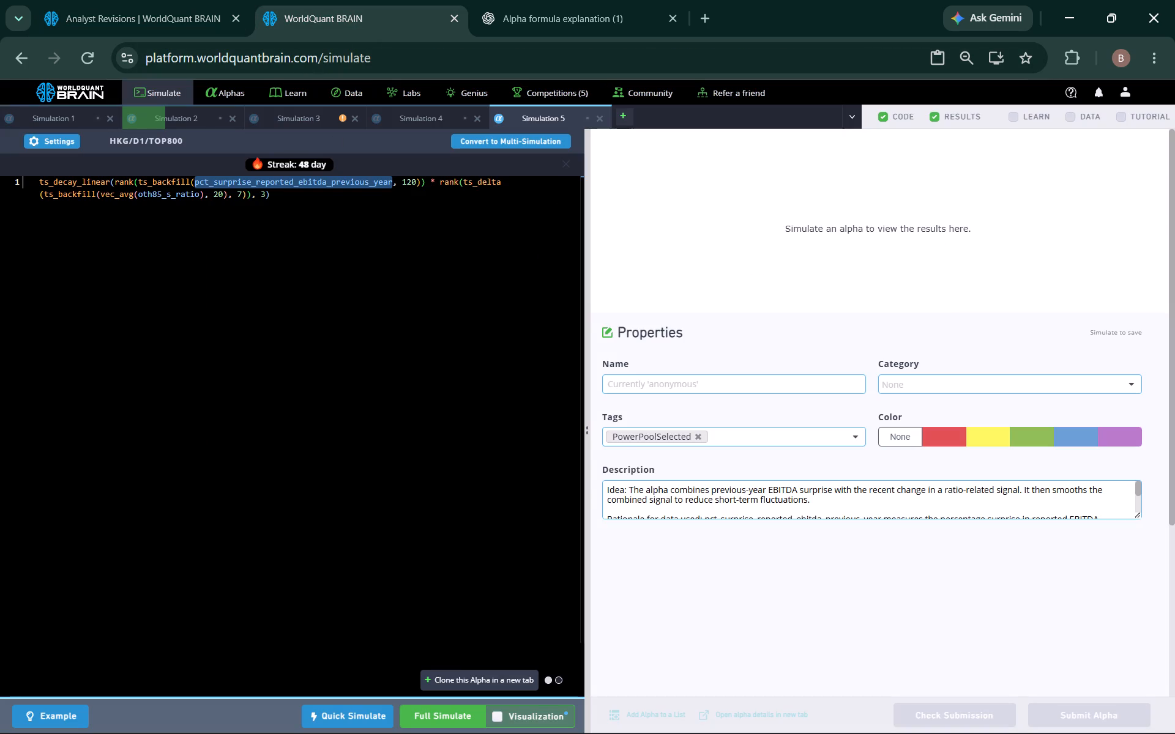
{"action": "left_click", "coordinate": [283, 181]}
{"action": "right_click", "coordinate": [284, 179]}
{"action": "left_click", "coordinate": [323, 246]}
{"action": "left_click", "coordinate": [449, 705]}
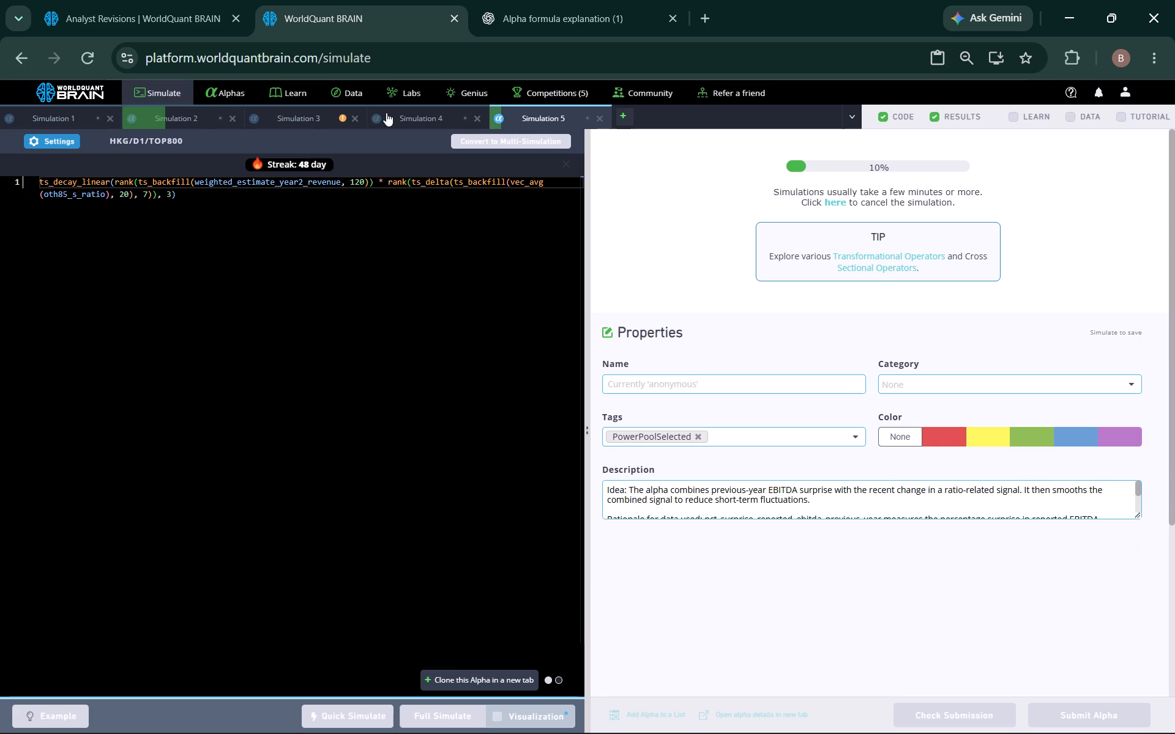
Close the blank simulation and the already submitted mdl264_xidoc_l3 simulation.
{"action": "left_click", "coordinate": [476, 116]}
{"action": "left_click", "coordinate": [352, 119]}
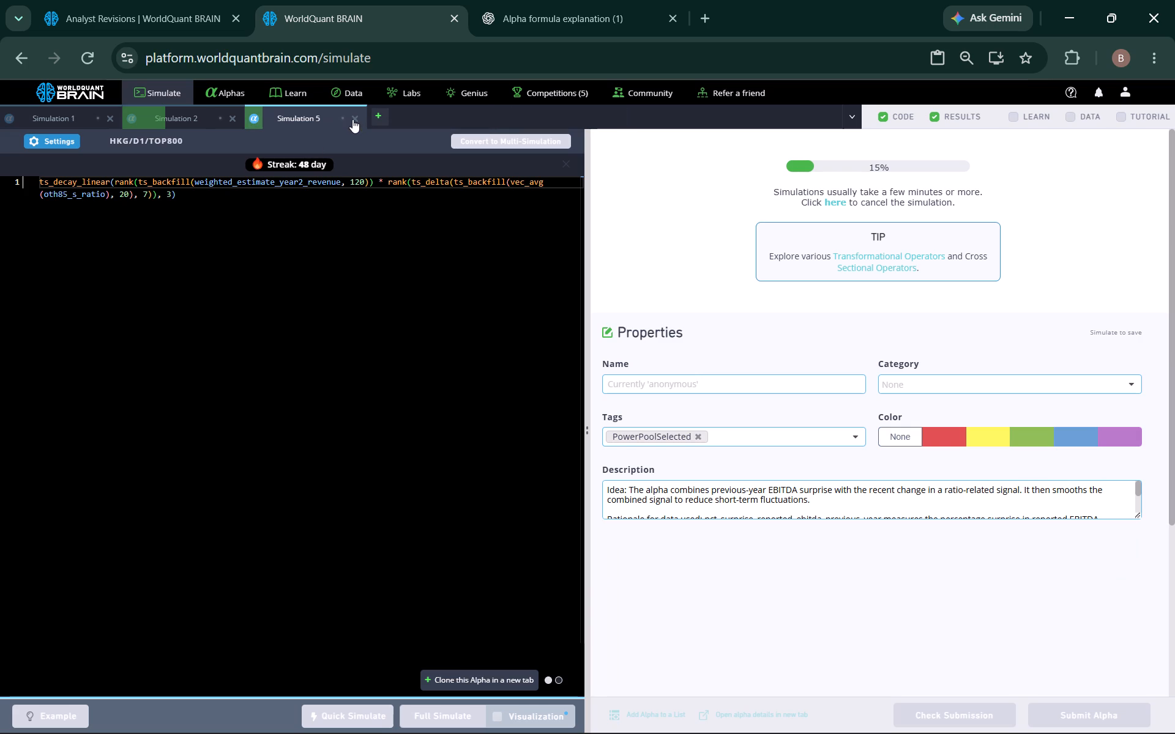
Clone the weighted_estimate_year2_revenue alpha and copy the field name weighted_estimate_next_year_revenue from the Analyst Revisions dataset.
{"action": "left_click", "coordinate": [481, 681]}
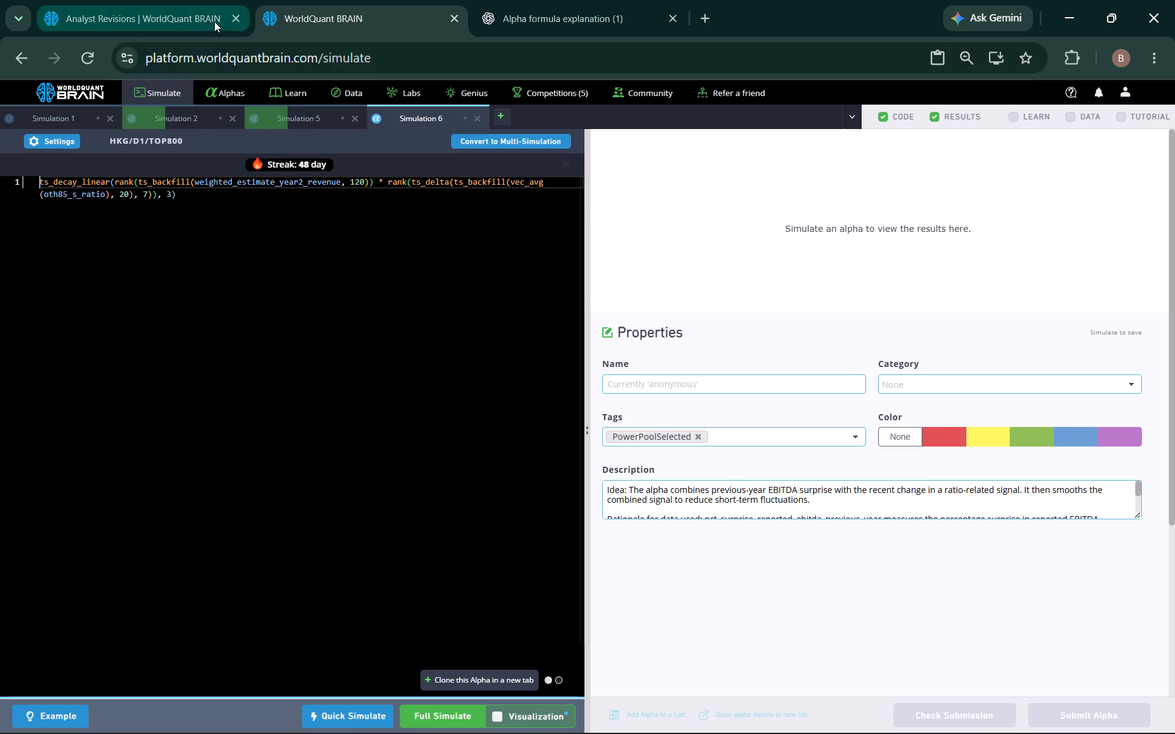
{"action": "left_click", "coordinate": [200, 16]}
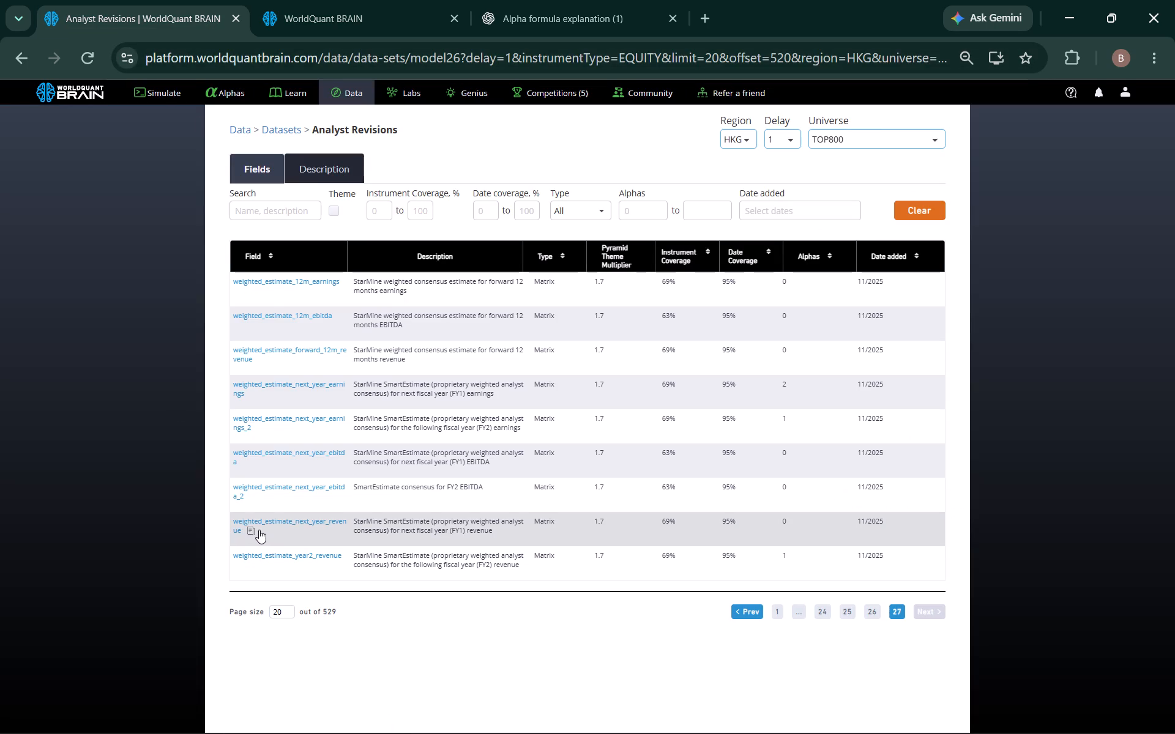
{"action": "left_click", "coordinate": [256, 528]}
{"action": "left_click", "coordinate": [373, 9]}
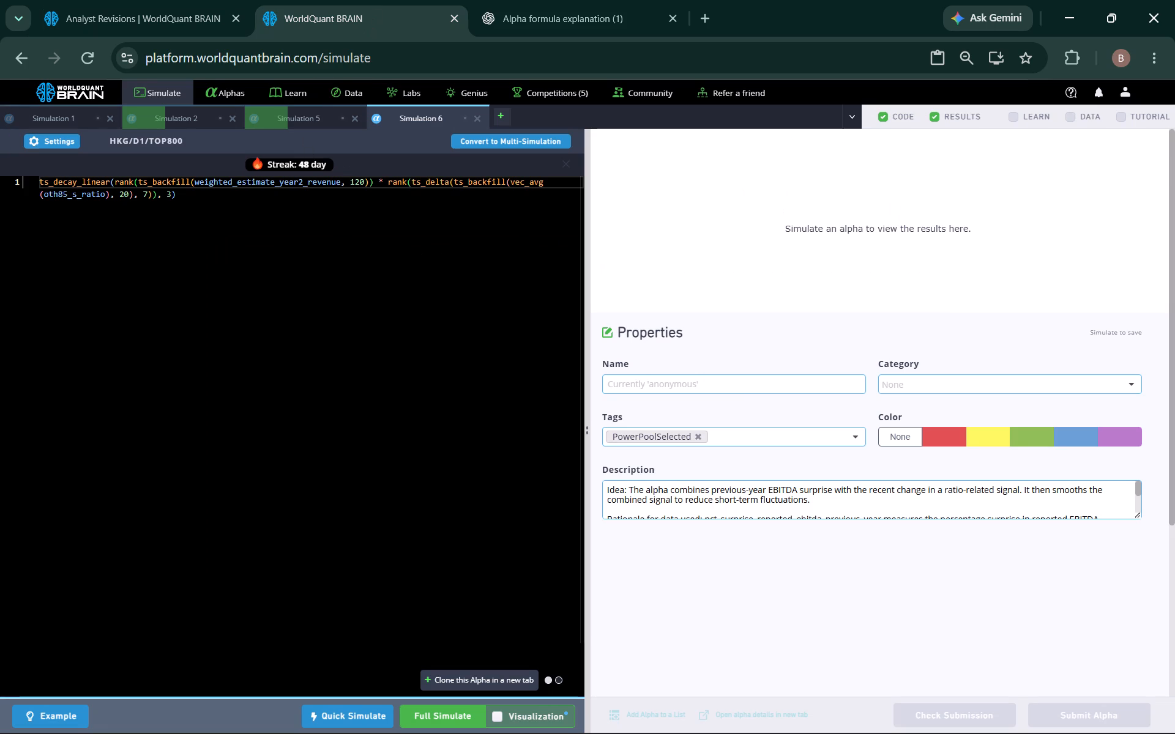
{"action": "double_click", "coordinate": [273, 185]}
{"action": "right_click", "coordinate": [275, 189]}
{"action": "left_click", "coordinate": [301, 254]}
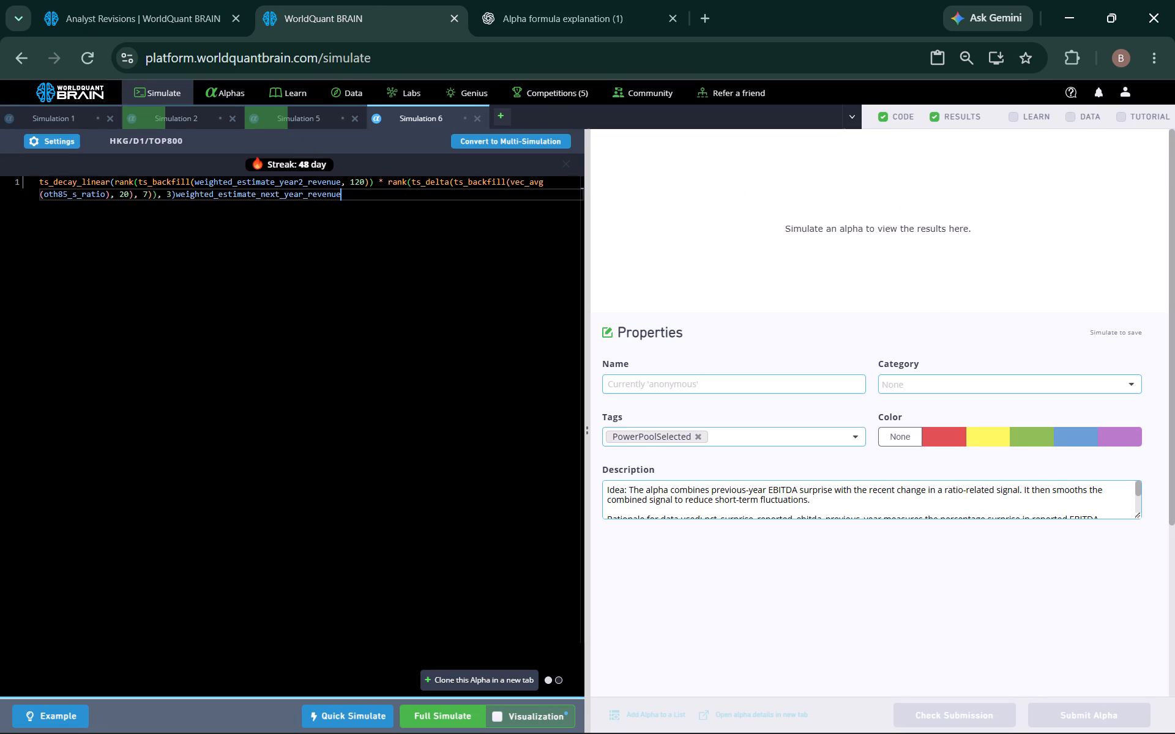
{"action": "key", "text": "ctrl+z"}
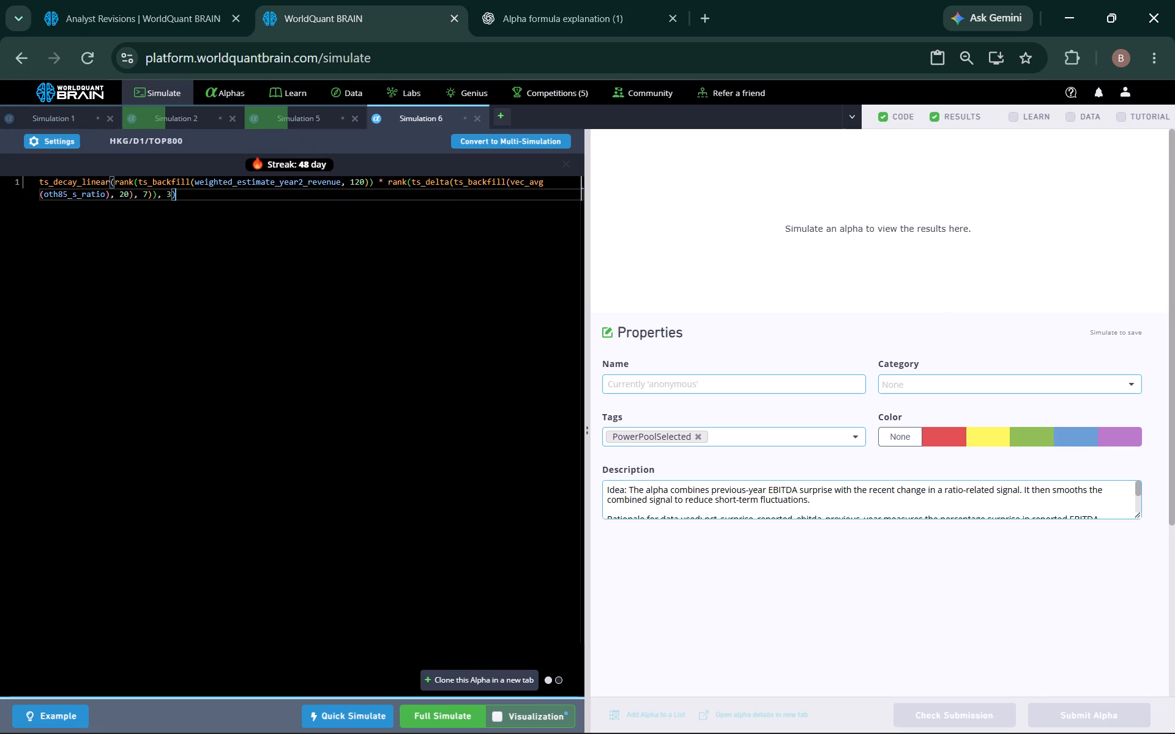
Replace weighted_estimate_year2_revenue in the new clone with weighted_estimate_next_year_revenue and run a full simulation.
{"action": "double_click", "coordinate": [264, 177]}
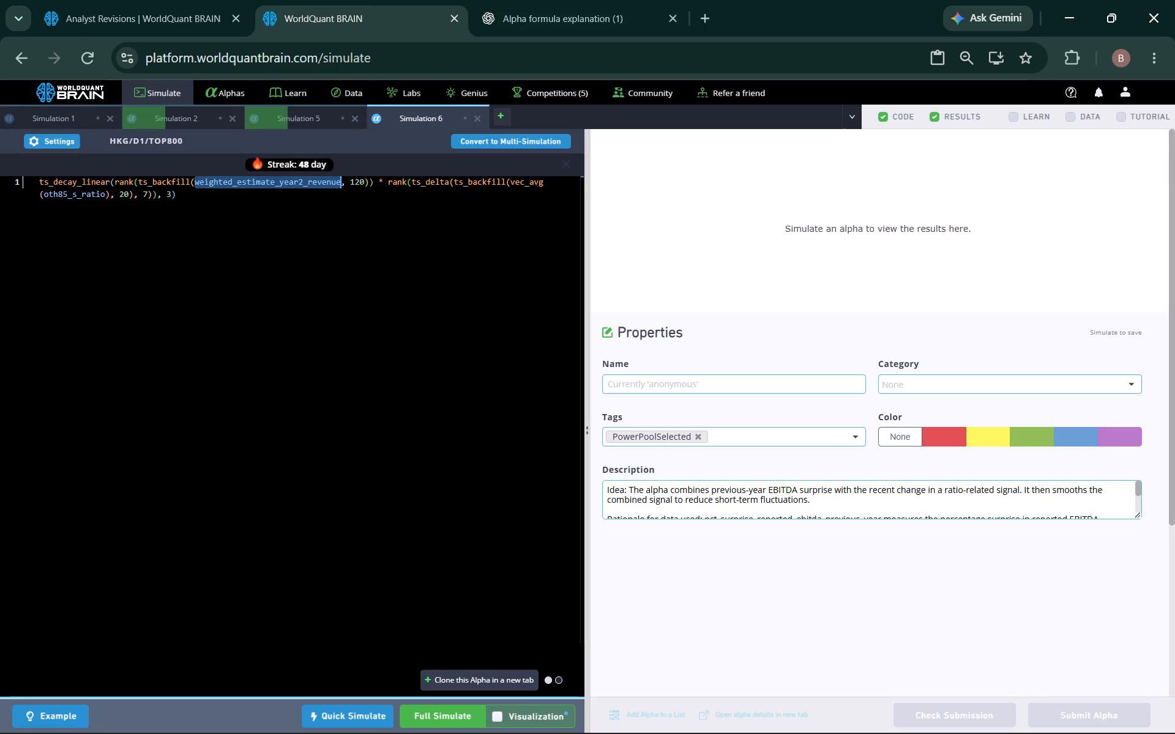
{"action": "right_click", "coordinate": [264, 177]}
{"action": "left_click", "coordinate": [290, 253]}
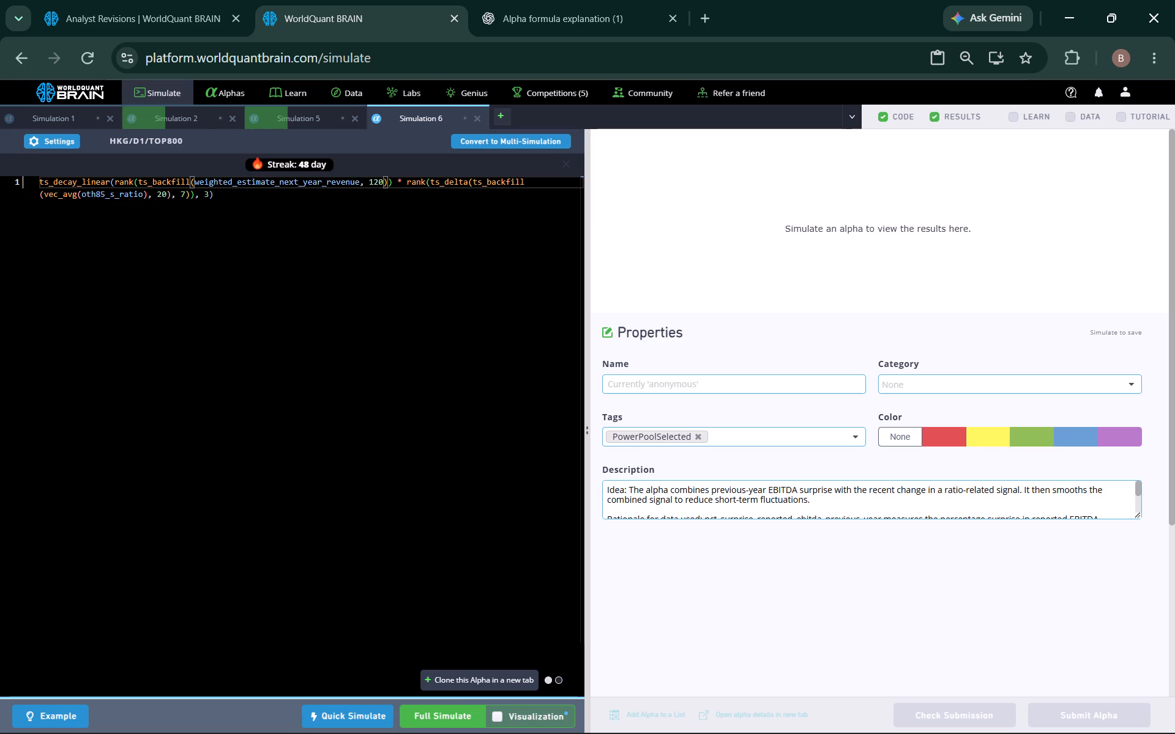
{"action": "left_click", "coordinate": [451, 706]}
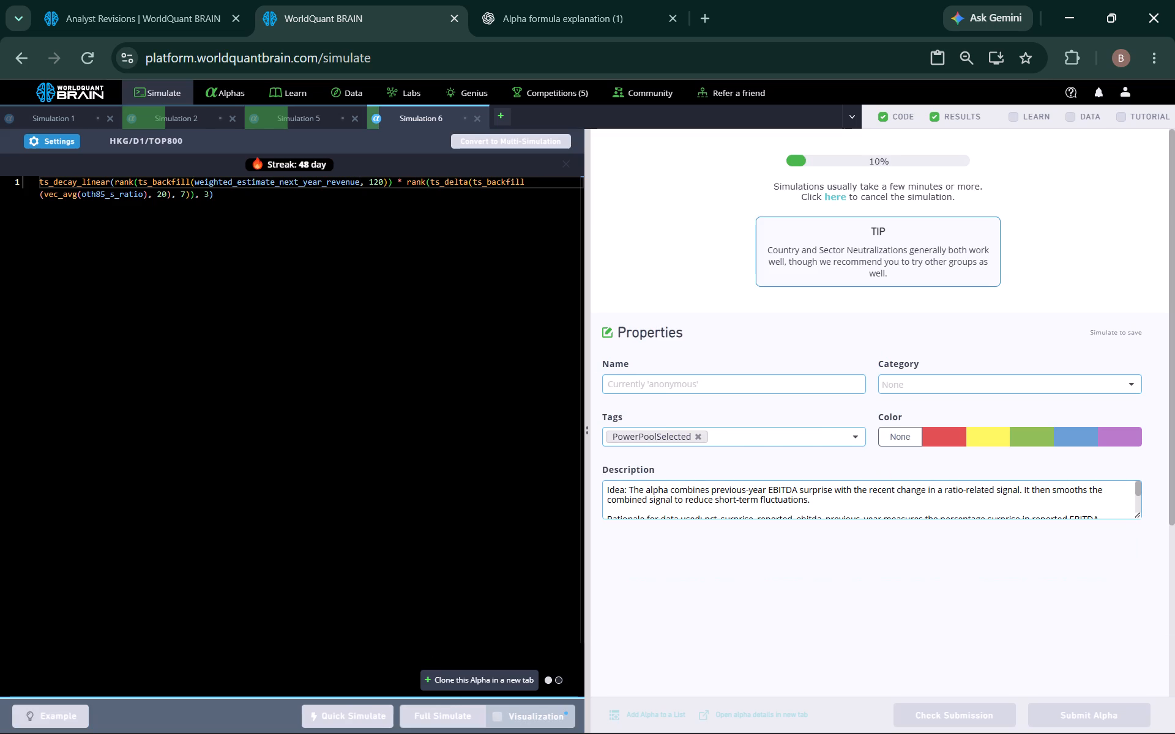
Clone the alpha again, replace its revenue field with weighted_estimate_next_year_ebitda_2 from Analyst Revisions, and run a full simulation.
{"action": "left_click", "coordinate": [486, 675]}
{"action": "left_click", "coordinate": [169, 7]}
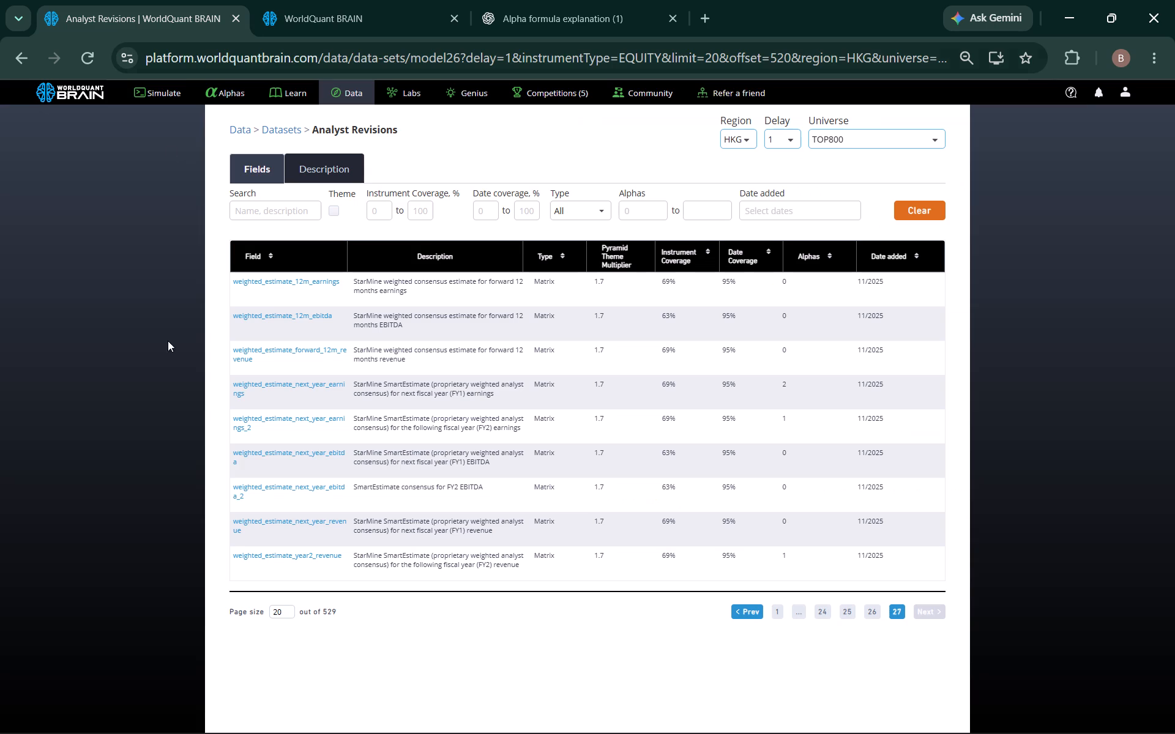
{"action": "left_click", "coordinate": [247, 492]}
{"action": "left_click", "coordinate": [320, 16]}
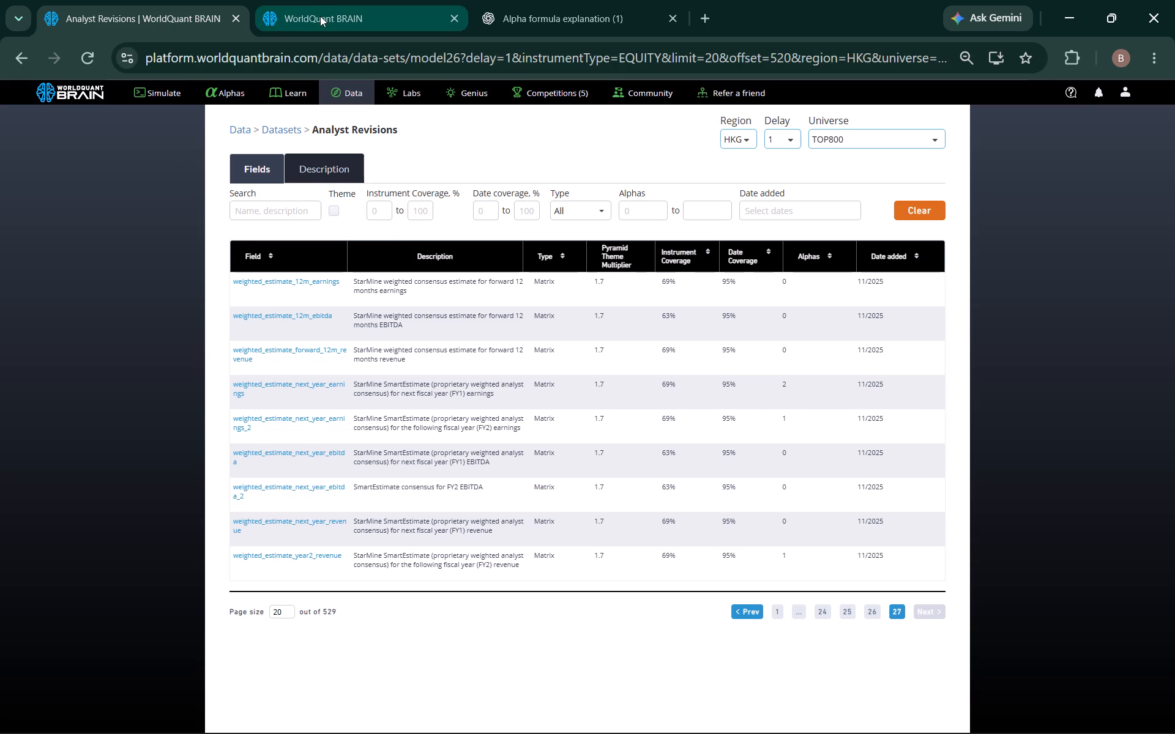
{"action": "double_click", "coordinate": [269, 183]}
{"action": "right_click", "coordinate": [269, 183]}
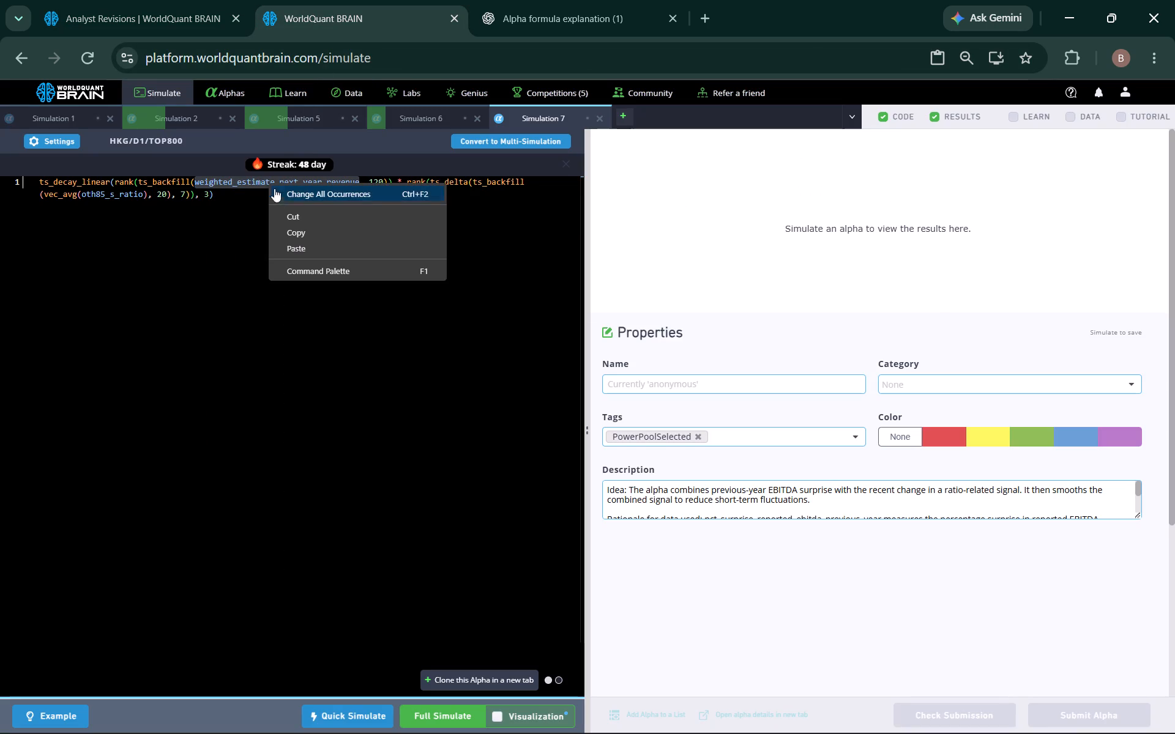
{"action": "left_click", "coordinate": [305, 247]}
{"action": "left_click", "coordinate": [440, 719]}
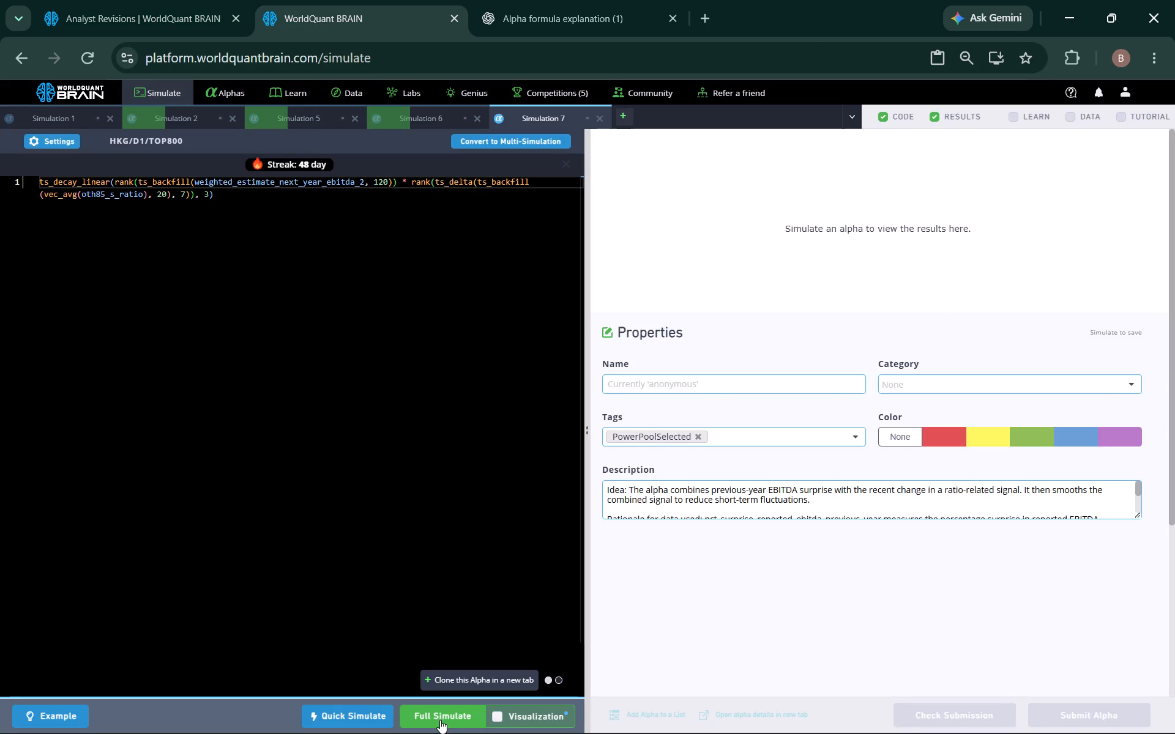
Check the progress of the mdl264_xnic_class simulation.
{"action": "left_click", "coordinate": [185, 115]}
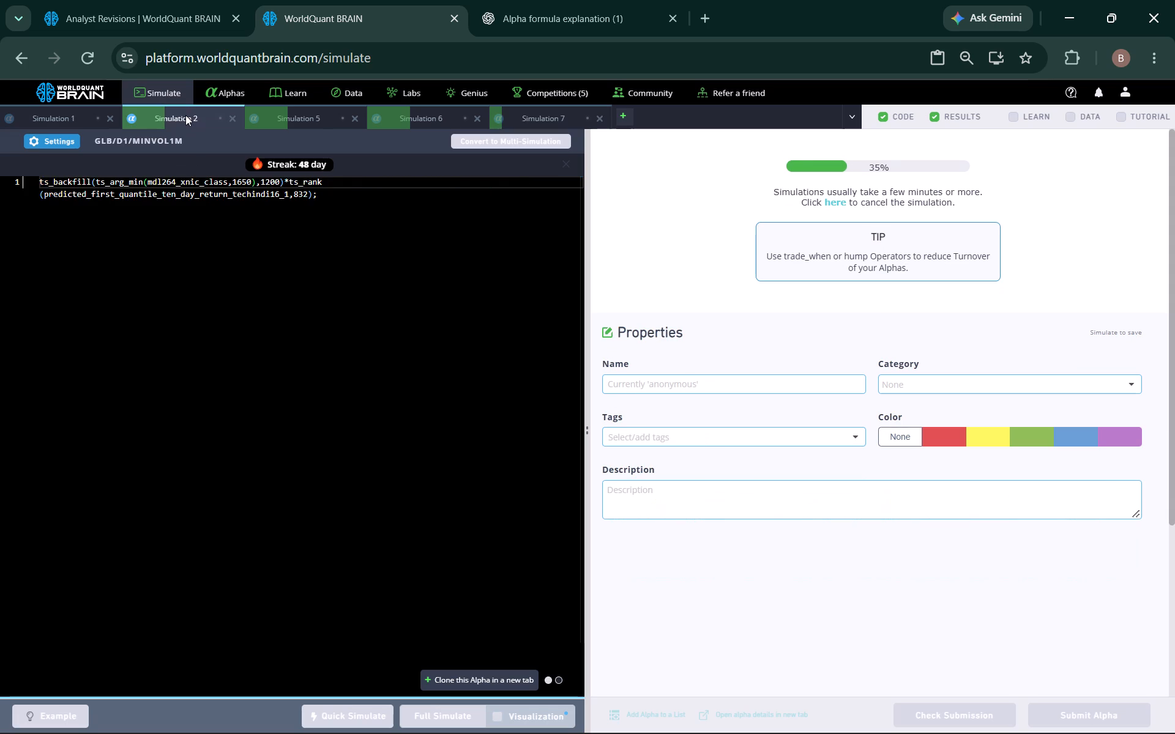
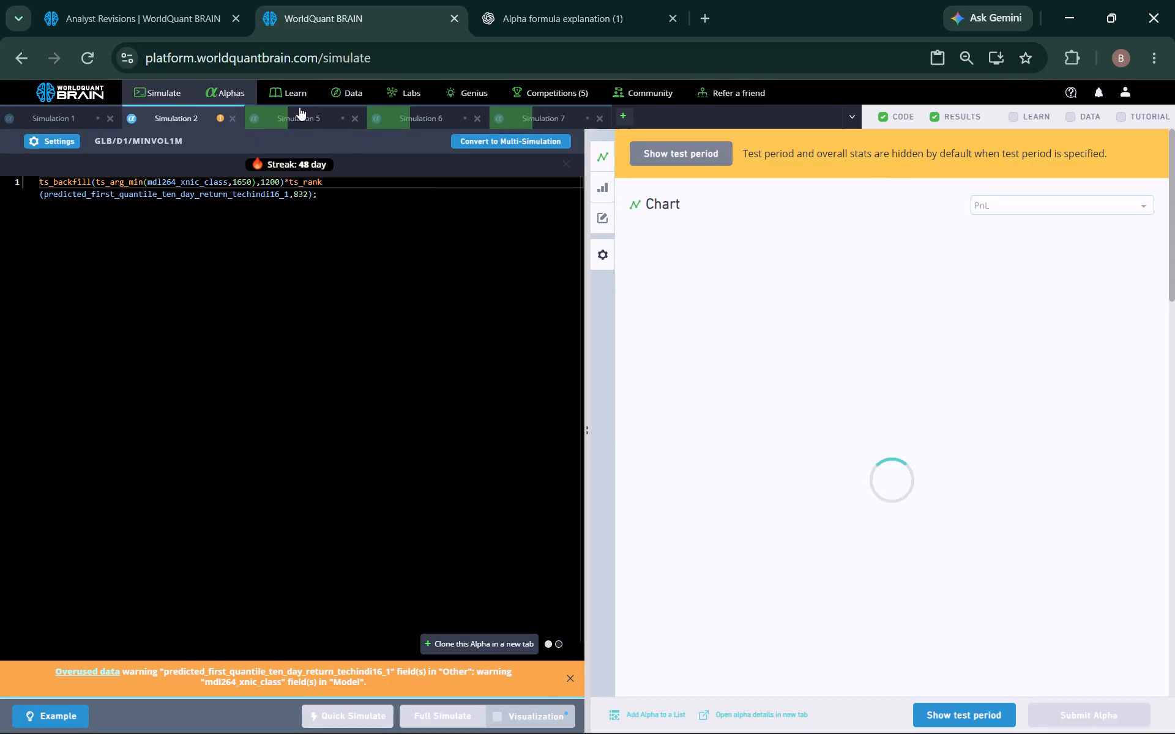
Show the mdl264_xnic_class alpha's test period and run its Prod Correlation and Power Pool Correlation checks.
{"action": "left_click", "coordinate": [966, 715]}
{"action": "scroll", "coordinate": [909, 543], "scroll_direction": "down", "scroll_amount": 5}
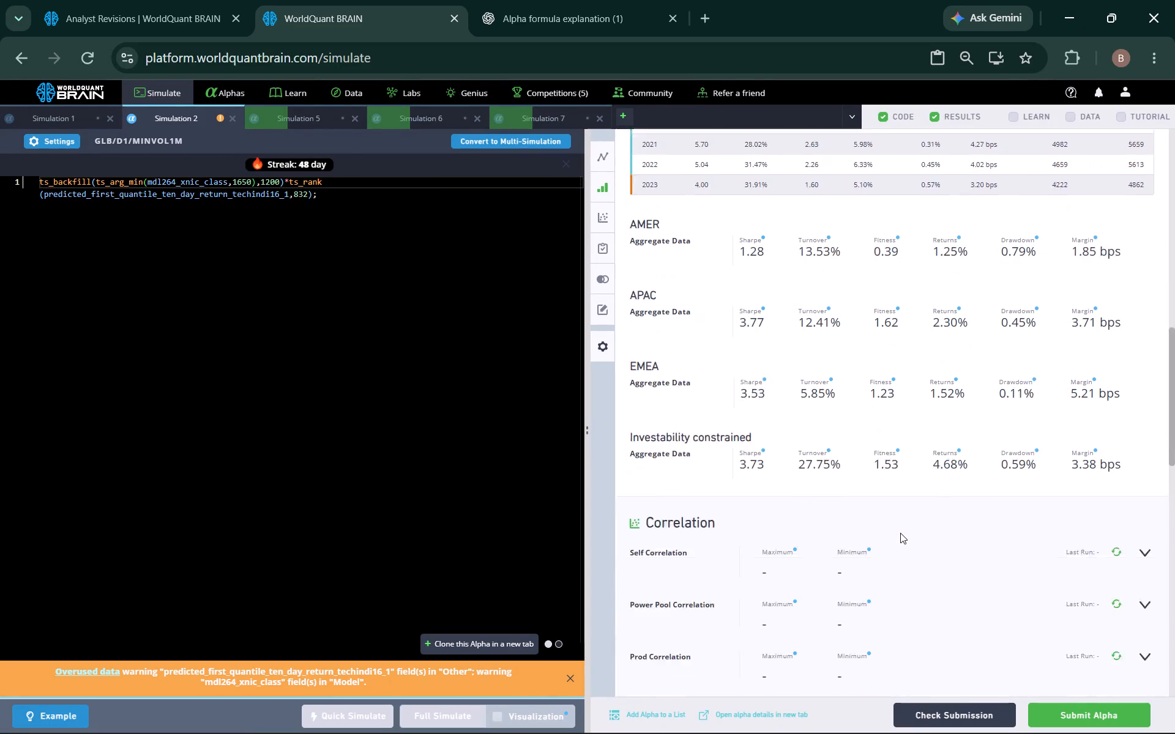
{"action": "left_click", "coordinate": [1114, 475]}
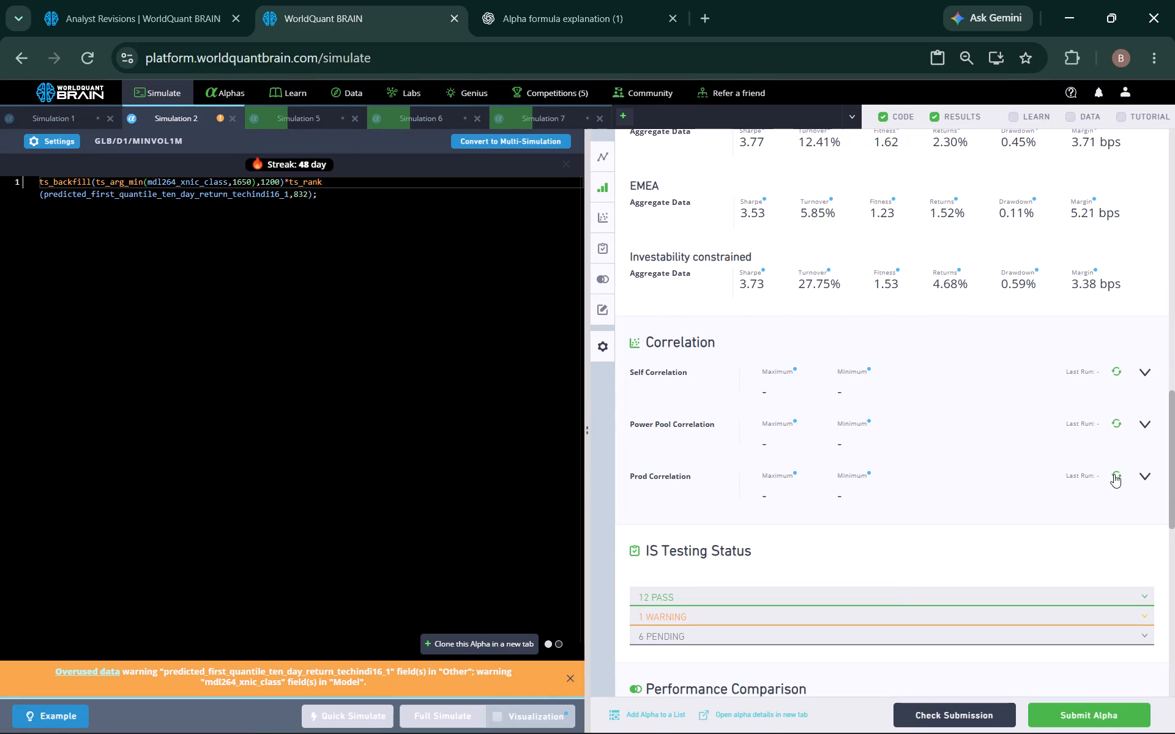
{"action": "left_click", "coordinate": [1117, 427]}
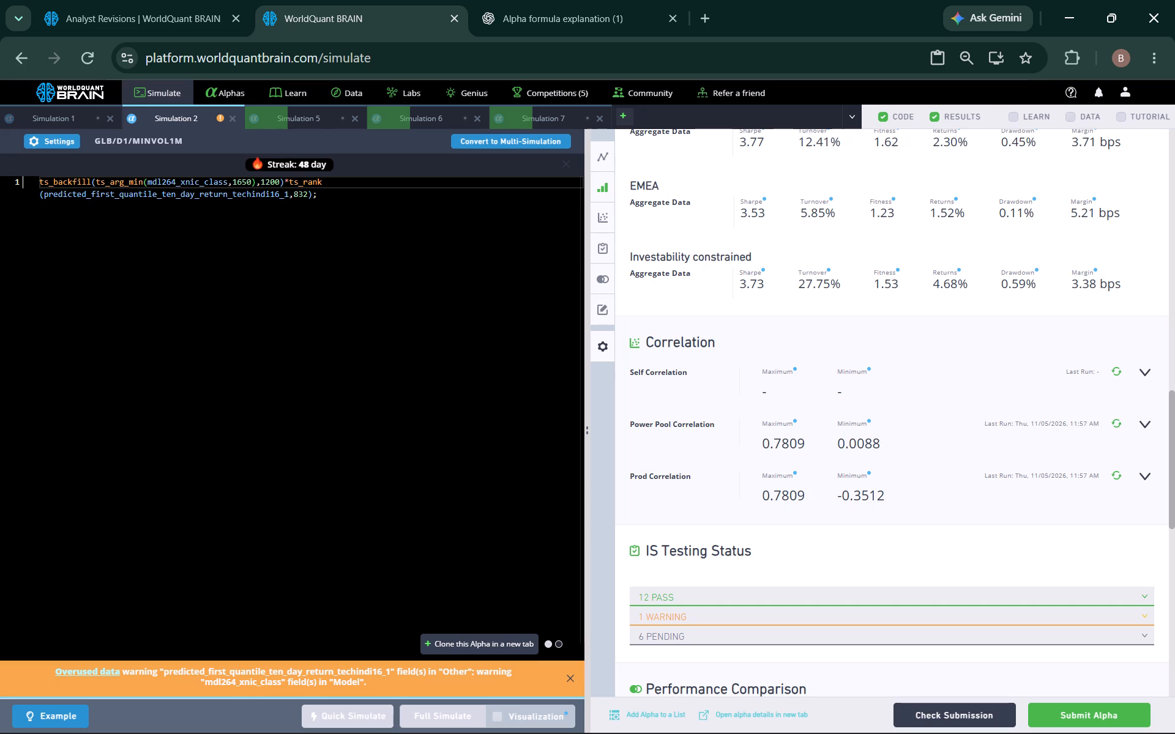
Shorten the expression's windows to 650 for ts_arg_min, 200 for ts_backfill and 132 for ts_rank.
{"action": "left_click", "coordinate": [237, 179]}
{"action": "key", "text": "BackSpace"}
{"action": "left_click", "coordinate": [260, 179]}
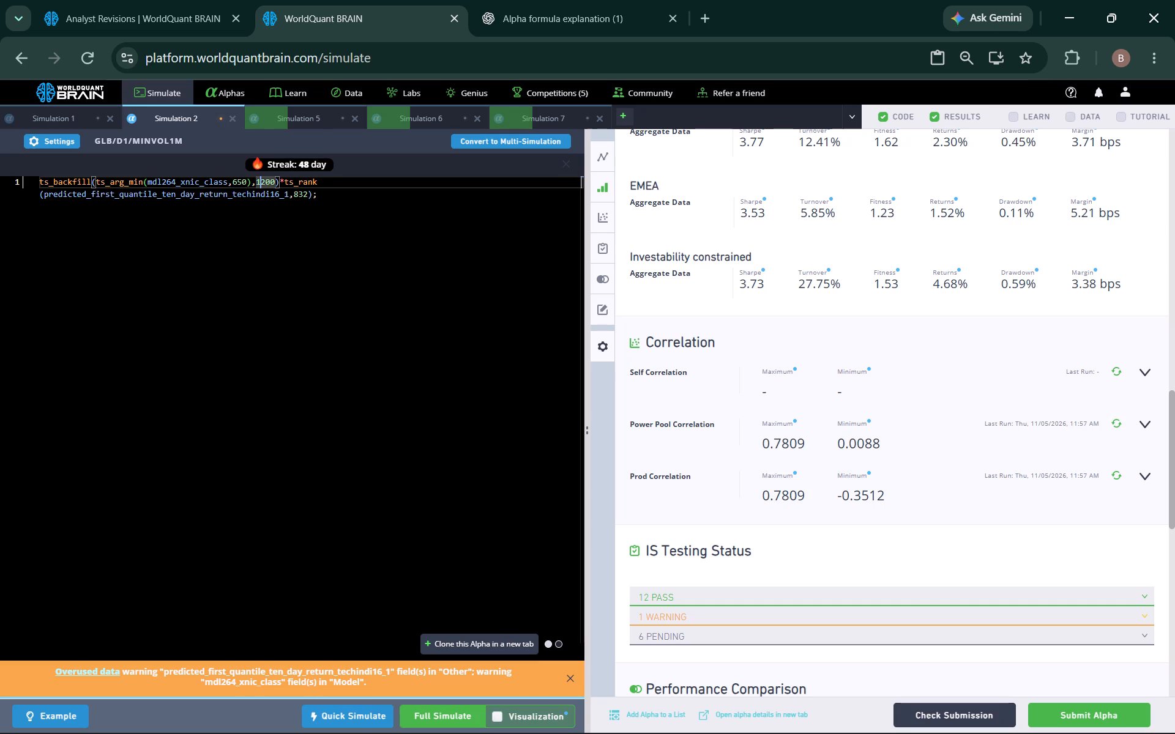
{"action": "key", "text": "BackSpace"}
{"action": "left_click", "coordinate": [297, 193]}
{"action": "key", "text": "BackSpace"}
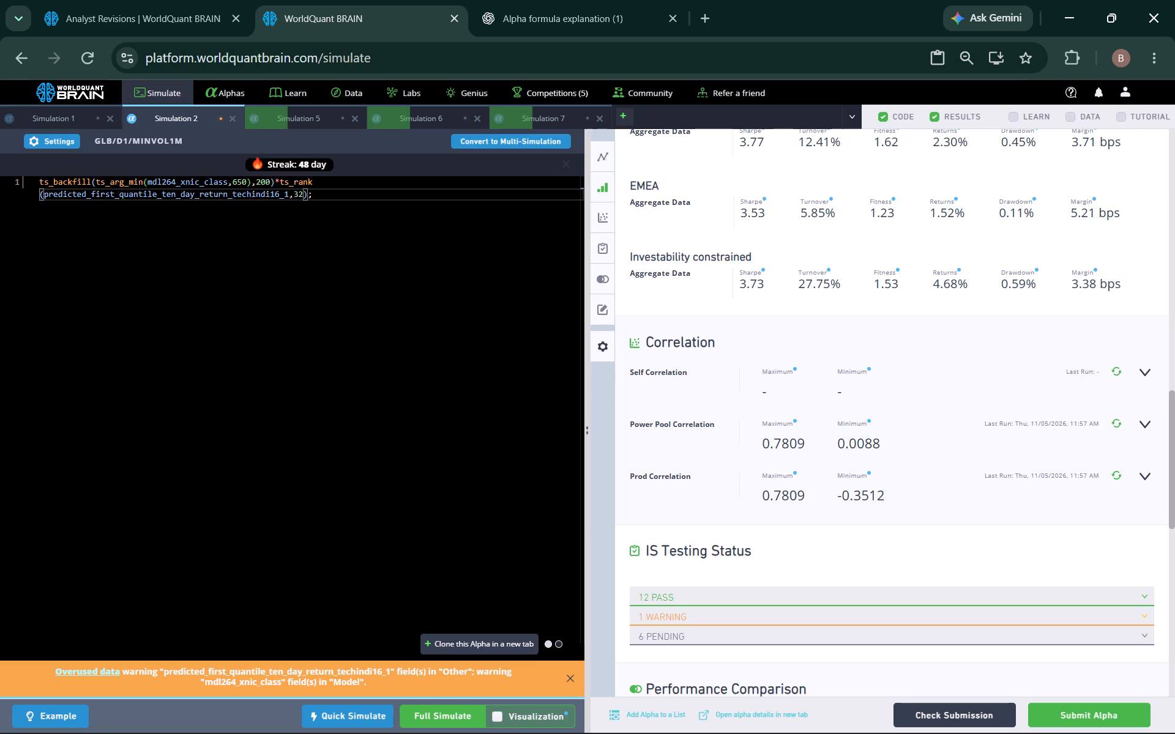
{"action": "key", "text": "2"}
{"action": "key", "text": "BackSpace"}
{"action": "key", "text": "1"}
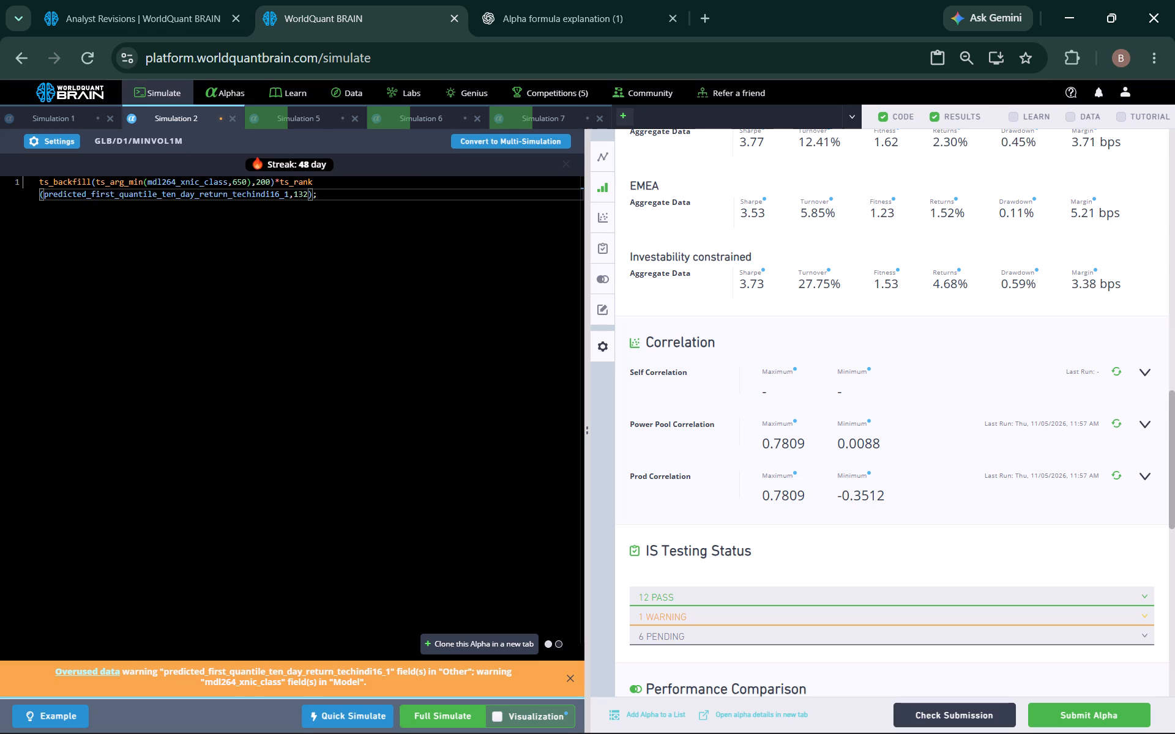
In a duplicate of the Analyst Revisions page, open the model264 dataset from the GLB/D1 Power Pool Nov'26 theme announcement.
{"action": "double_click", "coordinate": [185, 182]}
{"action": "right_click", "coordinate": [185, 182]}
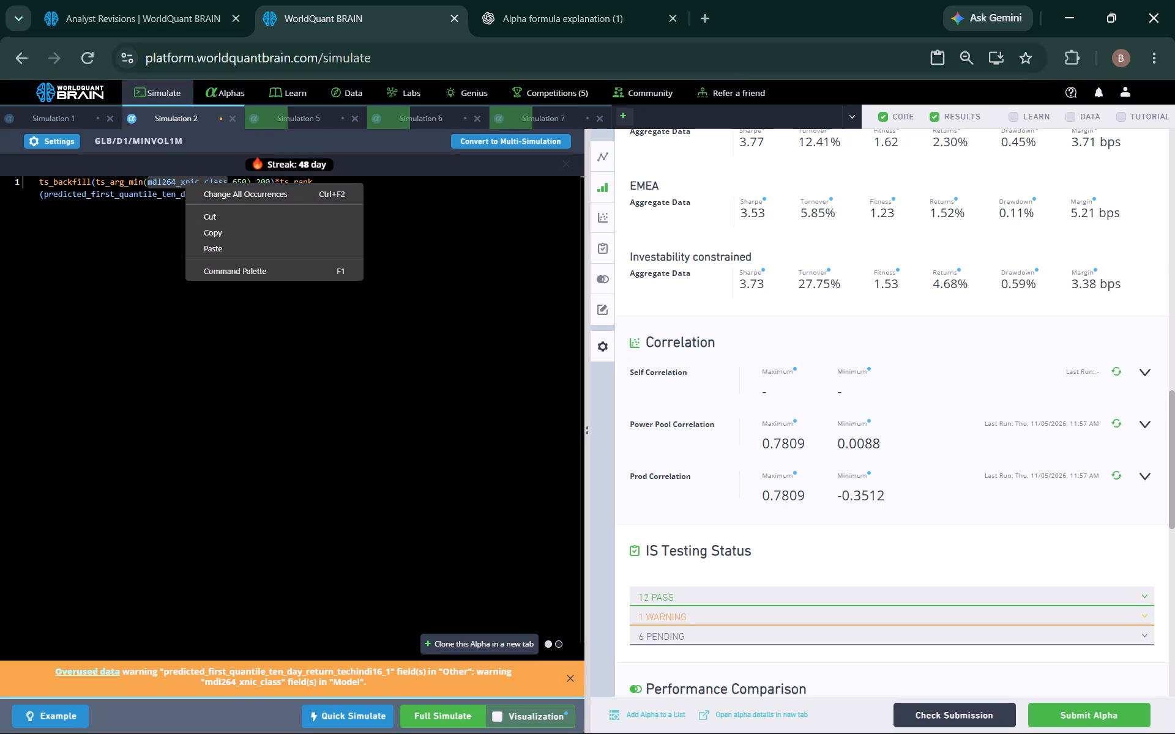
{"action": "right_click", "coordinate": [221, 32]}
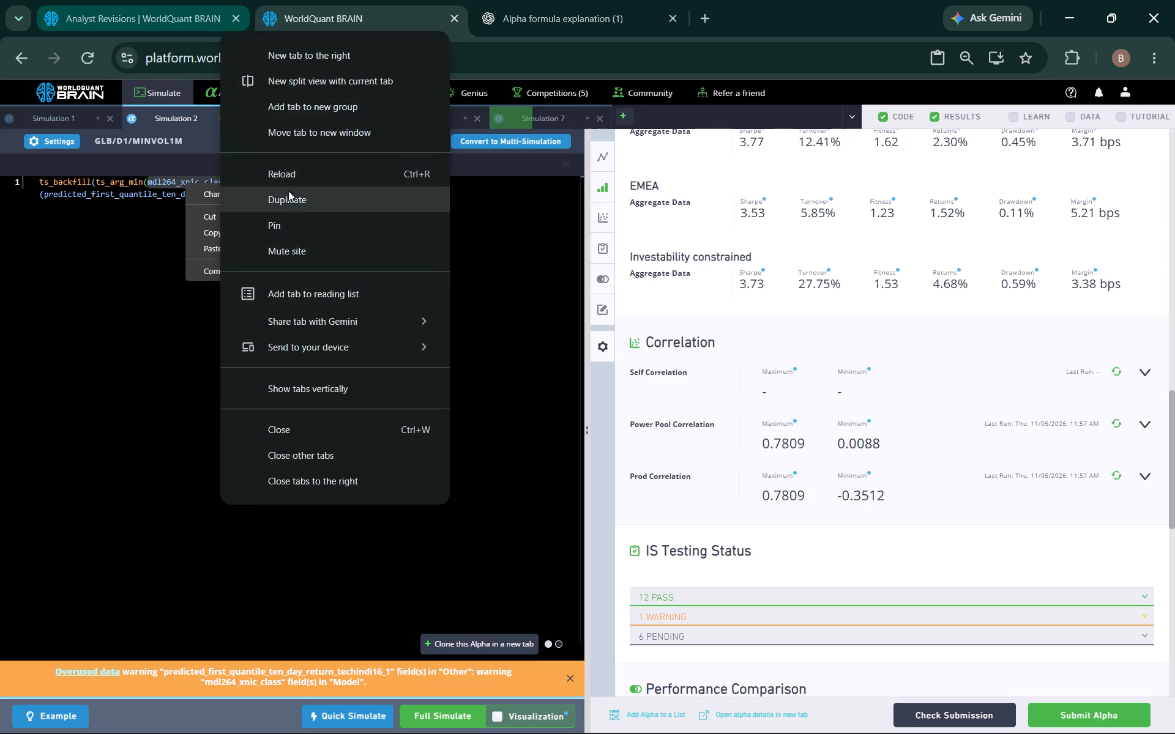
{"action": "left_click", "coordinate": [288, 198]}
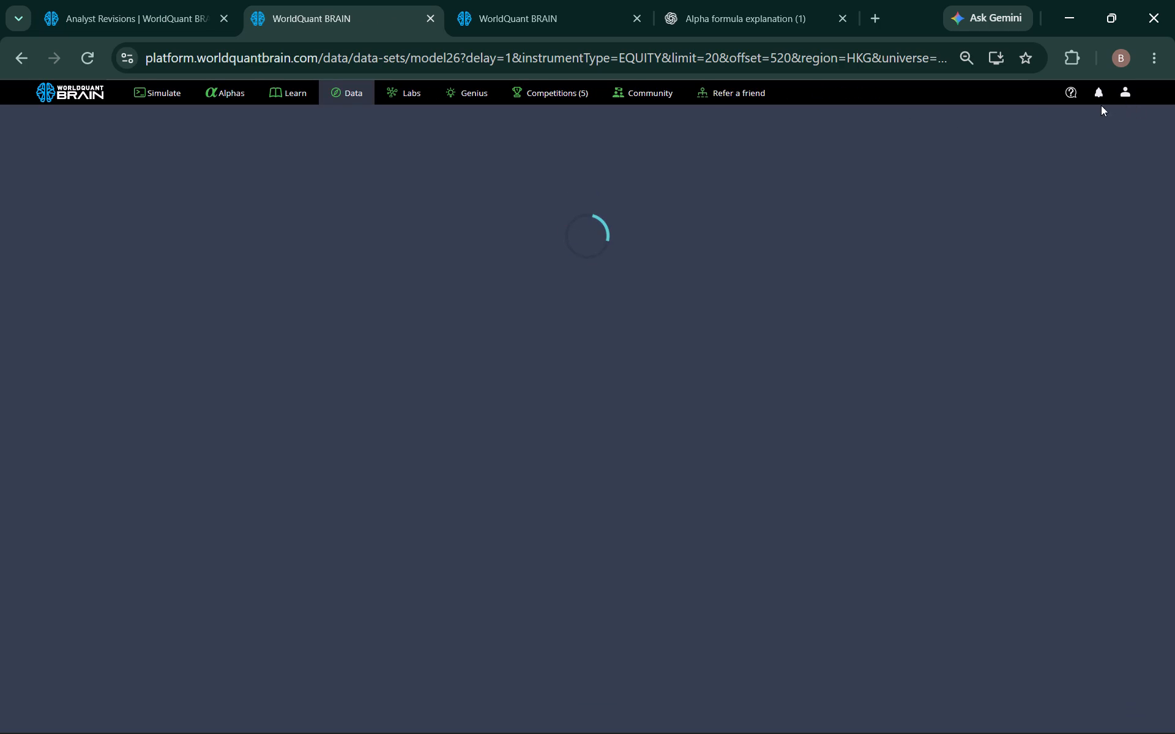
{"action": "left_click", "coordinate": [1102, 89]}
{"action": "left_click", "coordinate": [1007, 256]}
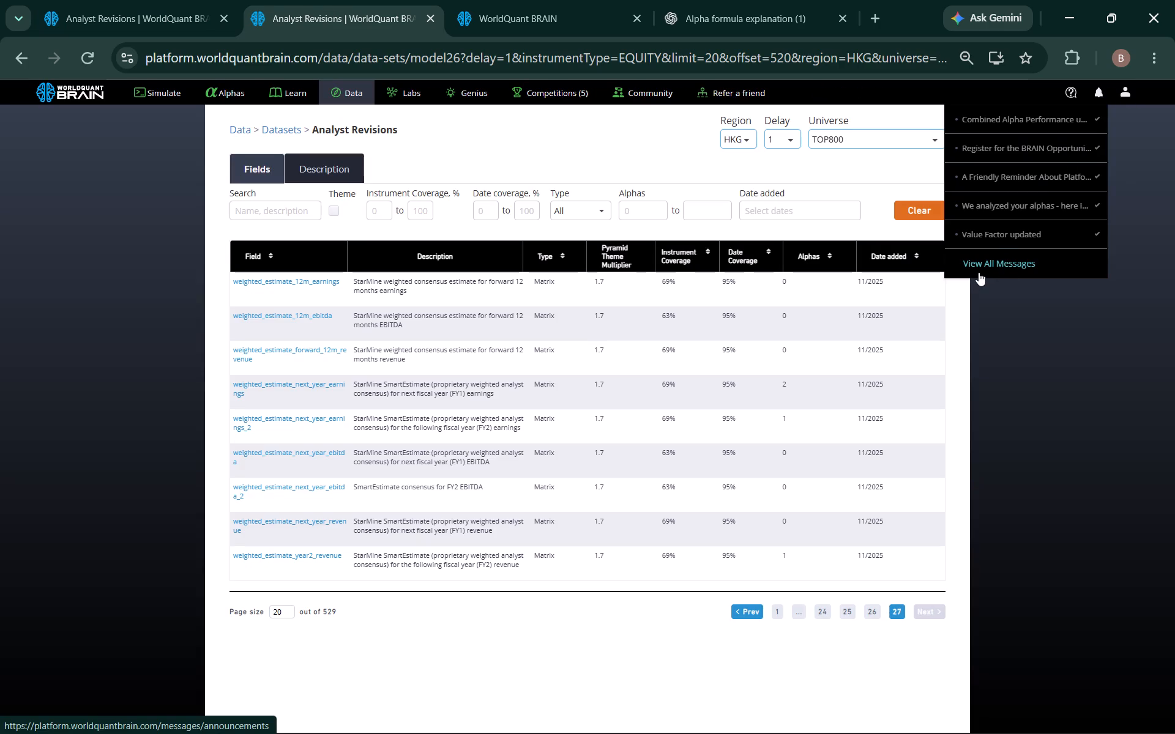
{"action": "left_click", "coordinate": [975, 263]}
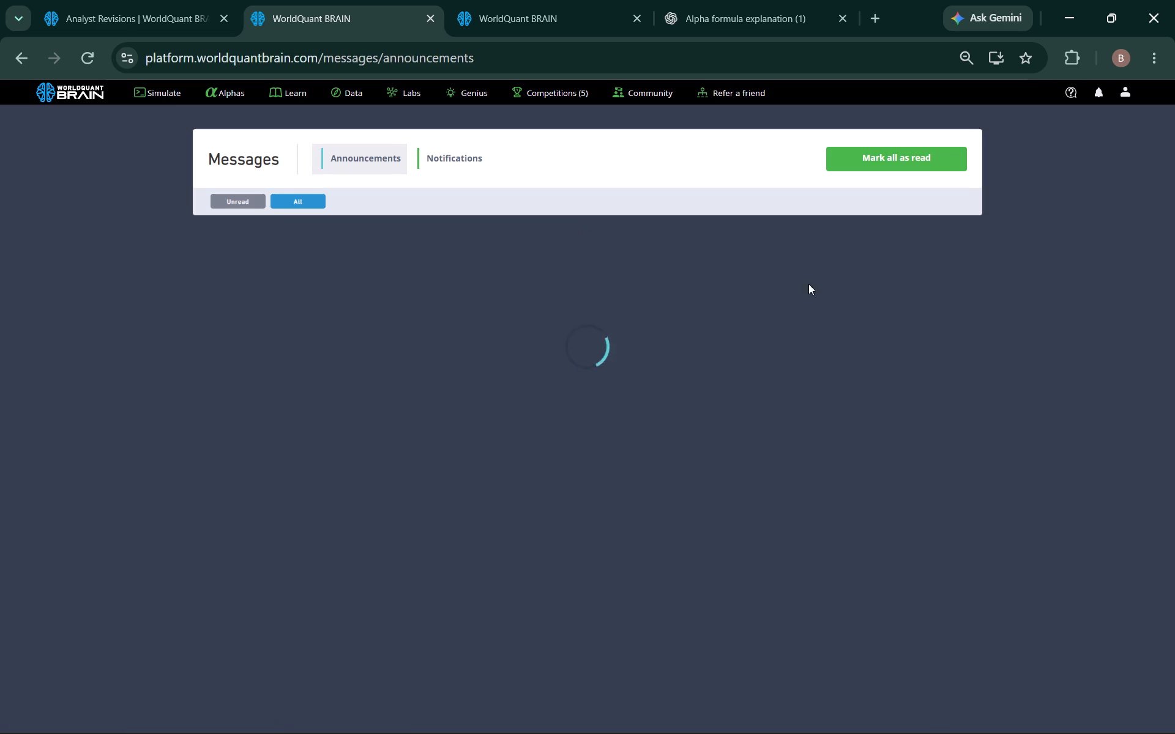
{"action": "scroll", "coordinate": [752, 273], "scroll_direction": "down", "scroll_amount": 3}
{"action": "scroll", "coordinate": [674, 310], "scroll_direction": "down", "scroll_amount": 3}
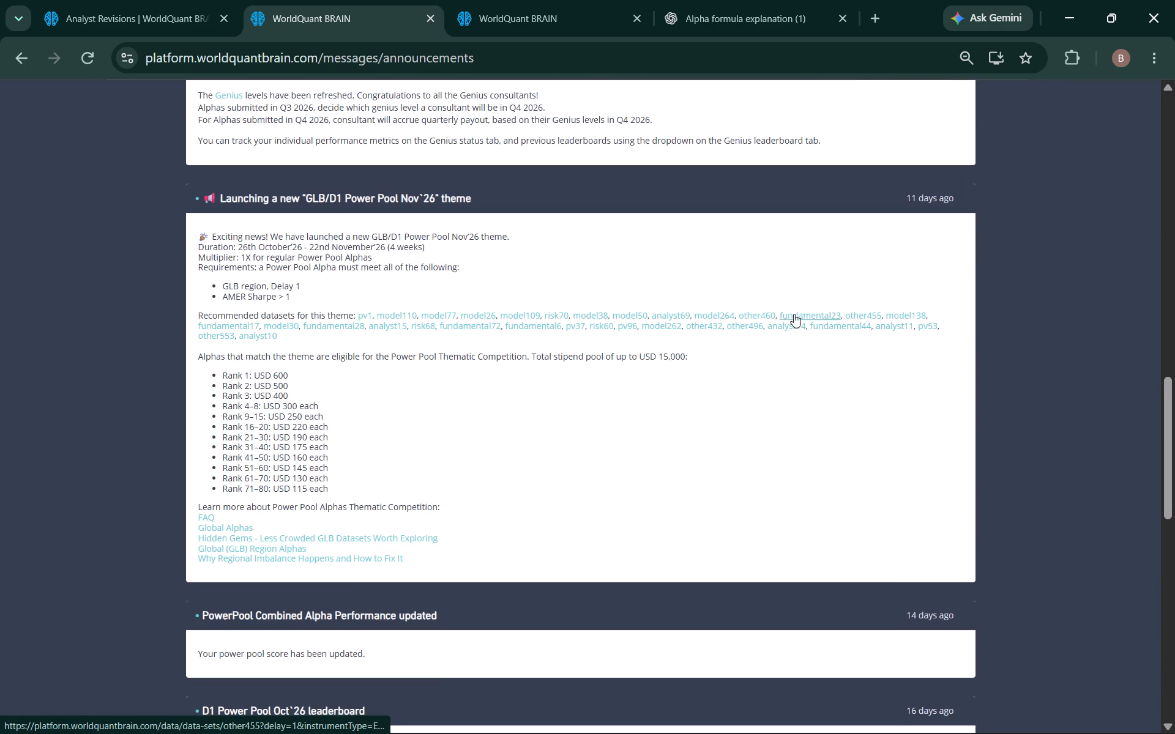
{"action": "left_click", "coordinate": [720, 311]}
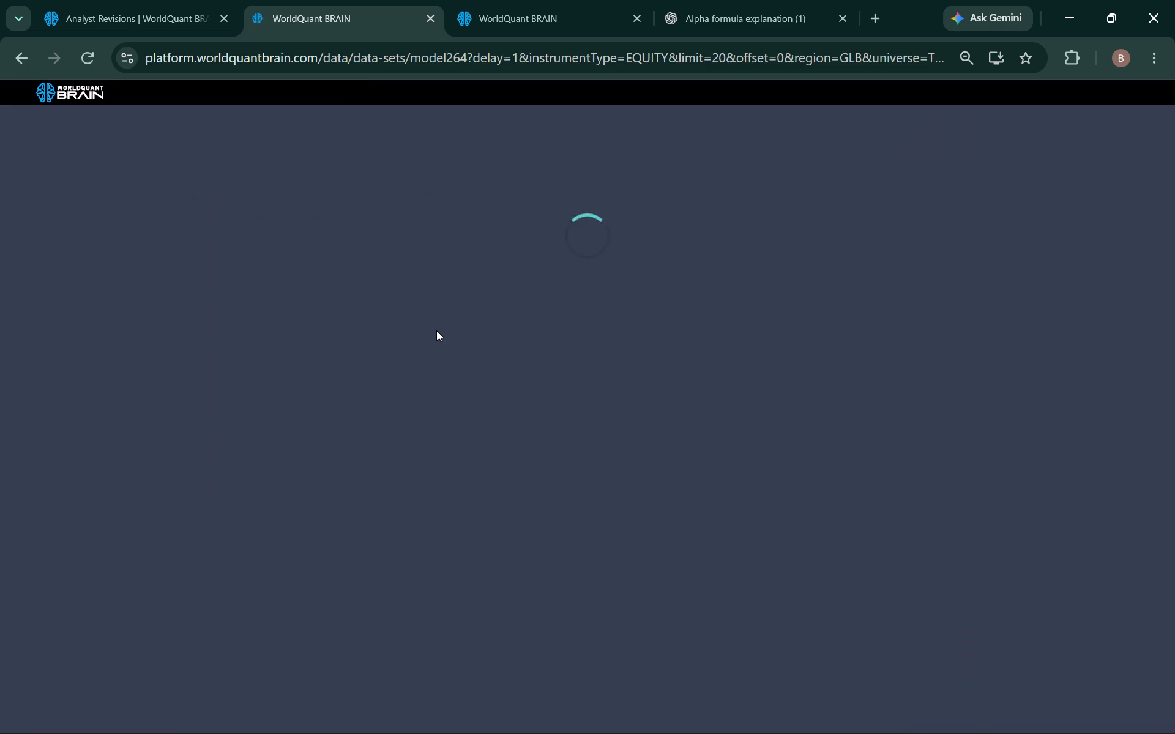
Filter the model264 fields to at most 5 alphas and copy the field name mdl264_vpfi_class from the last page.
{"action": "scroll", "coordinate": [494, 321], "scroll_direction": "down", "scroll_amount": 3}
{"action": "scroll", "coordinate": [529, 325], "scroll_direction": "up", "scroll_amount": 1}
{"action": "scroll", "coordinate": [529, 325], "scroll_direction": "down", "scroll_amount": 1}
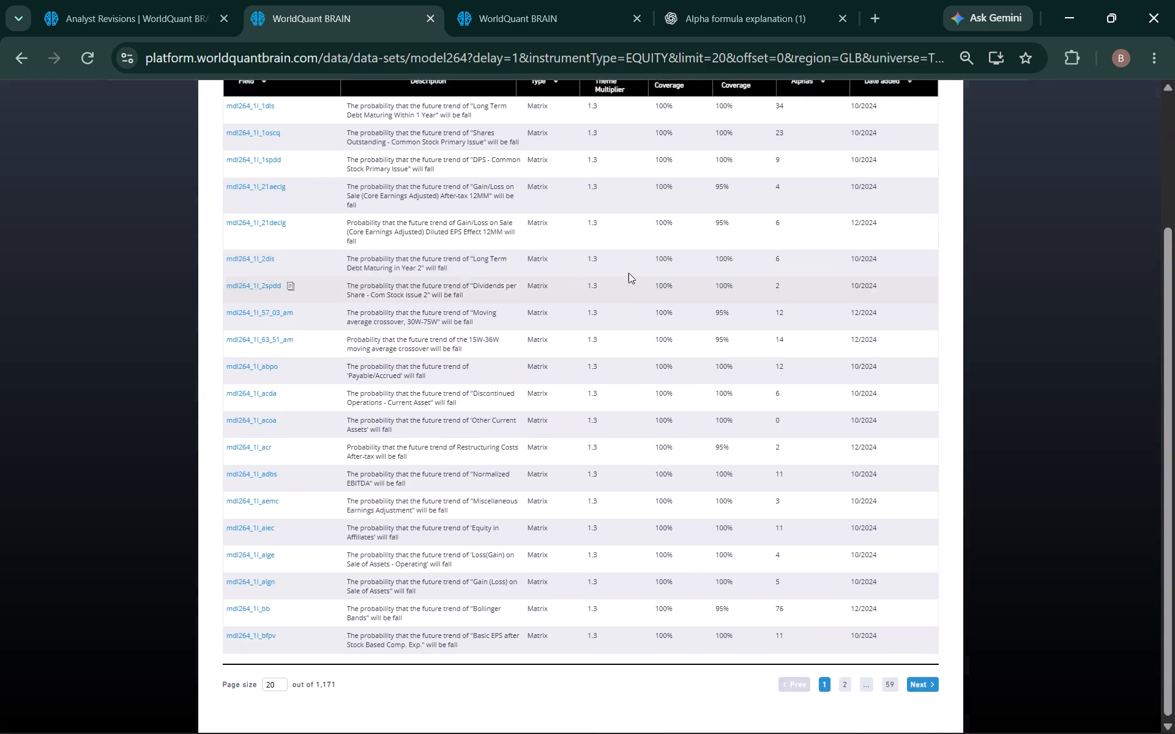
{"action": "scroll", "coordinate": [616, 271], "scroll_direction": "up", "scroll_amount": 2}
{"action": "left_click", "coordinate": [698, 201]}
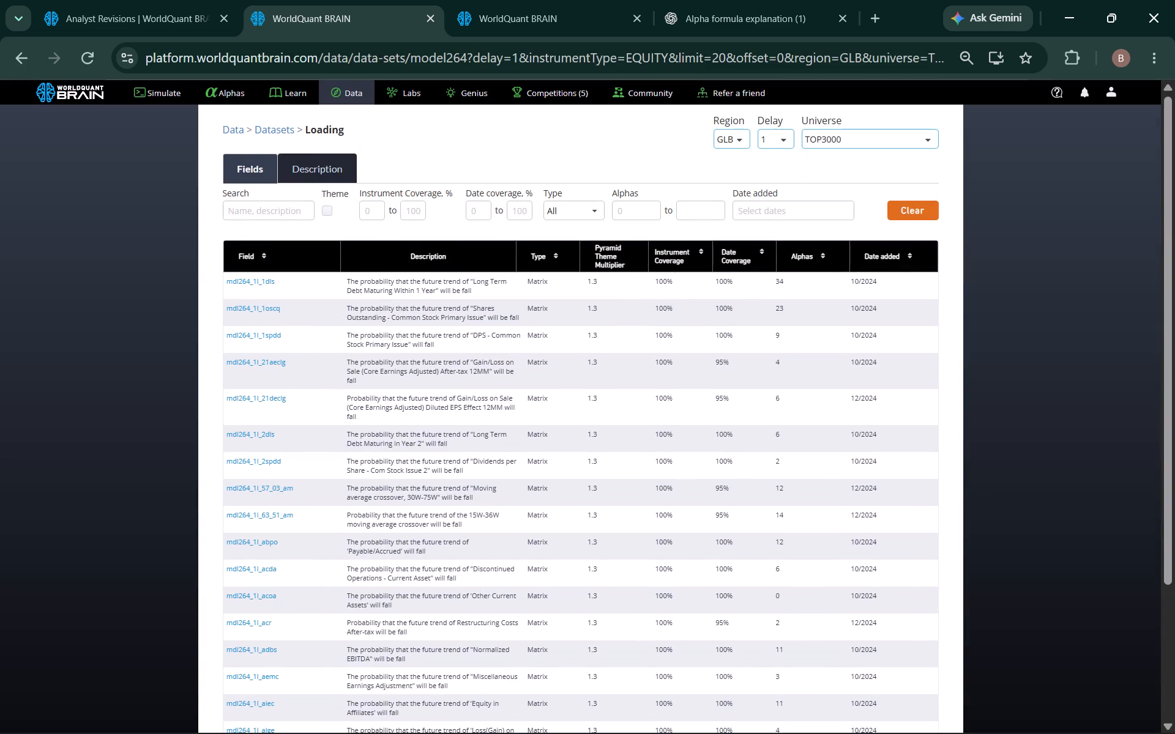
{"action": "key", "text": "5"}
{"action": "scroll", "coordinate": [569, 365], "scroll_direction": "down", "scroll_amount": 9}
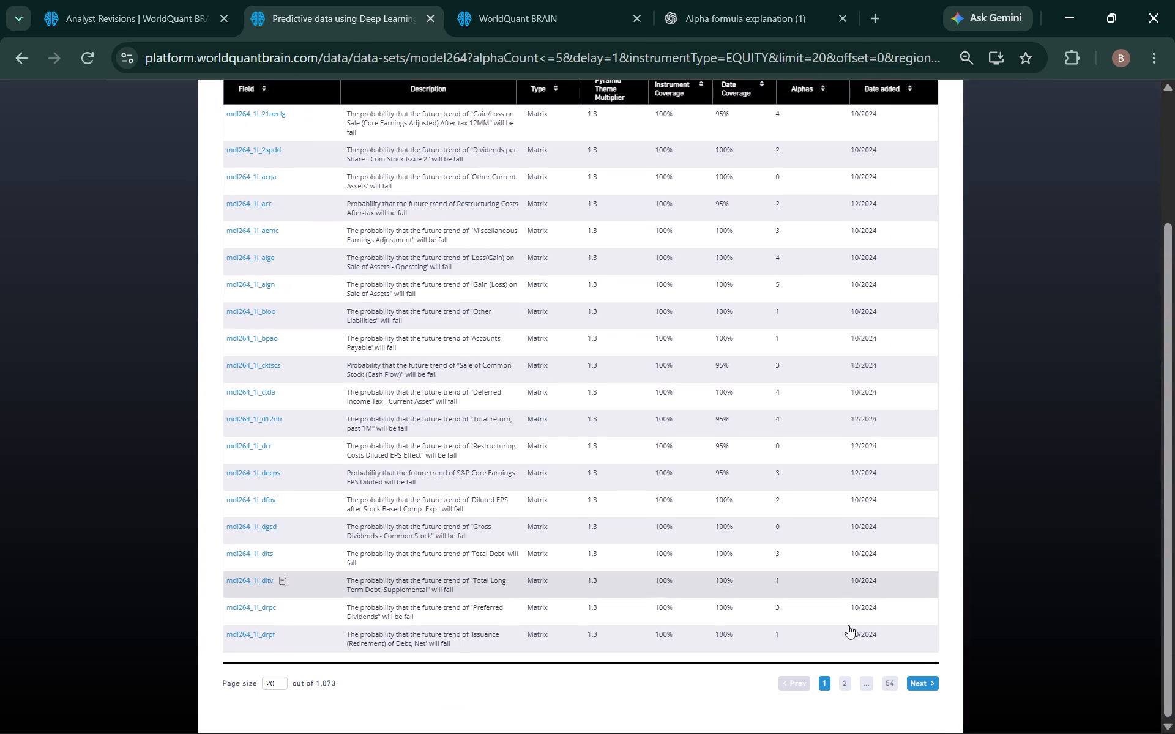
{"action": "left_click", "coordinate": [893, 677]}
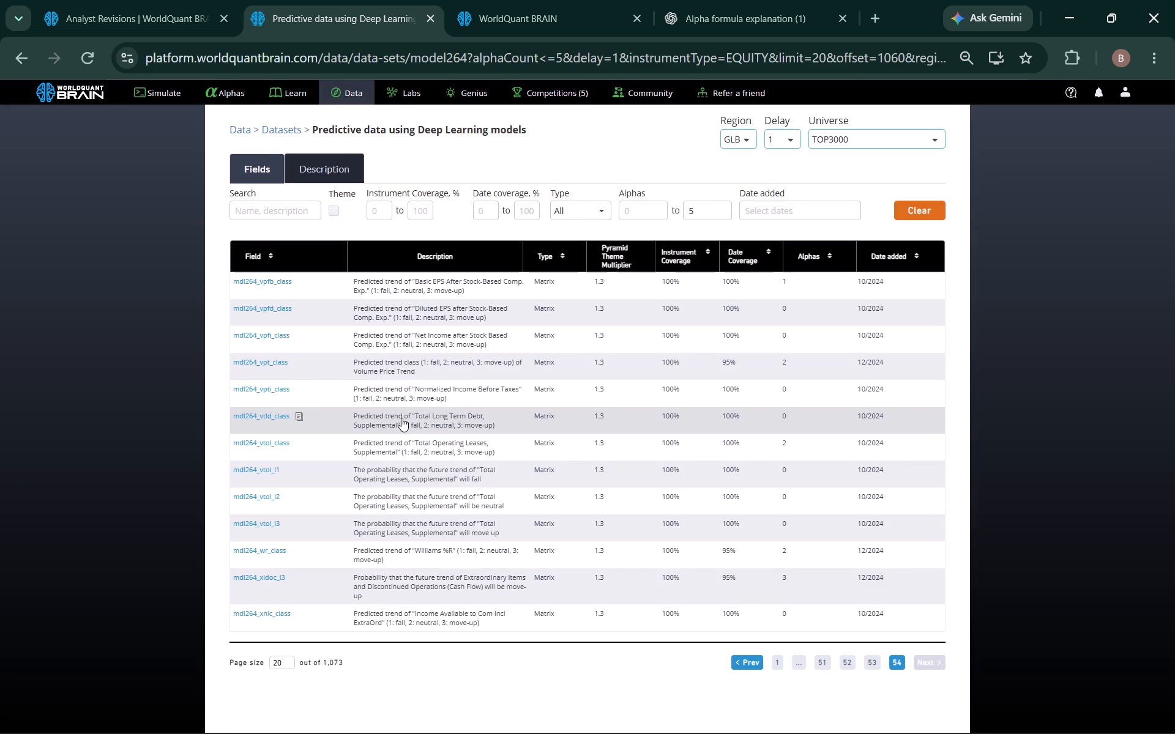
{"action": "left_click", "coordinate": [300, 335]}
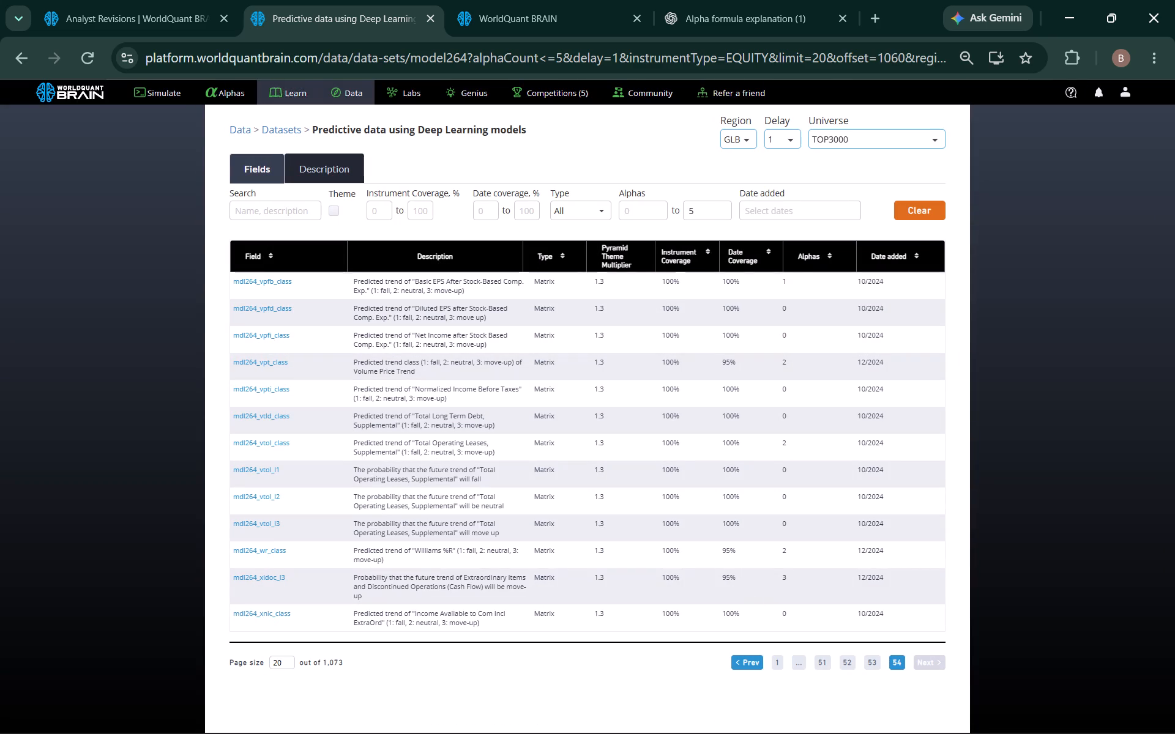
Replace mdl264_xnic_class in the Simulation 2 expression with mdl264_vpfi_class and run a full simulation.
{"action": "left_click", "coordinate": [498, 12]}
{"action": "right_click", "coordinate": [212, 179]}
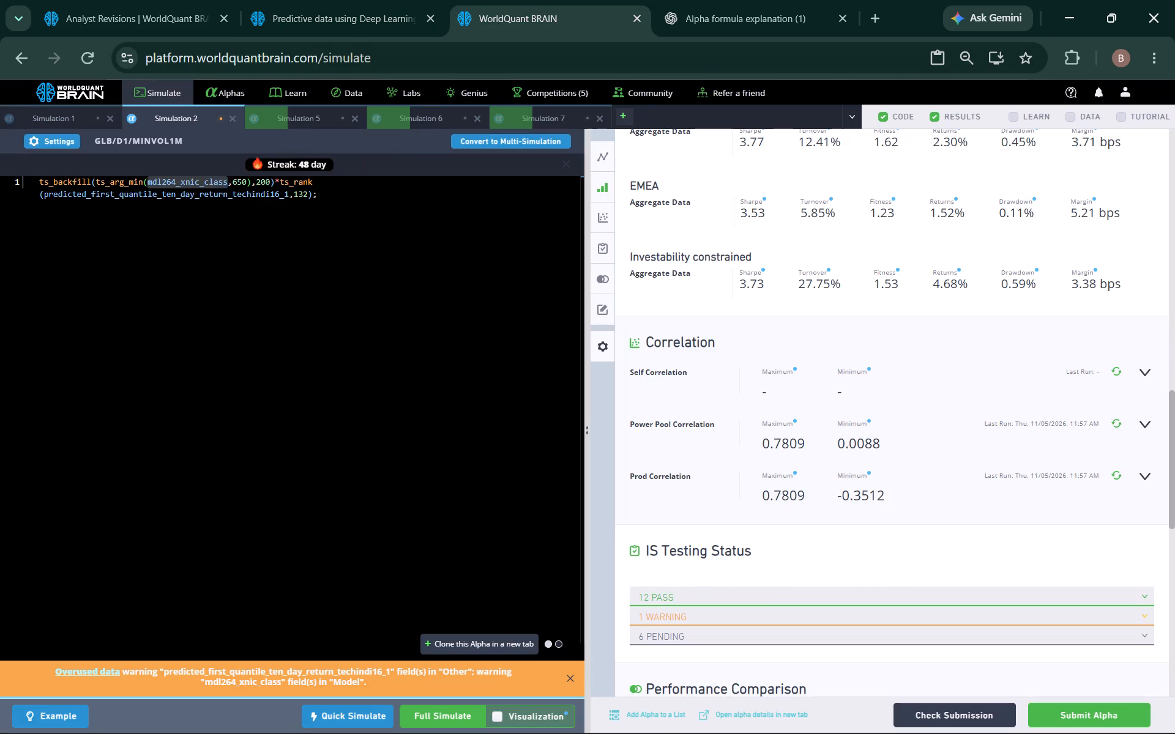
{"action": "left_click", "coordinate": [249, 243]}
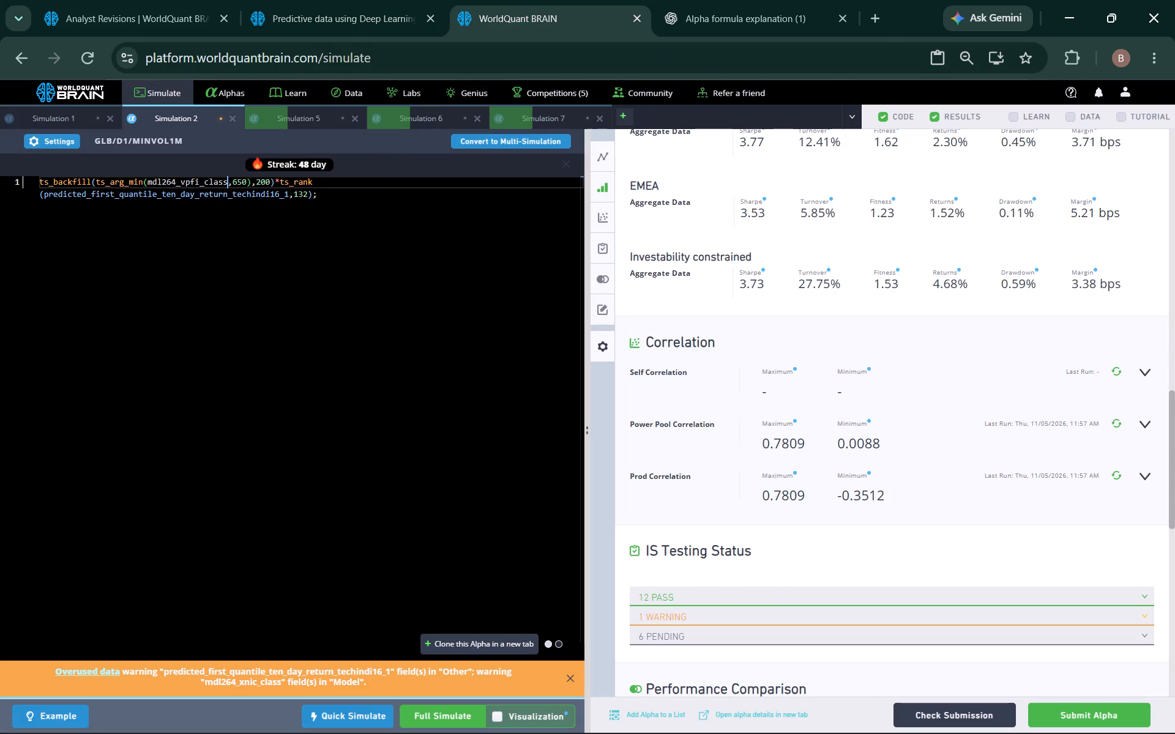
{"action": "left_click", "coordinate": [443, 718]}
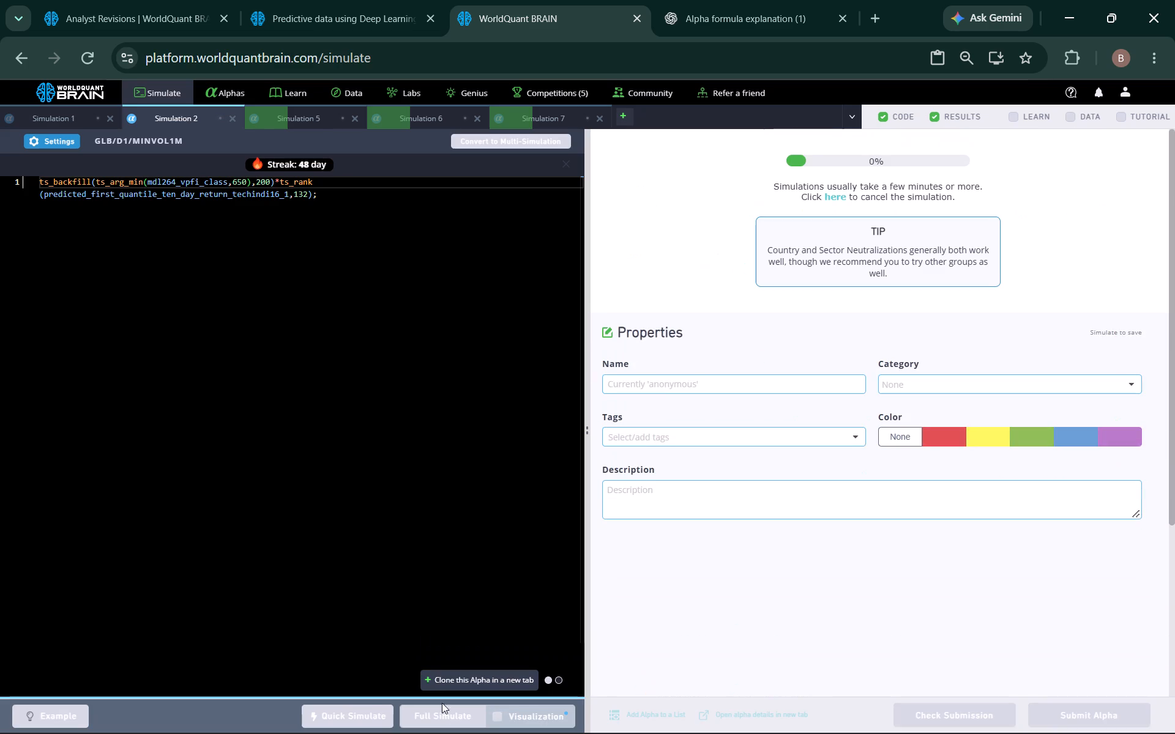
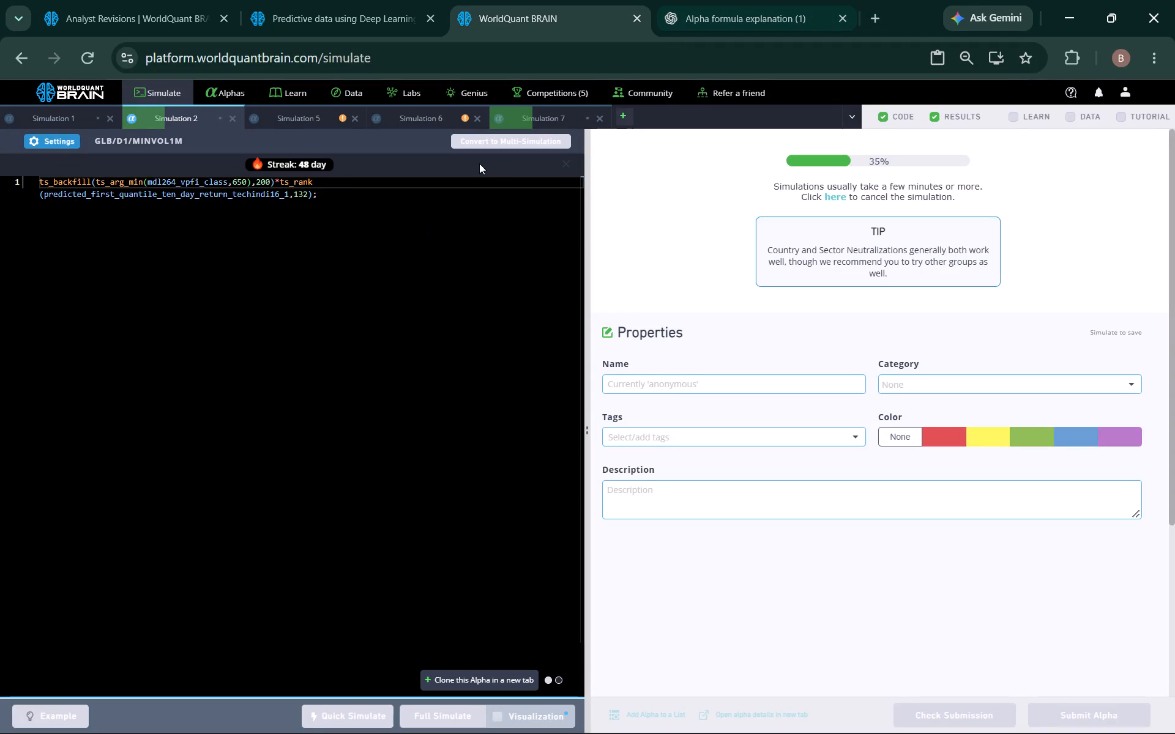
In Simulation 5, show the test period, run the Prod Correlation check and expand the IS Testing Status warning.
{"action": "left_click", "coordinate": [316, 120]}
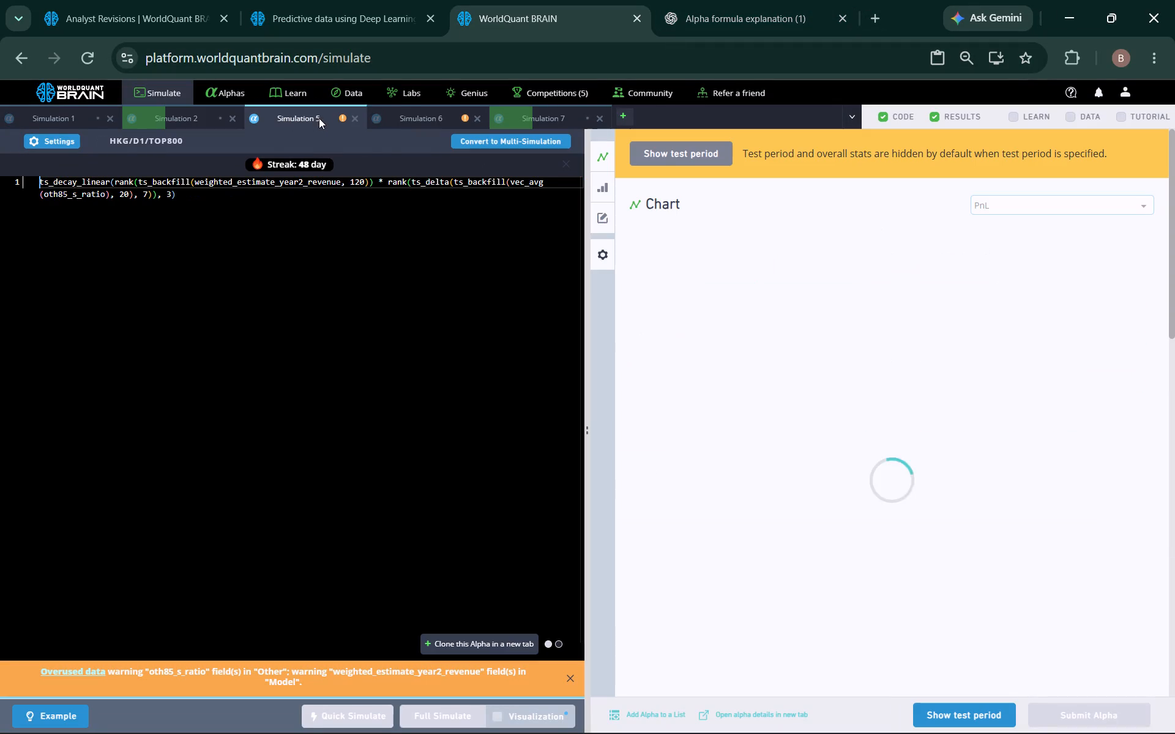
{"action": "scroll", "coordinate": [862, 360], "scroll_direction": "down", "scroll_amount": 3}
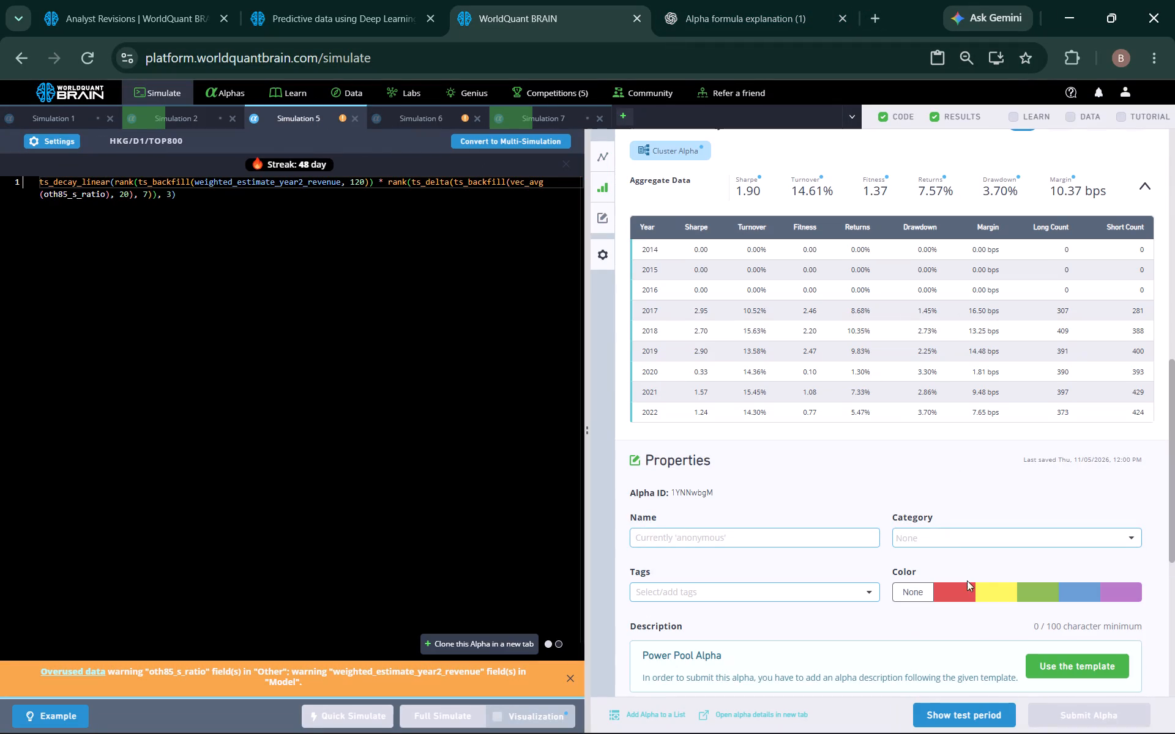
{"action": "left_click", "coordinate": [979, 710]}
{"action": "scroll", "coordinate": [905, 516], "scroll_direction": "down", "scroll_amount": 2}
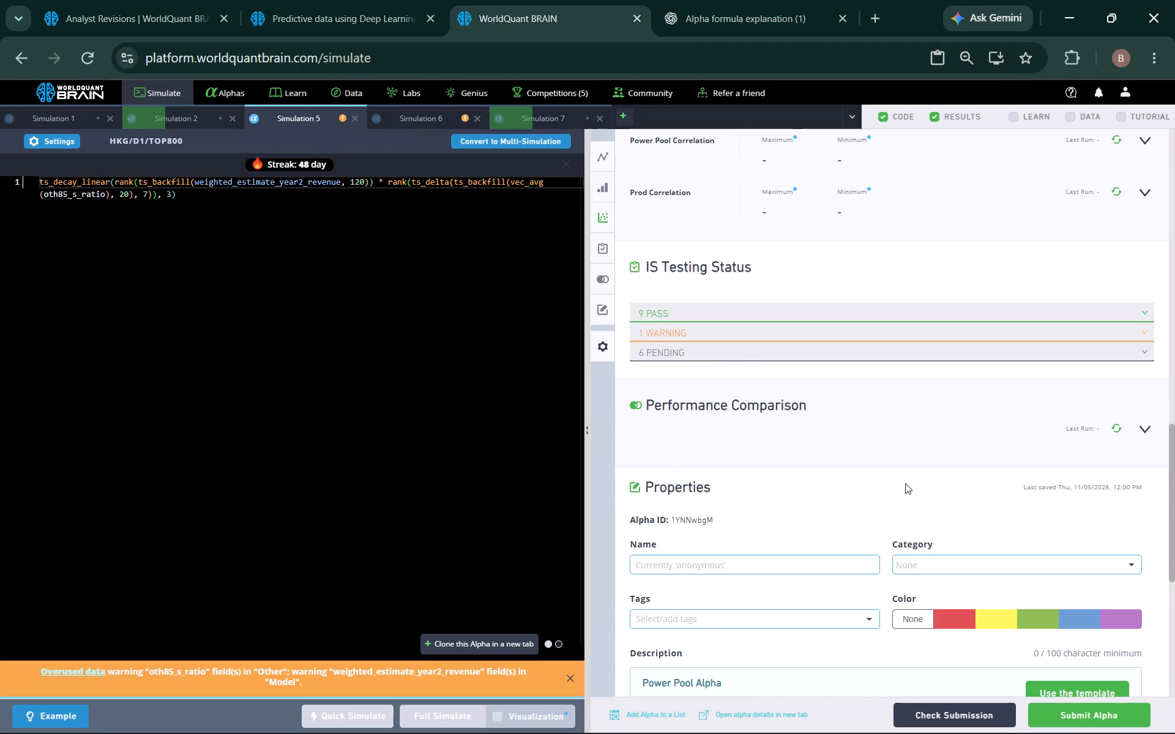
{"action": "left_click", "coordinate": [1116, 195]}
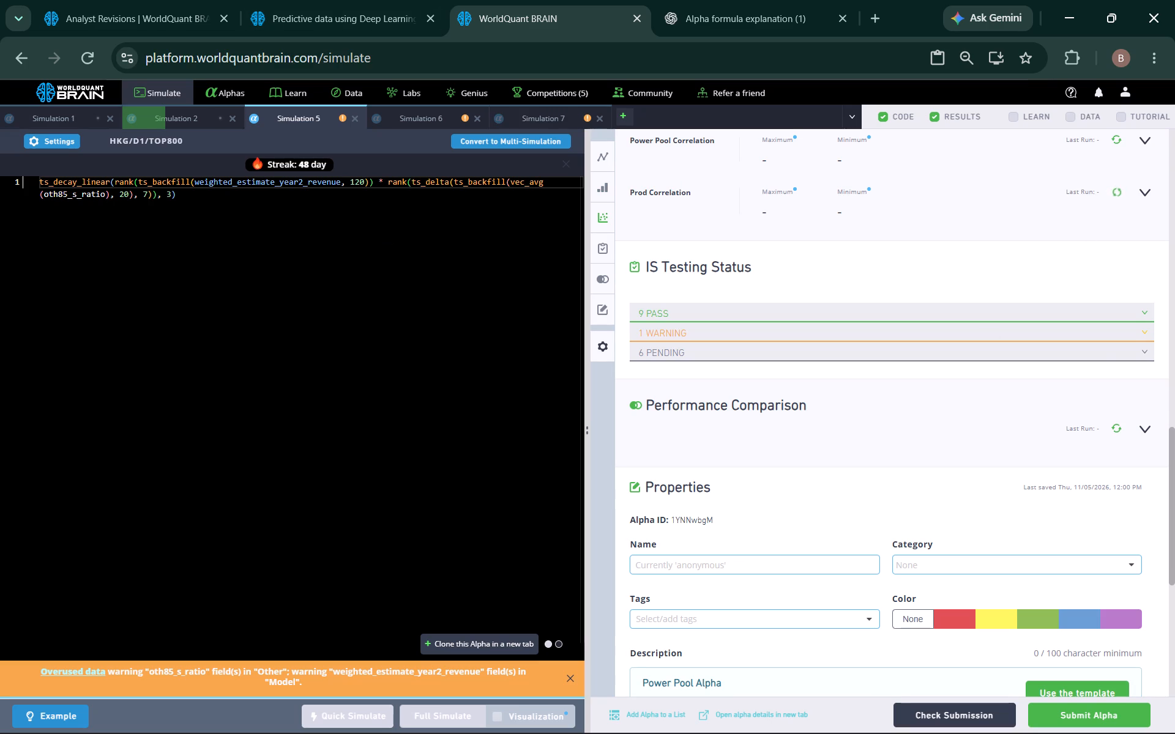
{"action": "left_click", "coordinate": [767, 322]}
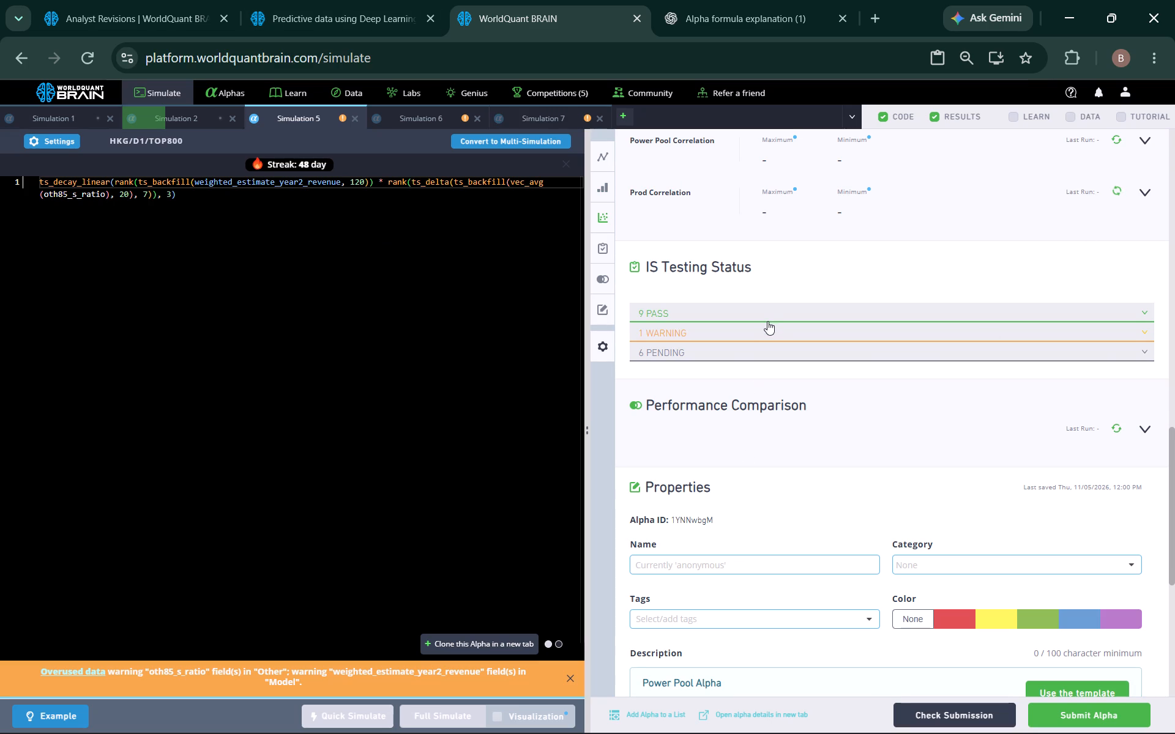
{"action": "left_click", "coordinate": [769, 327]}
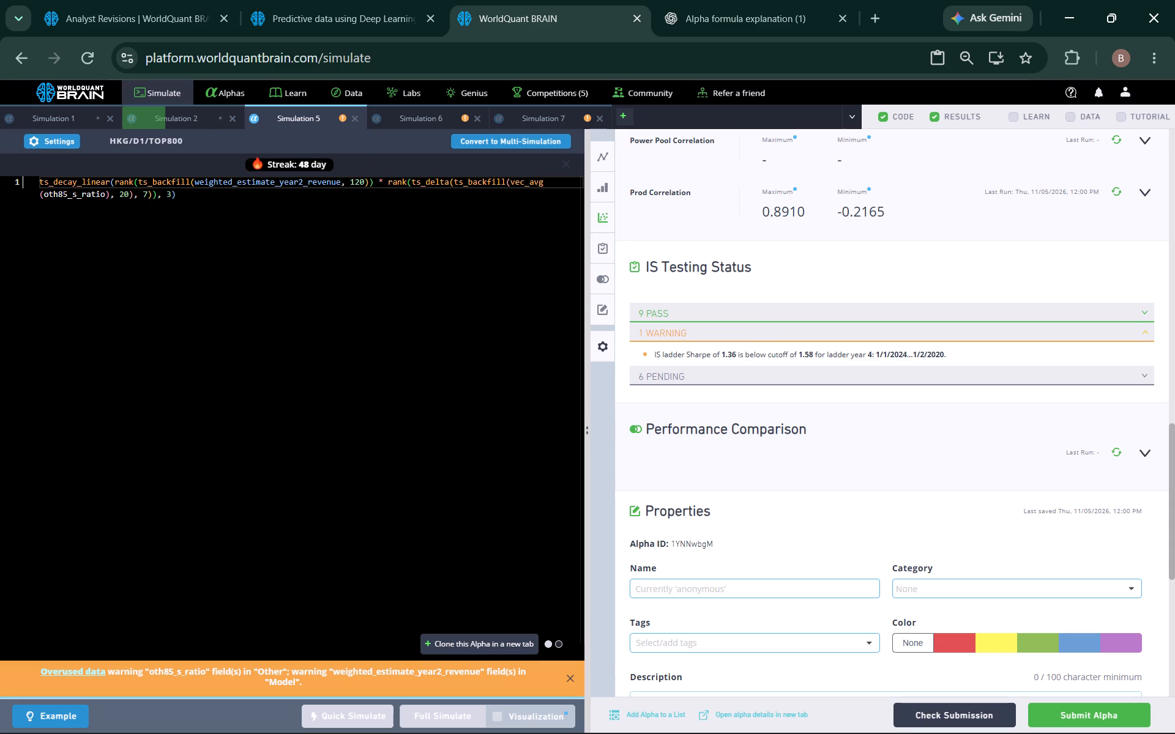
Lengthen the ts_backfill windows in the Simulation 5 expression to 1200 for weighted_estimate_year2_revenue and 1020 for oth85_s_ratio.
{"action": "left_click", "coordinate": [351, 182]}
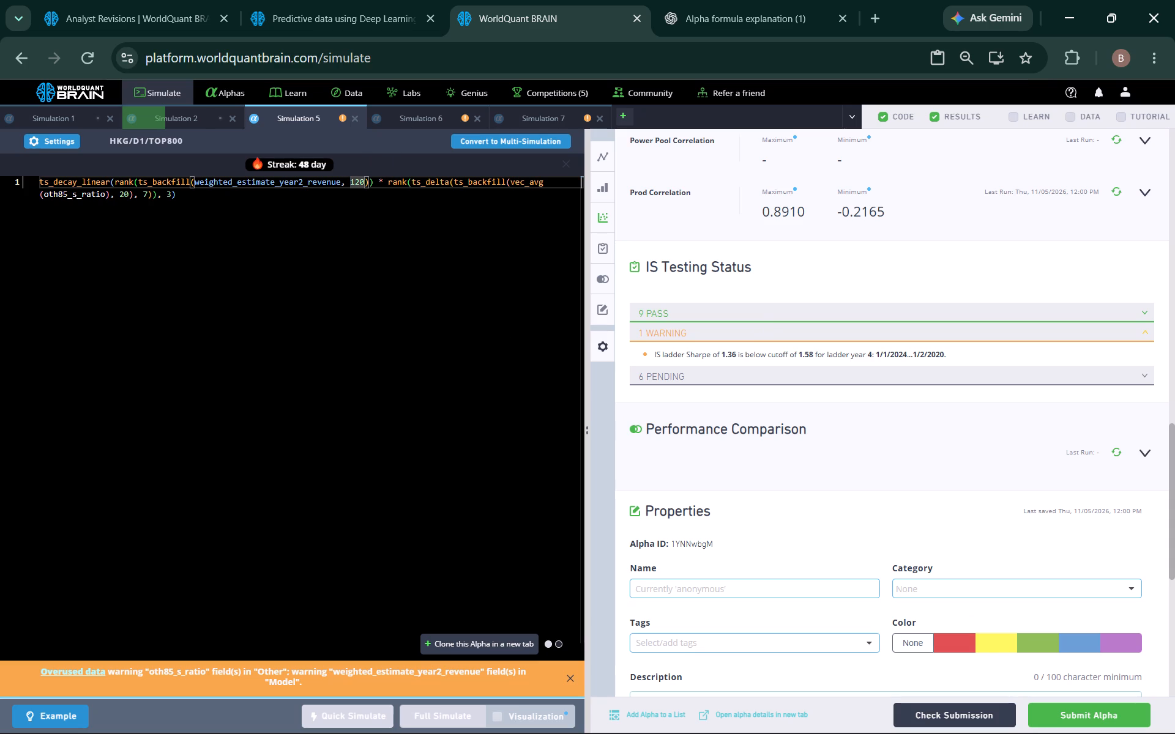
{"action": "left_click", "coordinate": [359, 180]}
{"action": "key", "text": "0"}
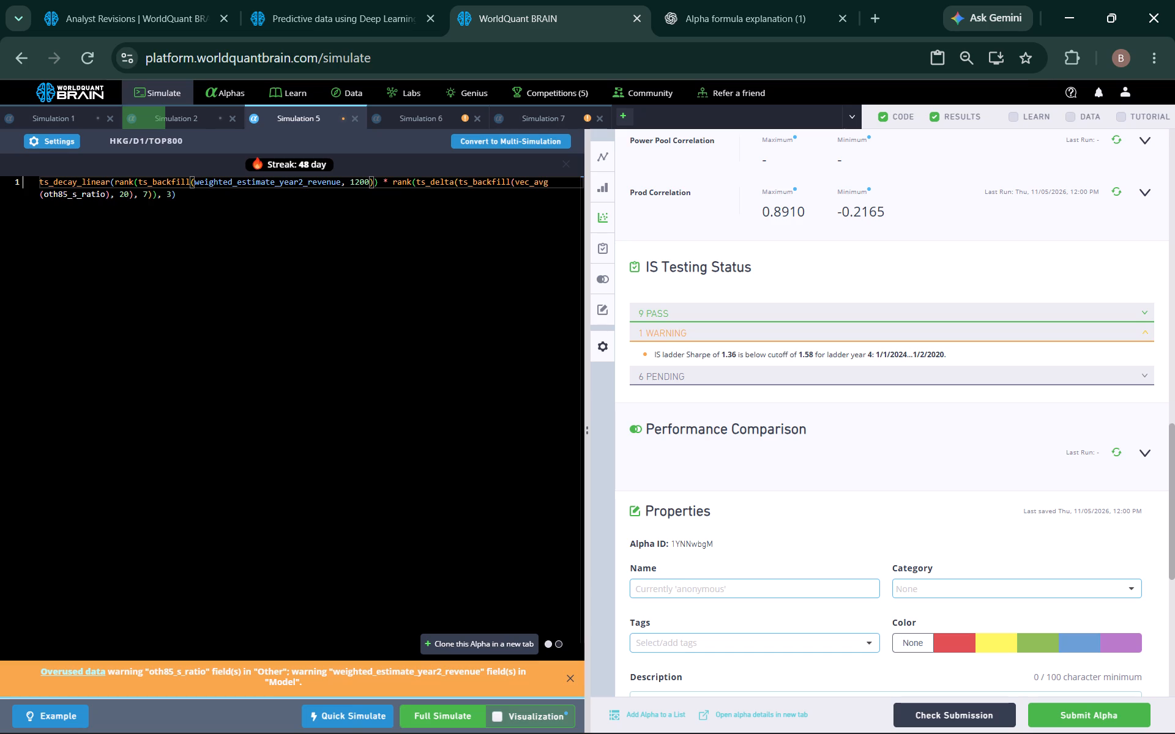
{"action": "left_click", "coordinate": [121, 192]}
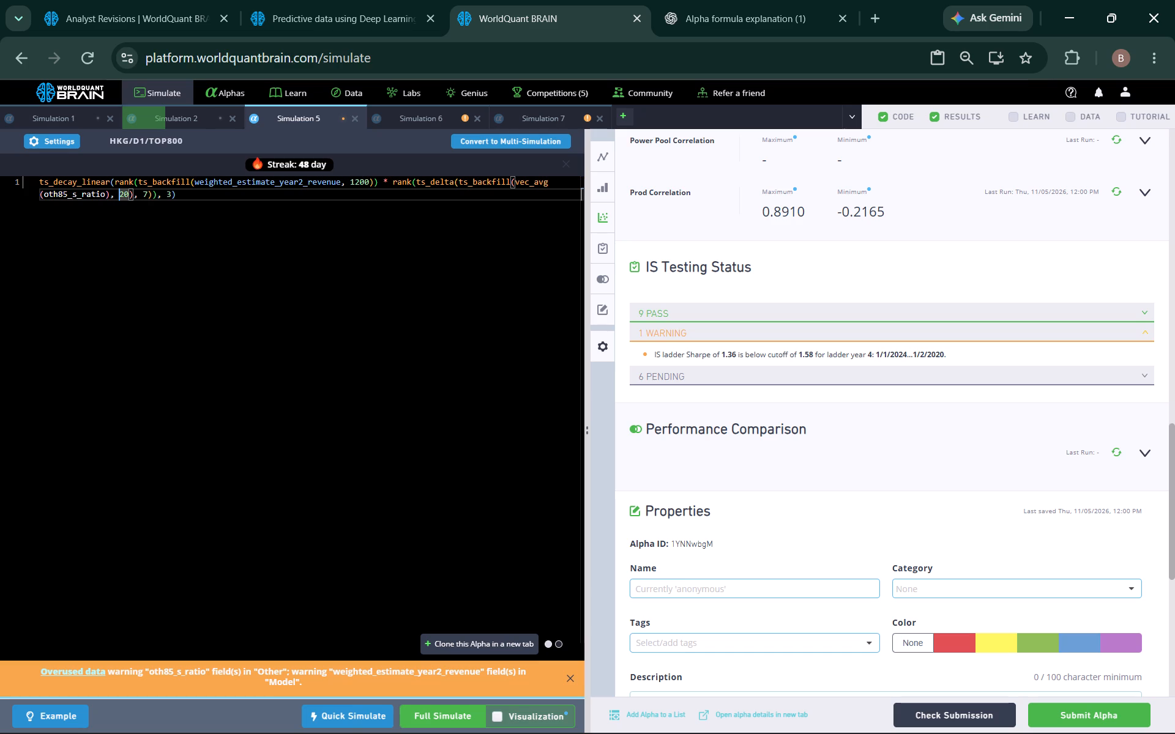
{"action": "key", "text": "1"}
{"action": "key", "text": "0"}
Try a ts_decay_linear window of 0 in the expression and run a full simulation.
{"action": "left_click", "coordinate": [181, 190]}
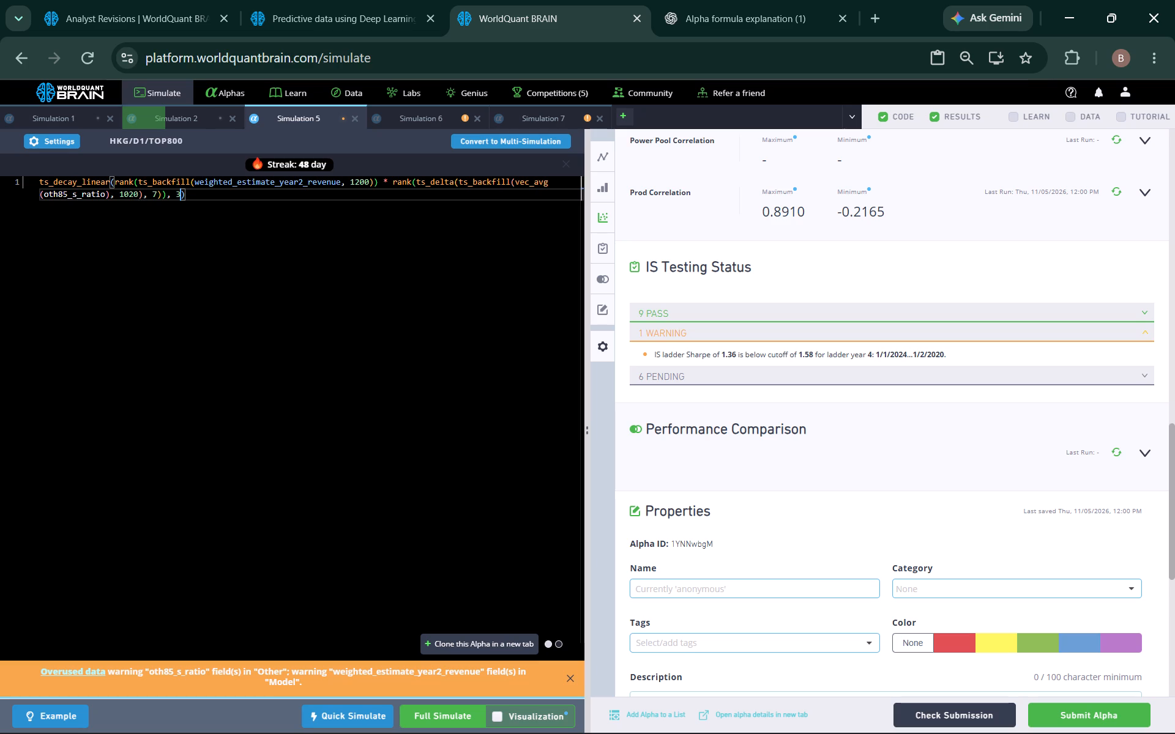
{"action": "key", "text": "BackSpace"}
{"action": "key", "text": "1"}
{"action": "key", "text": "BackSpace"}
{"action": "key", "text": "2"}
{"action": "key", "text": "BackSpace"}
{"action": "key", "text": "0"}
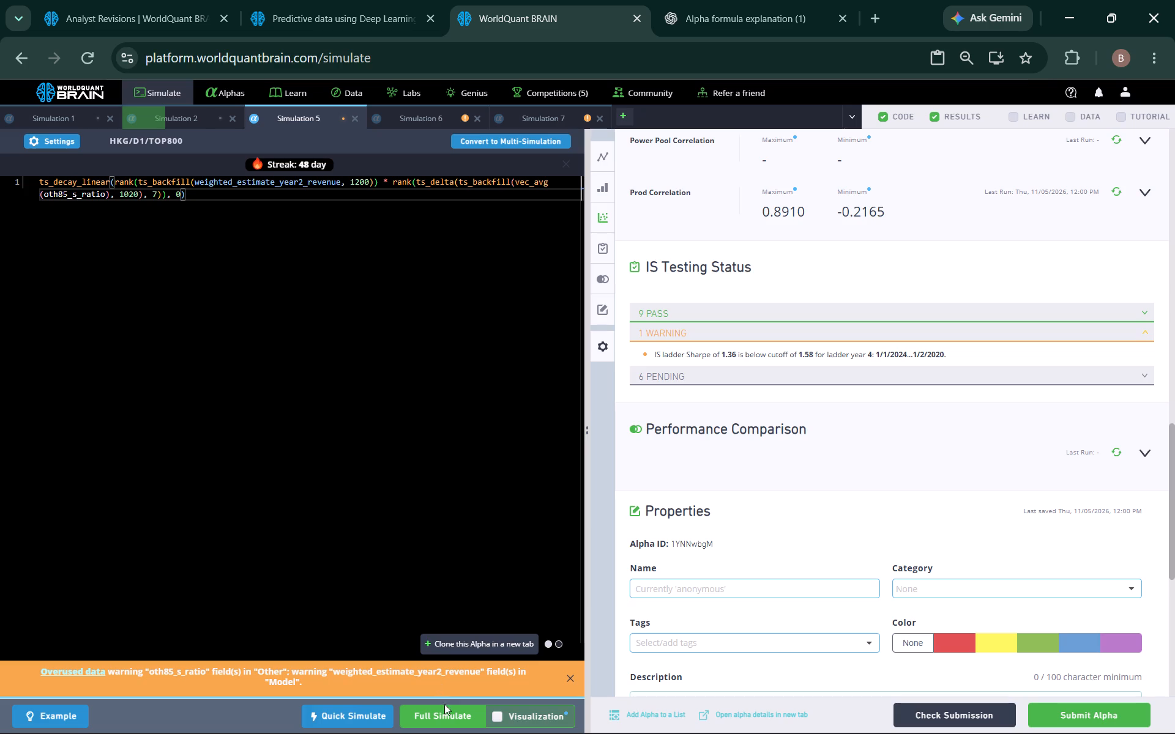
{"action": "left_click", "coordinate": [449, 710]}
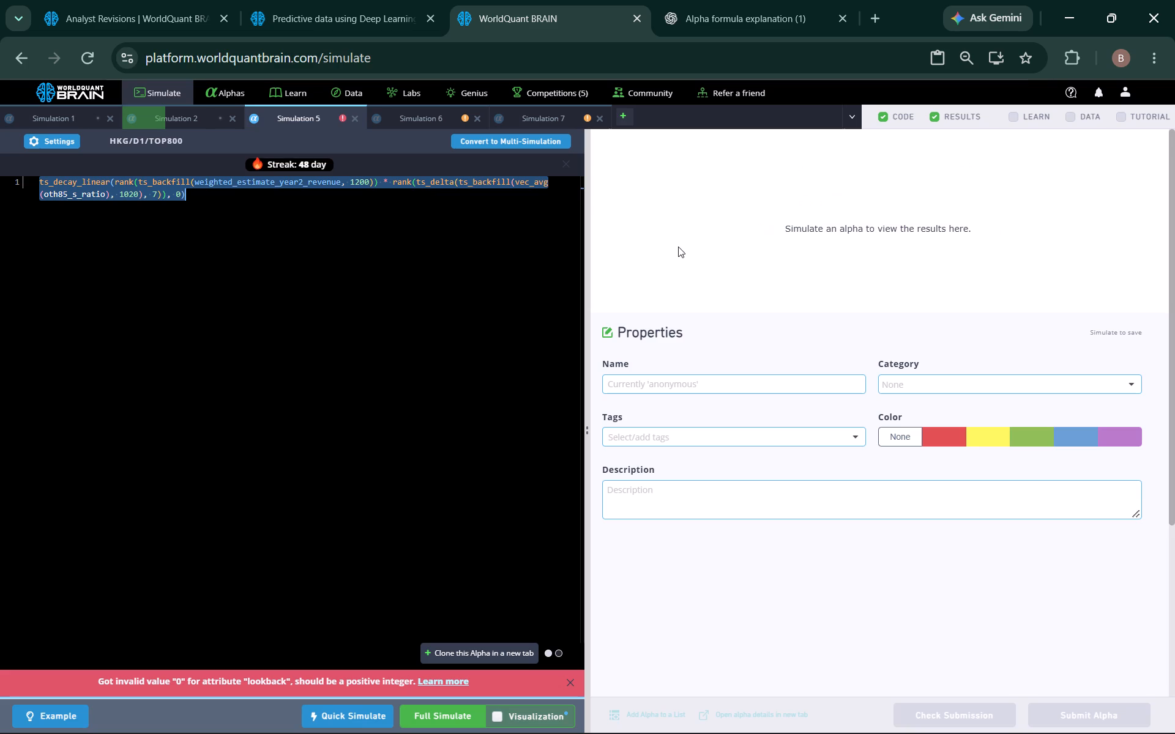
Set the ts_decay_linear window to 1, keeping the rest of the expression, and run a full simulation.
{"action": "key", "text": "BackSpace"}
{"action": "key", "text": "ctrl+z"}
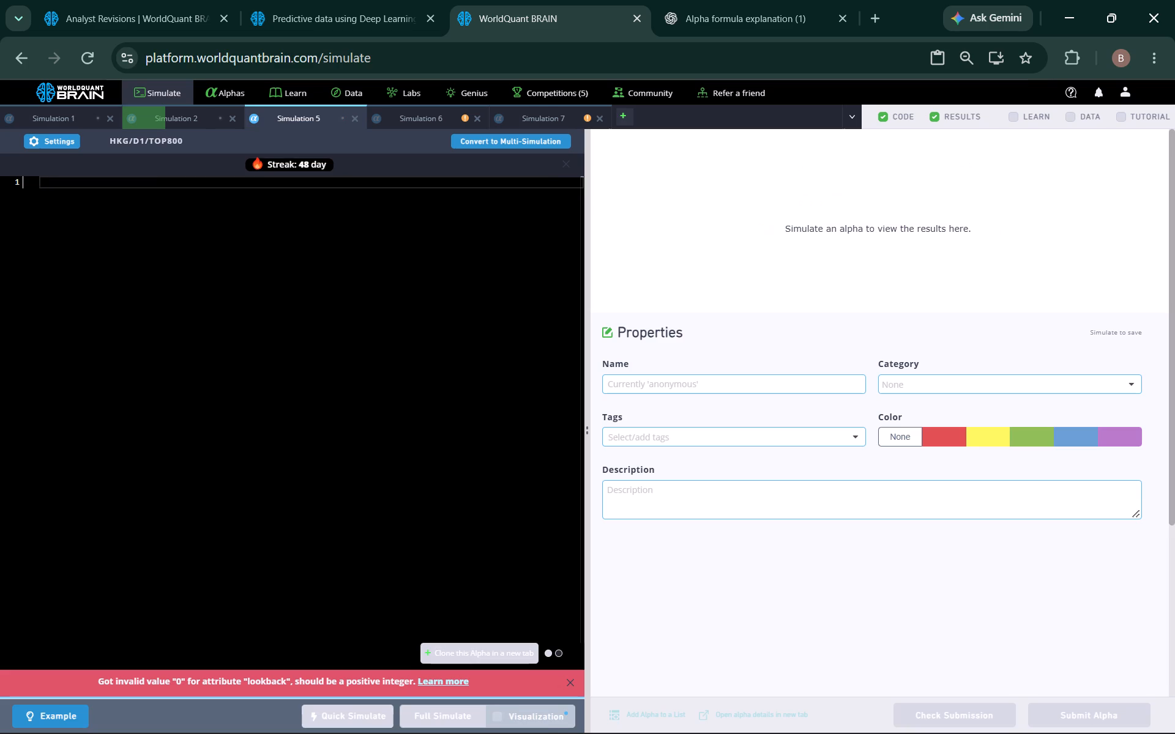
{"action": "left_click", "coordinate": [166, 352]}
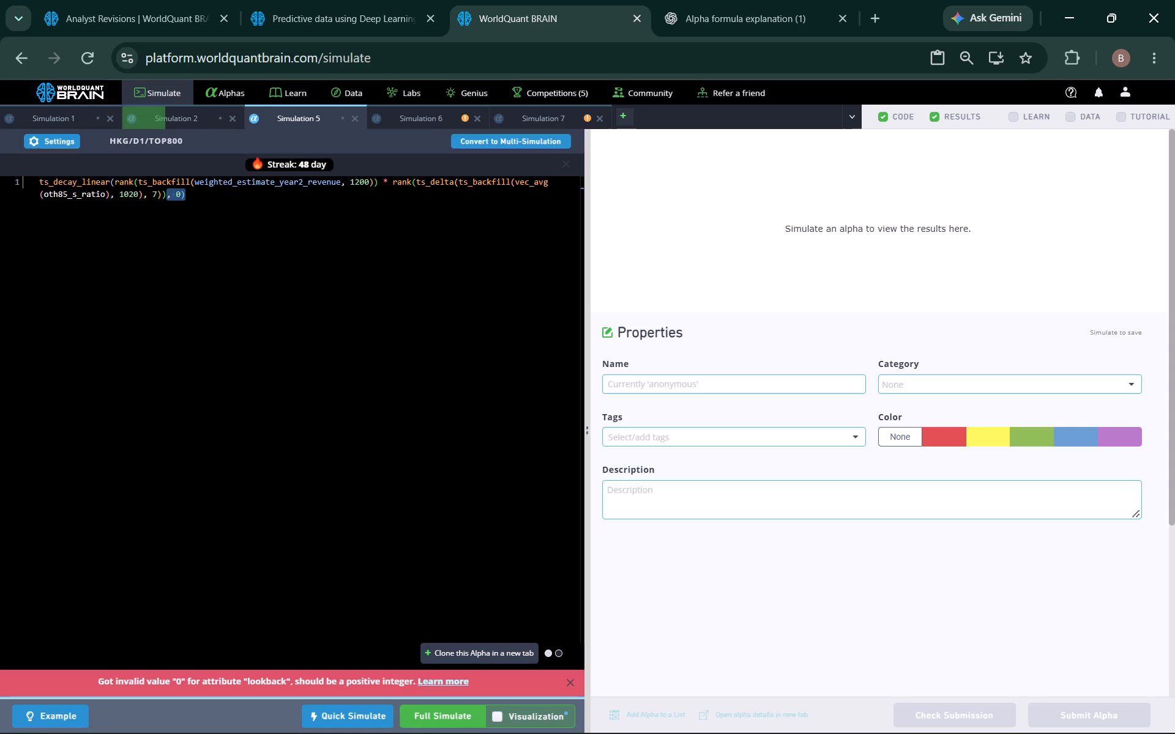
{"action": "left_click", "coordinate": [181, 194]}
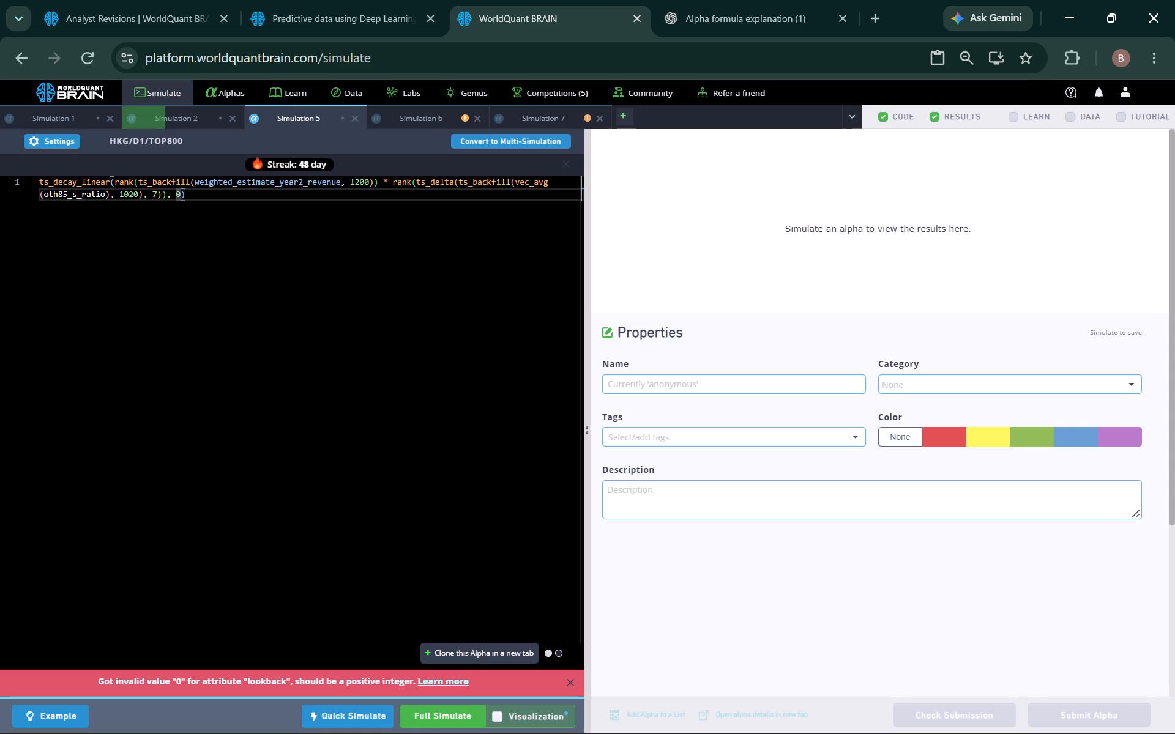
{"action": "key", "text": "BackSpace"}
{"action": "key", "text": "1"}
{"action": "left_click", "coordinate": [451, 717]}
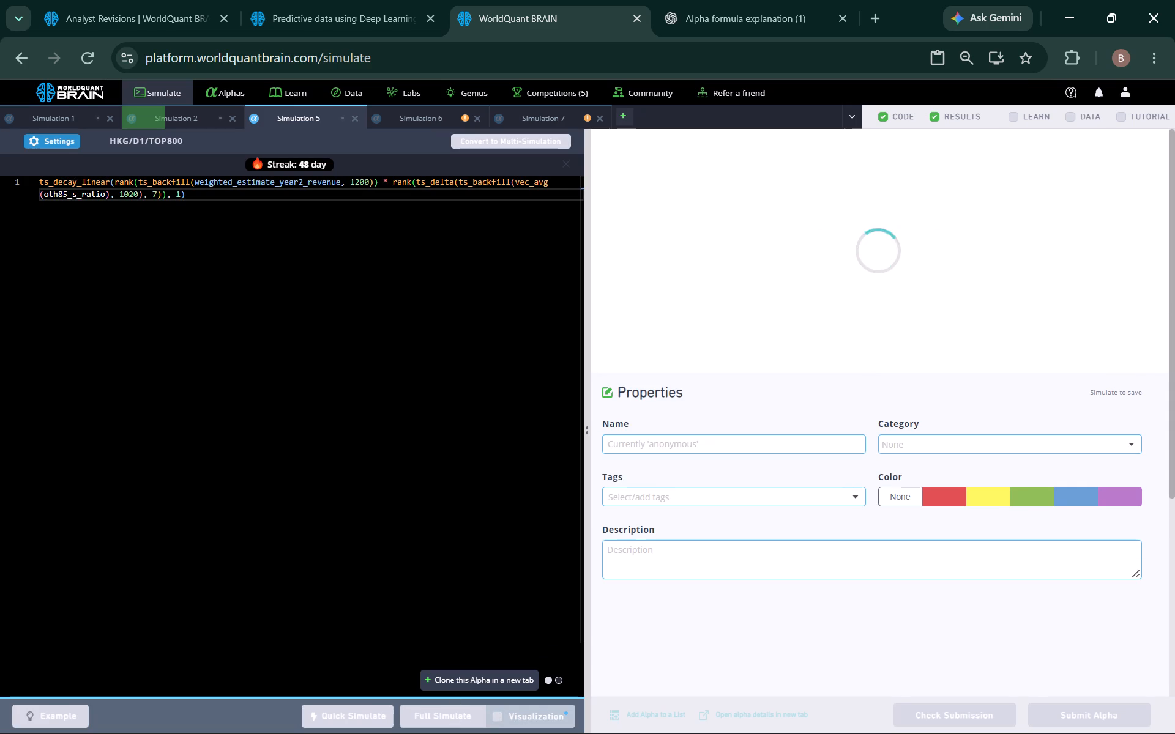
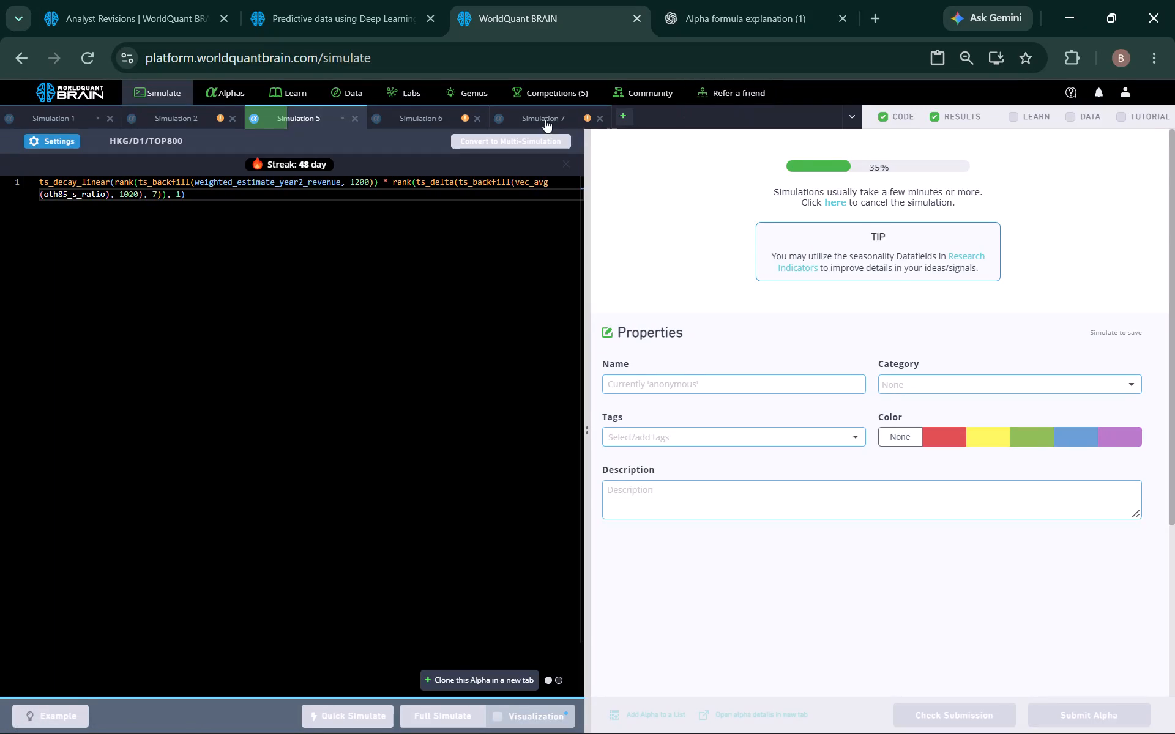
In Simulation 7, show the test period and run the Prod Correlation check.
{"action": "left_click", "coordinate": [545, 119]}
{"action": "scroll", "coordinate": [884, 530], "scroll_direction": "down", "scroll_amount": 1}
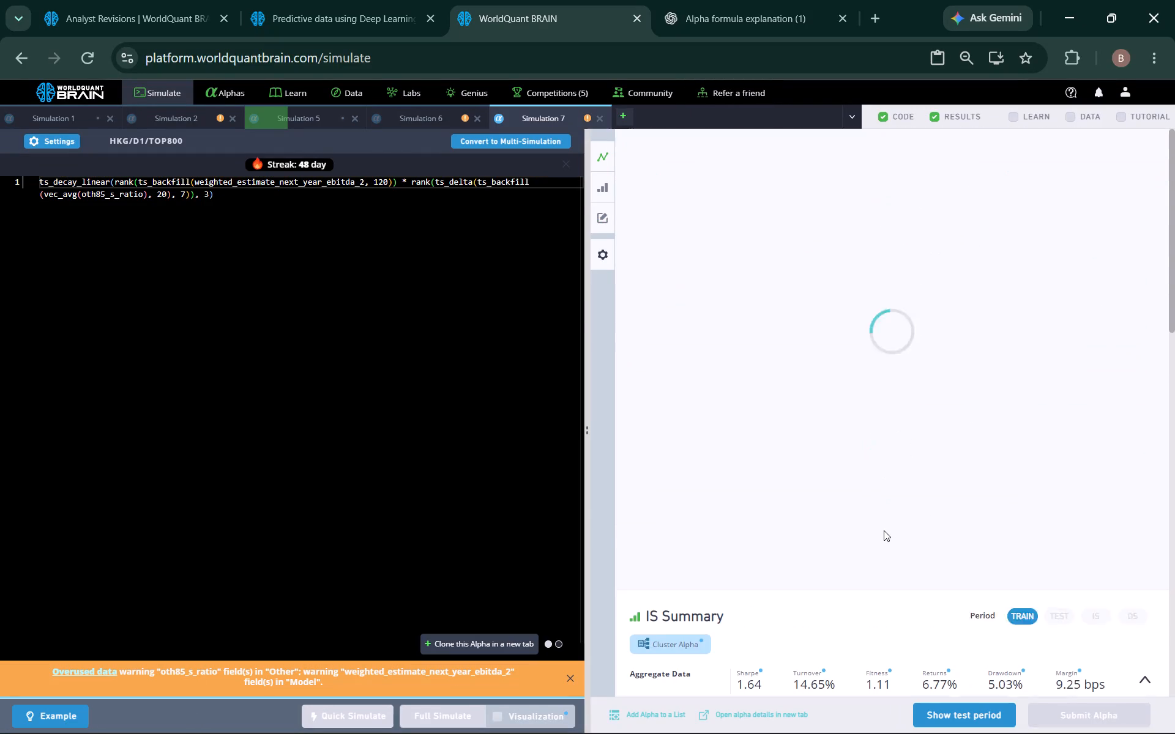
{"action": "scroll", "coordinate": [883, 532], "scroll_direction": "down", "scroll_amount": 1}
{"action": "scroll", "coordinate": [922, 614], "scroll_direction": "down", "scroll_amount": 2}
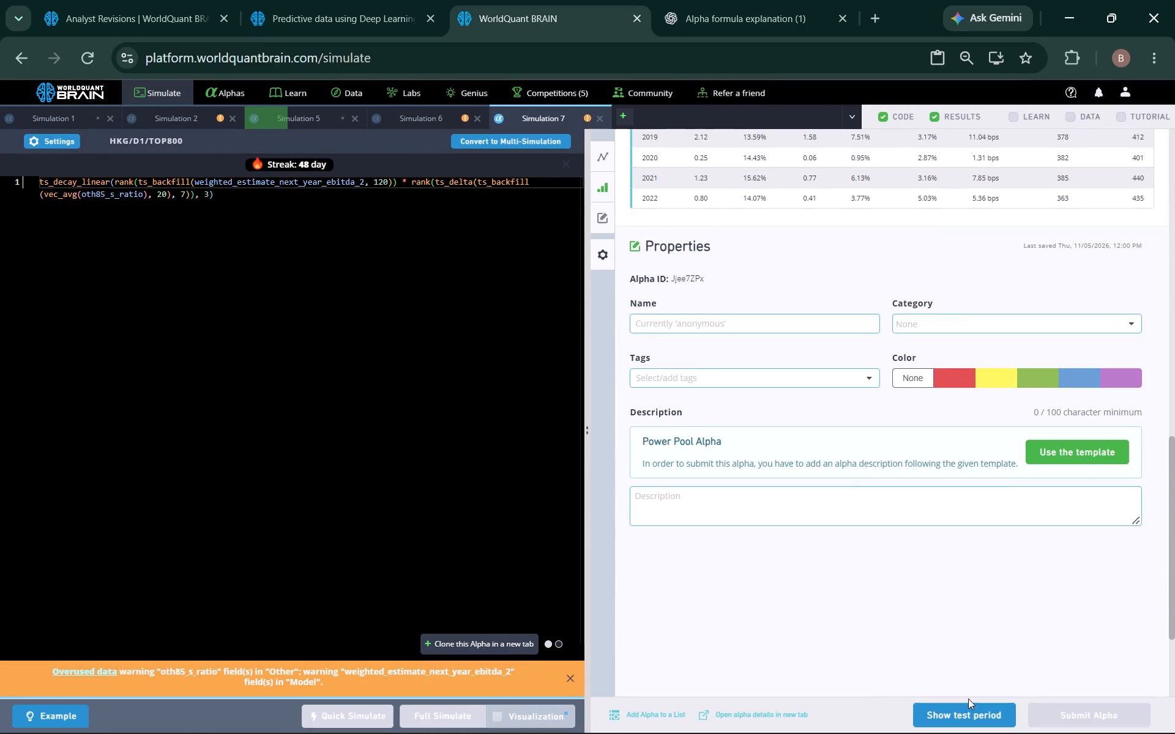
{"action": "left_click", "coordinate": [975, 708]}
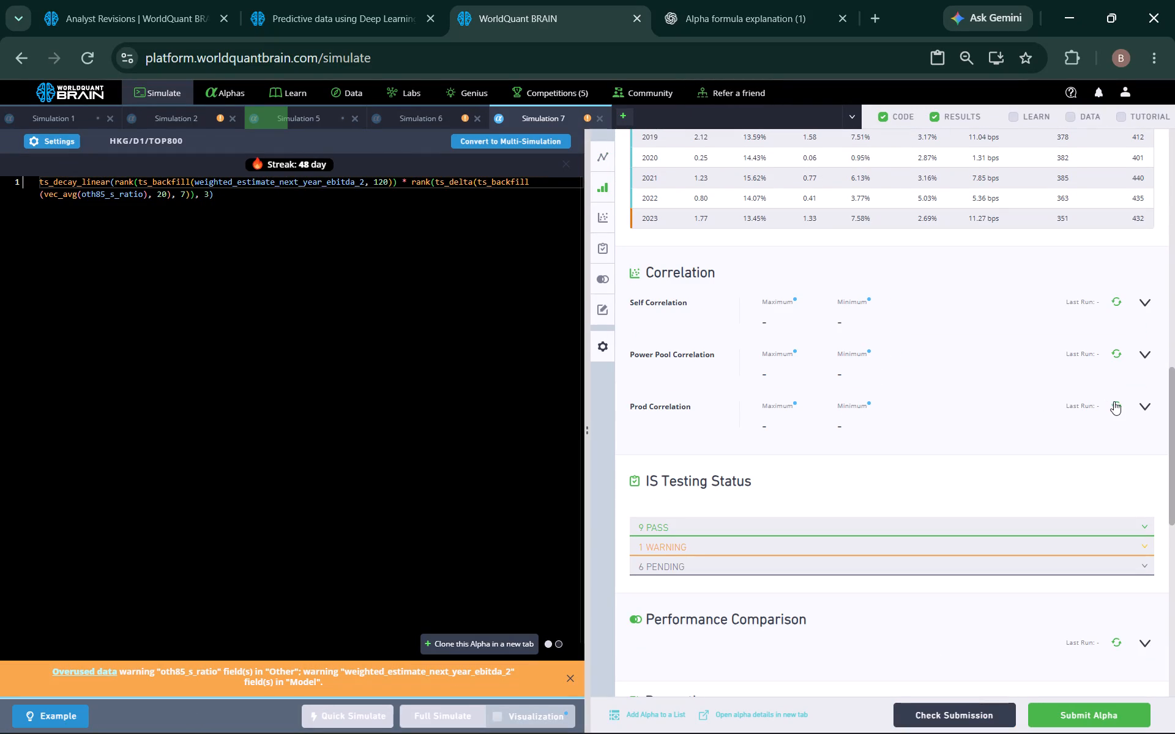
{"action": "left_click", "coordinate": [1117, 406]}
In Simulation 6, show the test period and run the Prod Correlation check.
{"action": "left_click", "coordinate": [422, 122]}
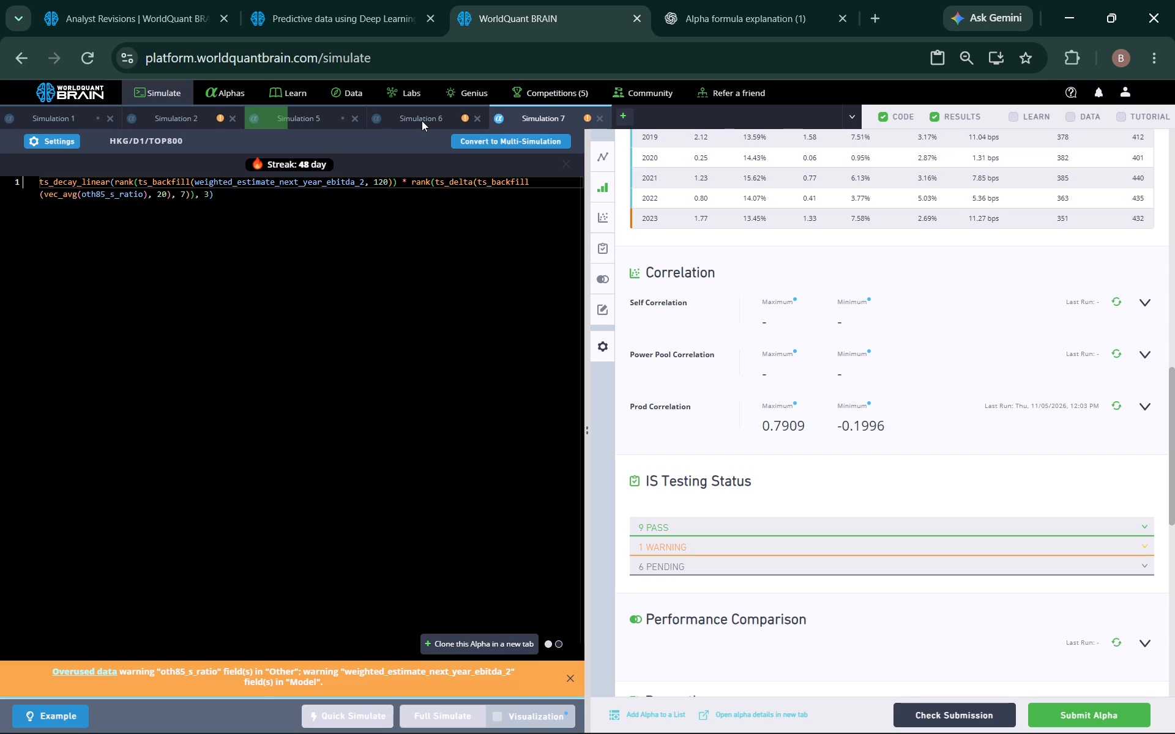
{"action": "scroll", "coordinate": [781, 351], "scroll_direction": "down", "scroll_amount": 2}
{"action": "left_click", "coordinate": [963, 711]}
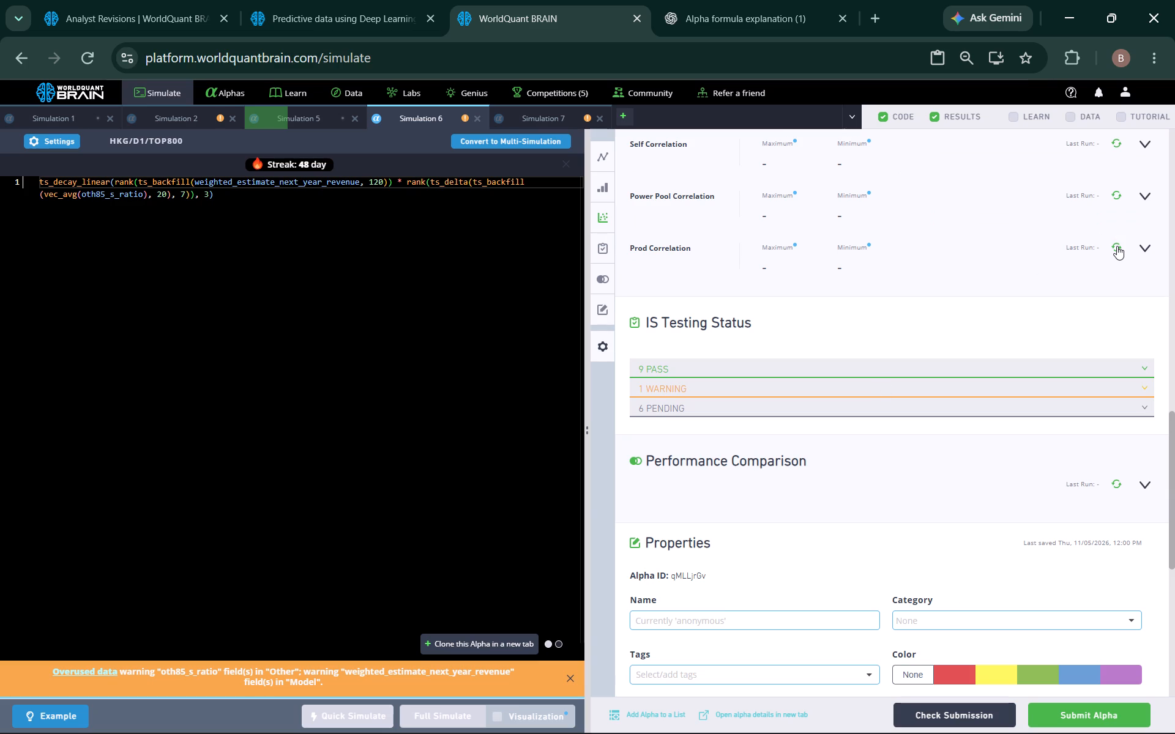
{"action": "left_click", "coordinate": [1117, 246]}
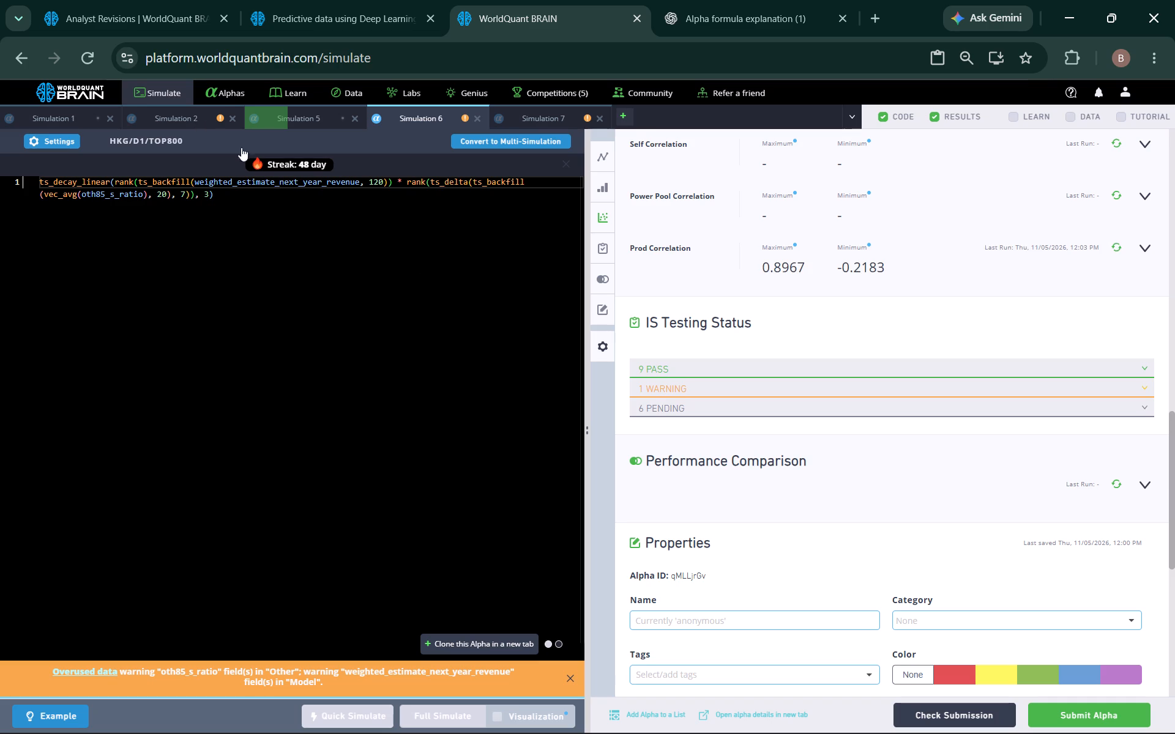
In Simulation 2, show the test period and run the Prod Correlation check for the GLB alpha.
{"action": "scroll", "coordinate": [848, 365], "scroll_direction": "down", "scroll_amount": 3}
{"action": "left_click", "coordinate": [947, 715]}
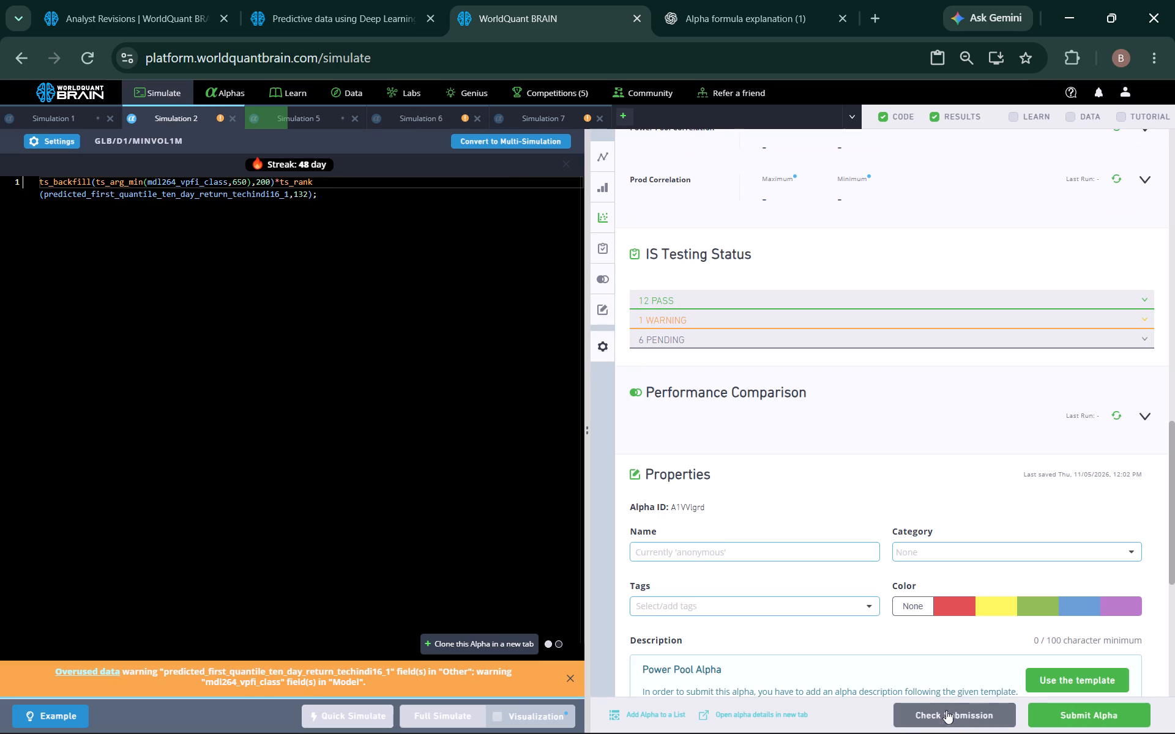
{"action": "left_click", "coordinate": [1120, 177]}
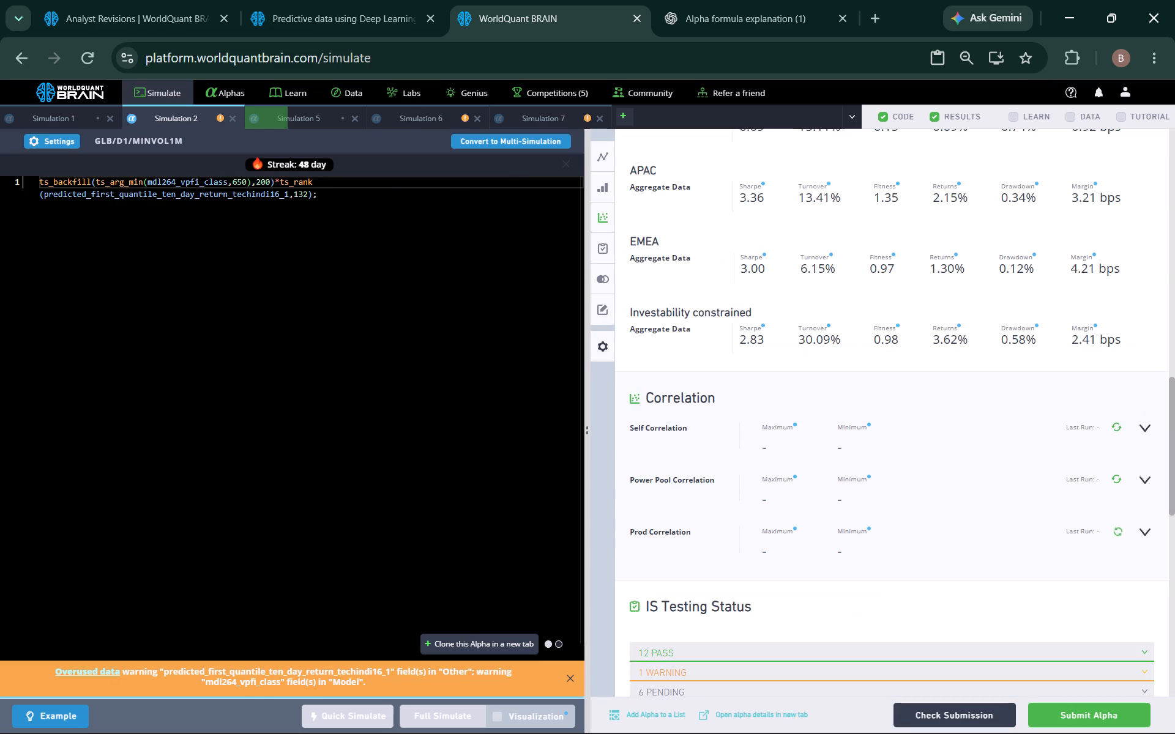
{"action": "scroll", "coordinate": [909, 376], "scroll_direction": "down", "scroll_amount": 2}
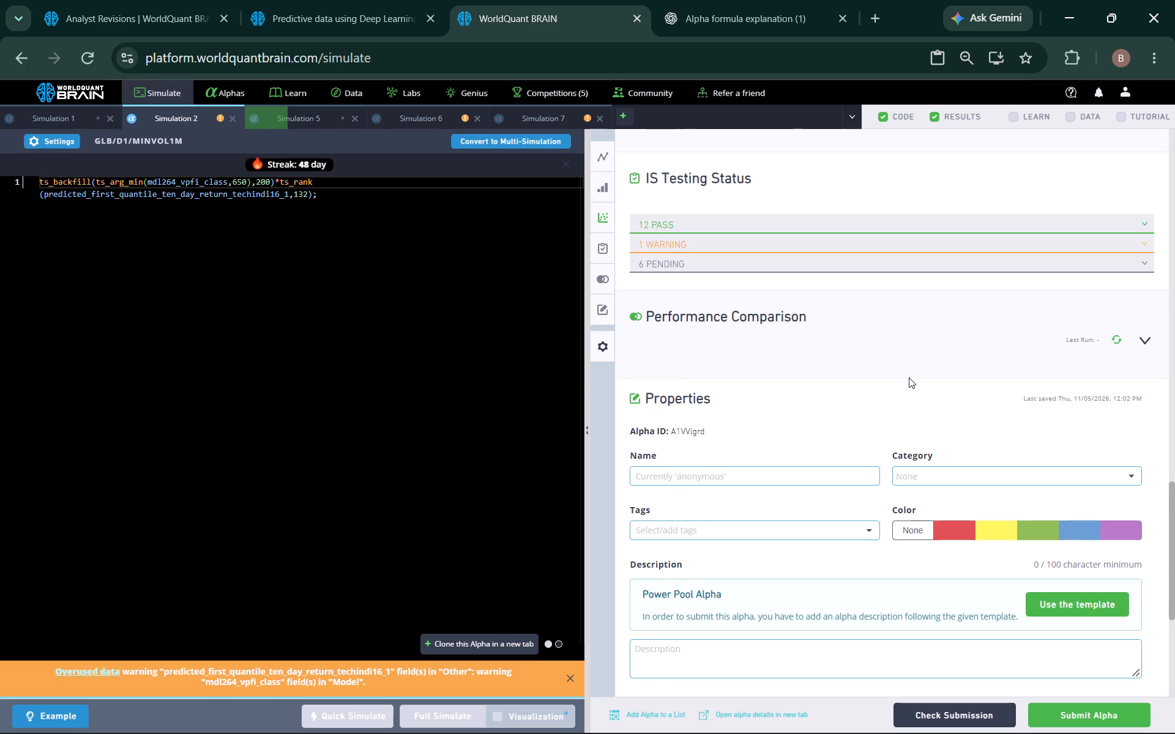
{"action": "scroll", "coordinate": [909, 377], "scroll_direction": "up", "scroll_amount": 1}
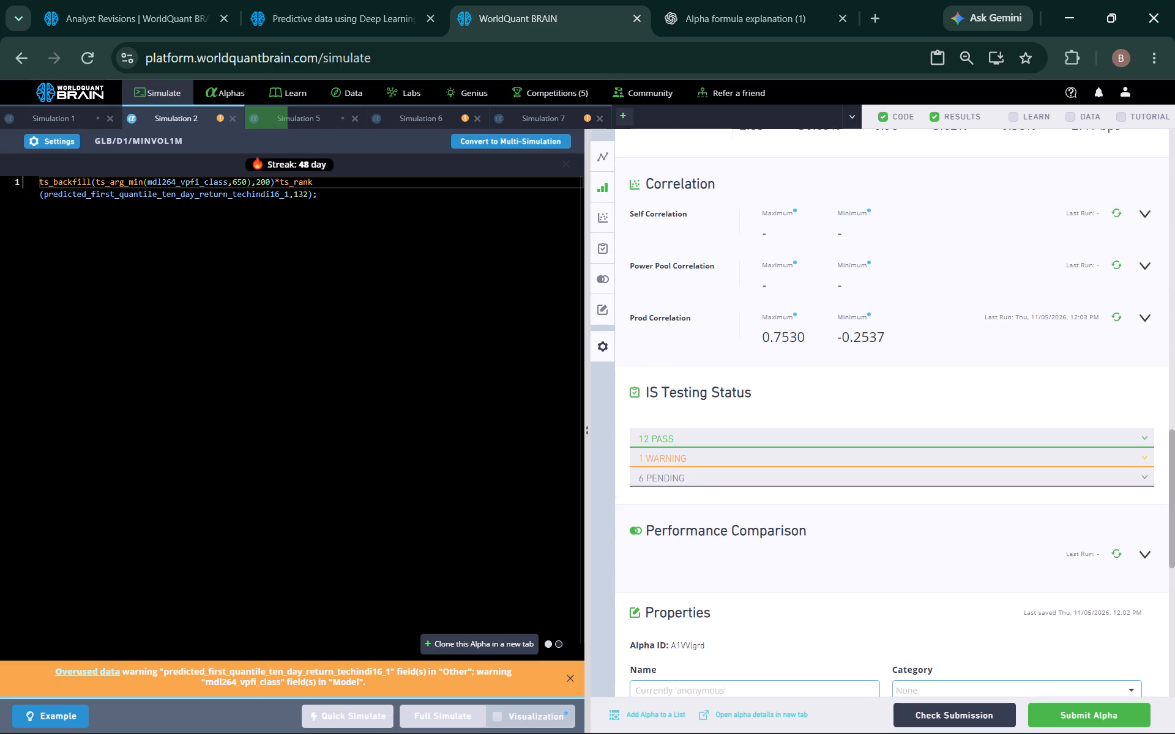
Change the ts_rank field in Simulation 2 to predicted_first_quantile_ten_day_return_techindi19_1 and run a full simulation.
{"action": "left_click", "coordinate": [160, 20]}
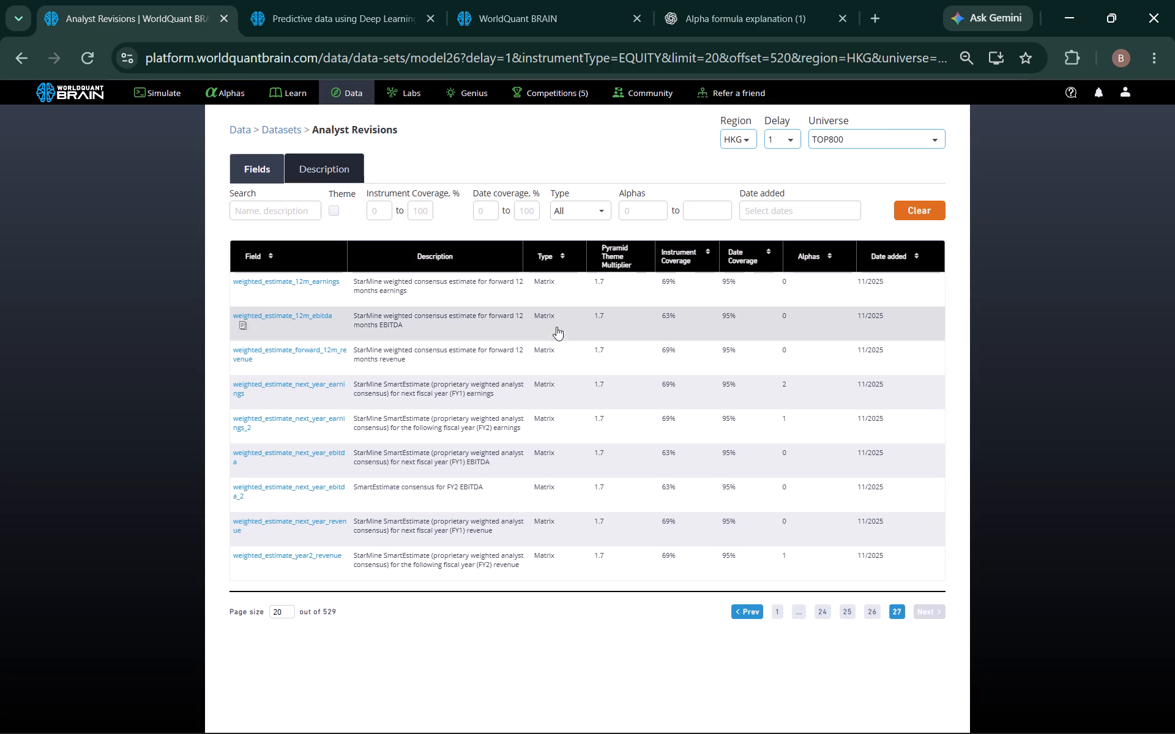
{"action": "left_click", "coordinate": [337, 2]}
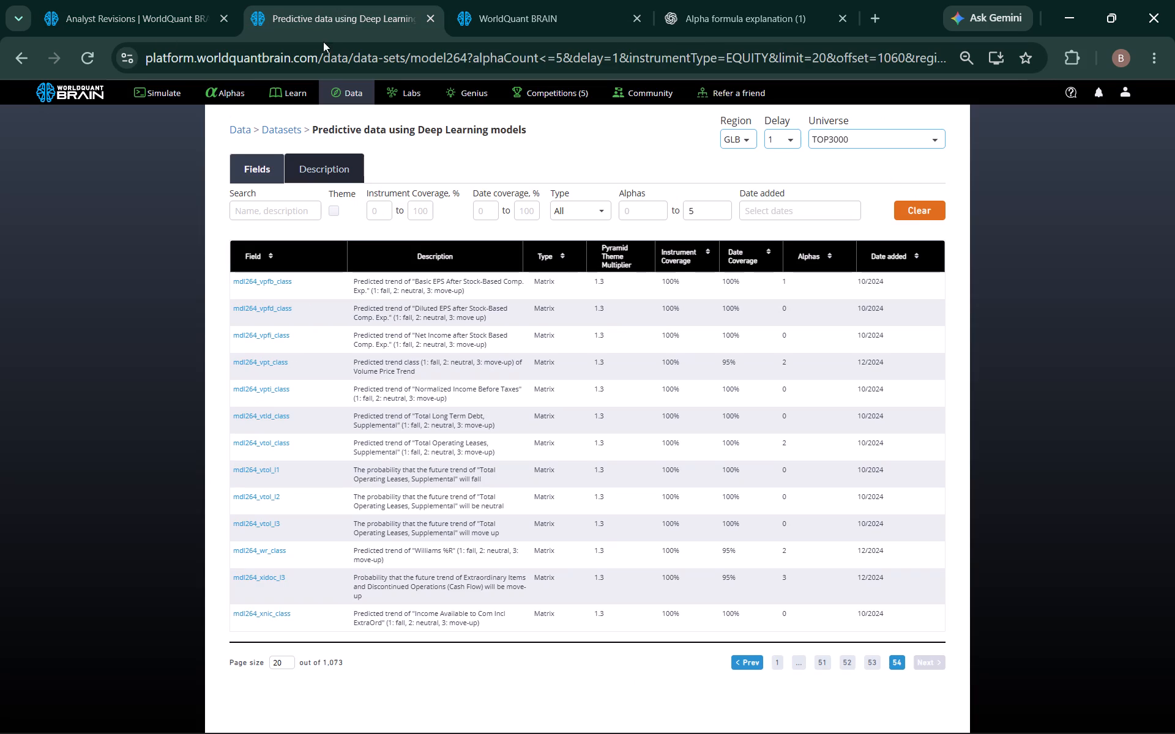
{"action": "left_click", "coordinate": [338, 24]}
{"action": "left_click", "coordinate": [500, 26]}
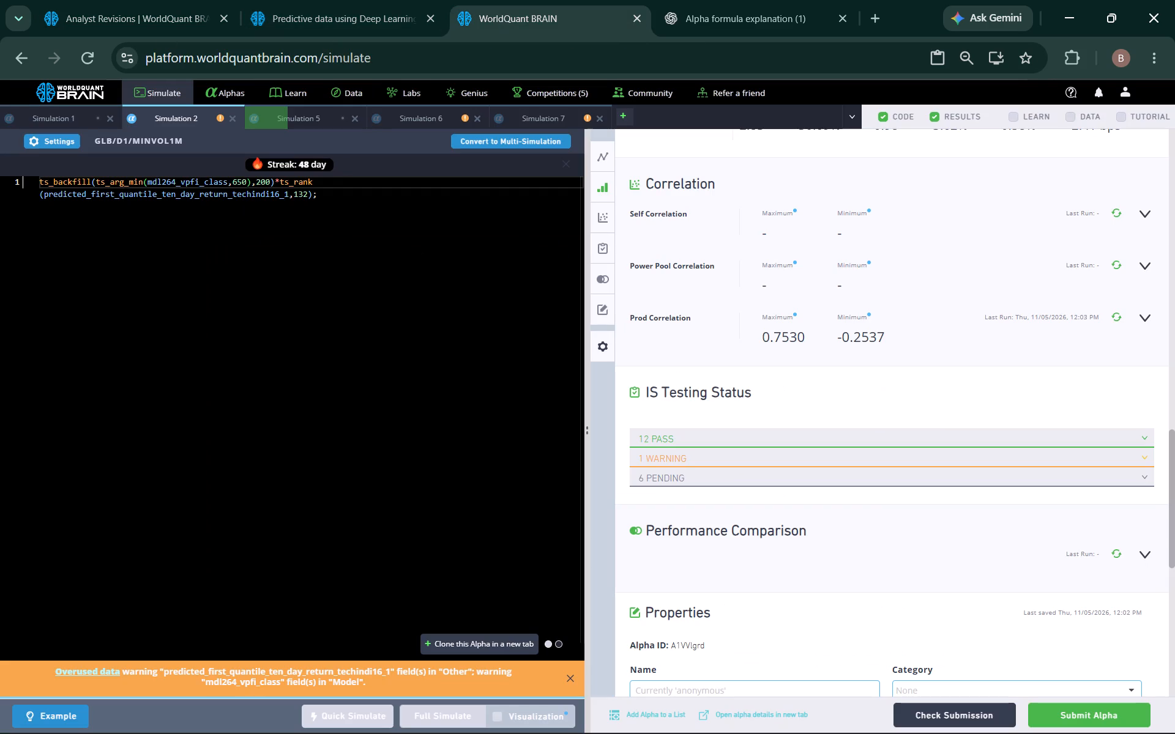
{"action": "left_click", "coordinate": [280, 191]}
{"action": "key", "text": "BackSpace"}
{"action": "key", "text": "9"}
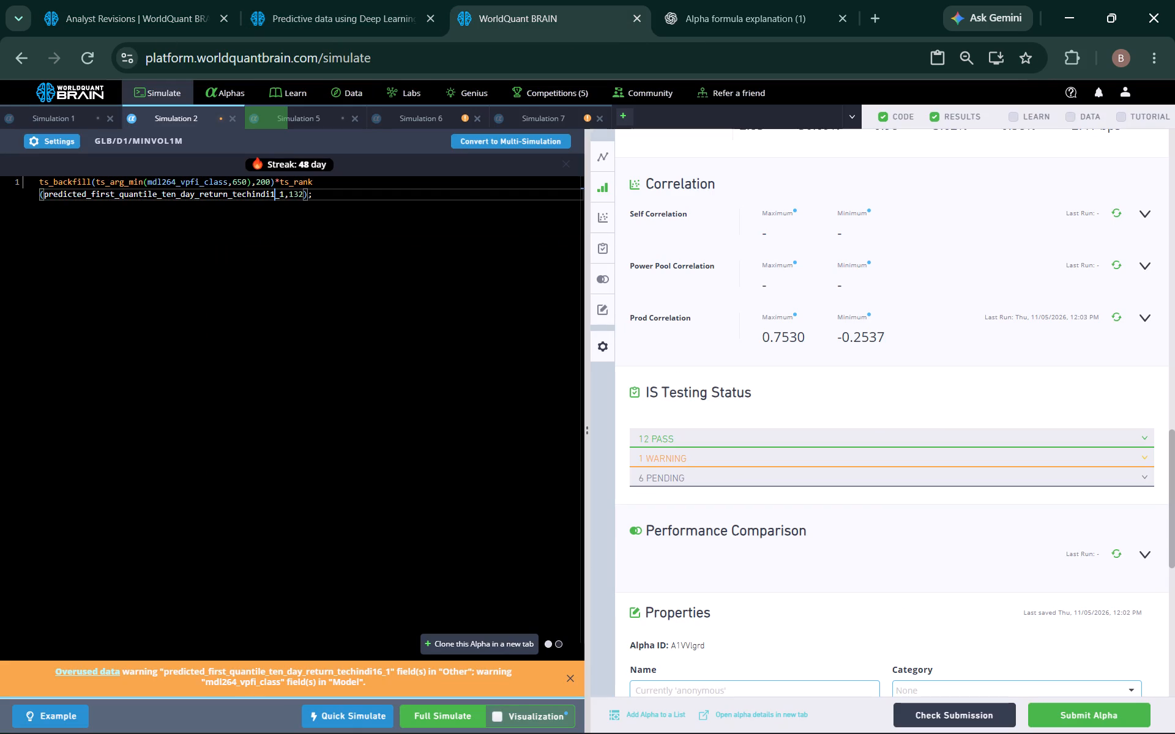
{"action": "left_click", "coordinate": [444, 715]}
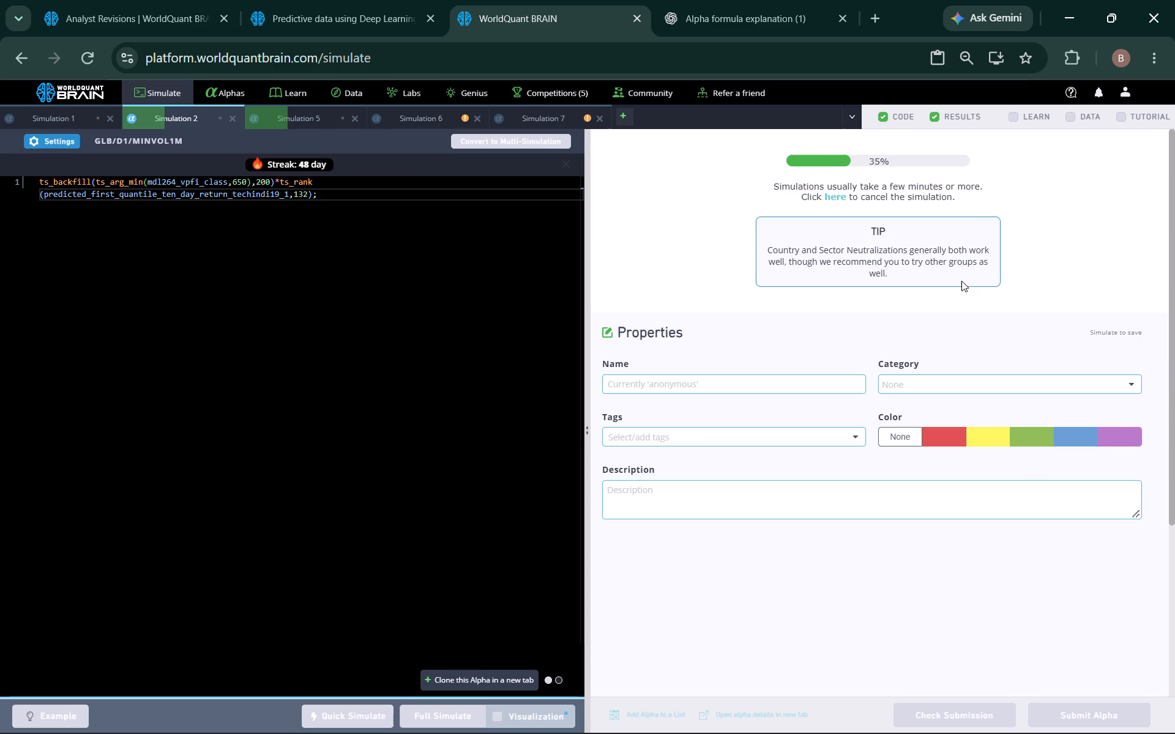
In Simulation 6, expand the IS Testing Status warning to read its details.
{"action": "left_click", "coordinate": [444, 116]}
{"action": "scroll", "coordinate": [1127, 514], "scroll_direction": "down", "scroll_amount": 1}
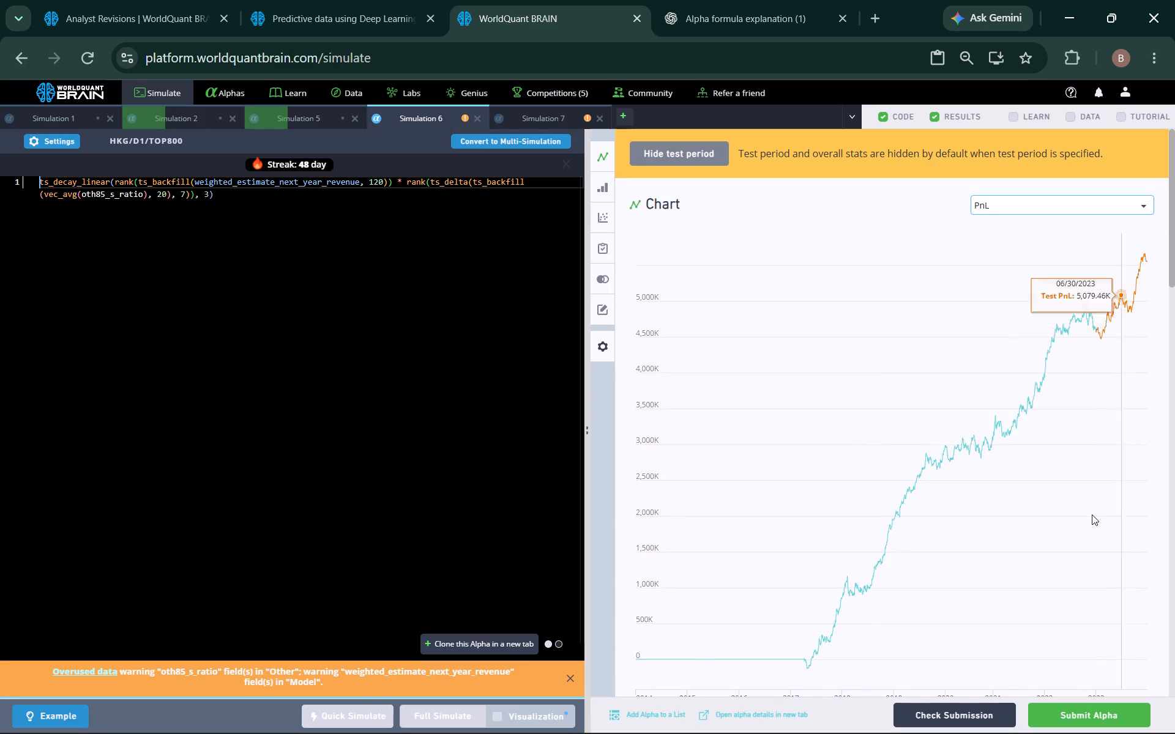
{"action": "scroll", "coordinate": [1092, 514], "scroll_direction": "down", "scroll_amount": 1}
{"action": "scroll", "coordinate": [872, 512], "scroll_direction": "down", "scroll_amount": 1}
{"action": "scroll", "coordinate": [901, 568], "scroll_direction": "down", "scroll_amount": 1}
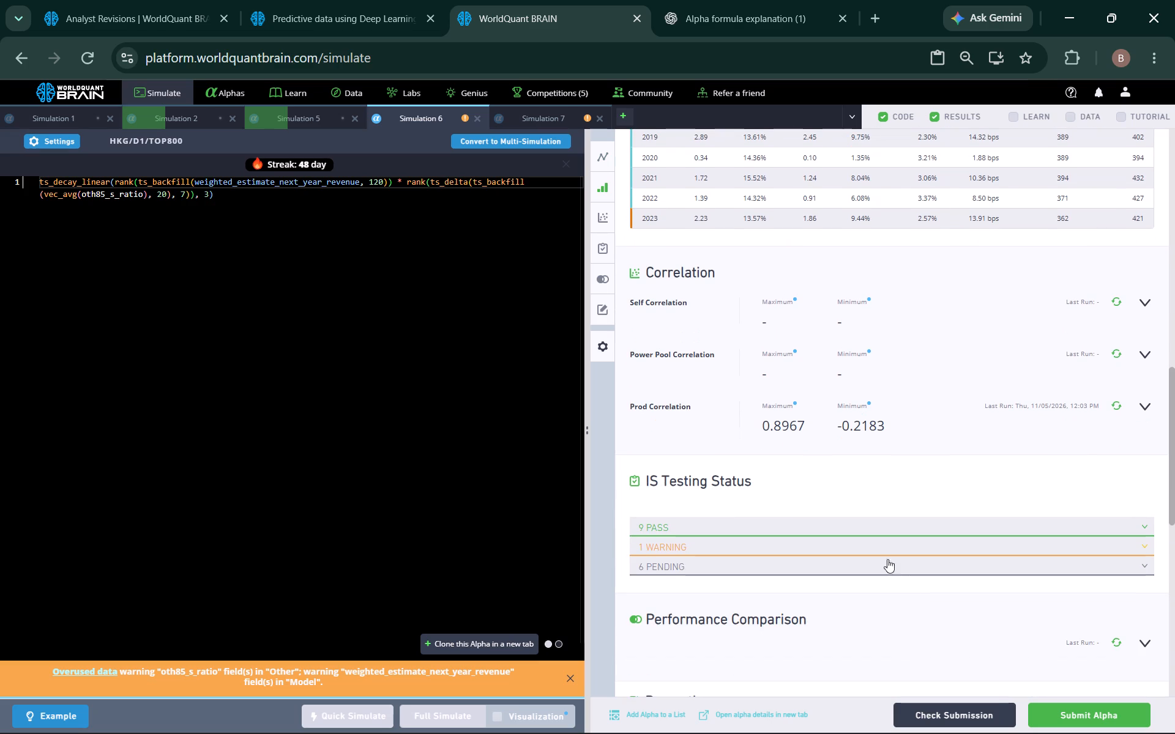
{"action": "left_click", "coordinate": [883, 543]}
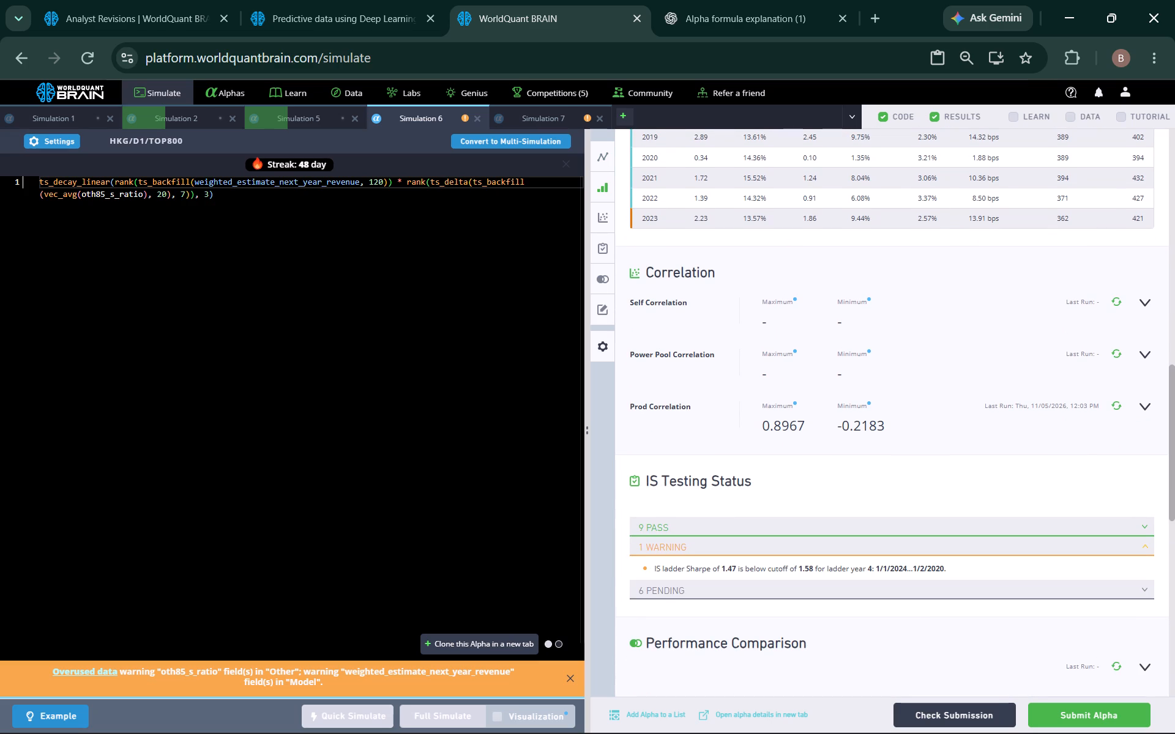
In the Simulation 6 expression, set the ts_backfill windows to 1200 for weighted_estimate_next_year_revenue and 1220 for oth85_s_ratio, and the ts_decay_linear window to 1.
{"action": "left_click", "coordinate": [380, 182]}
{"action": "key", "text": "0"}
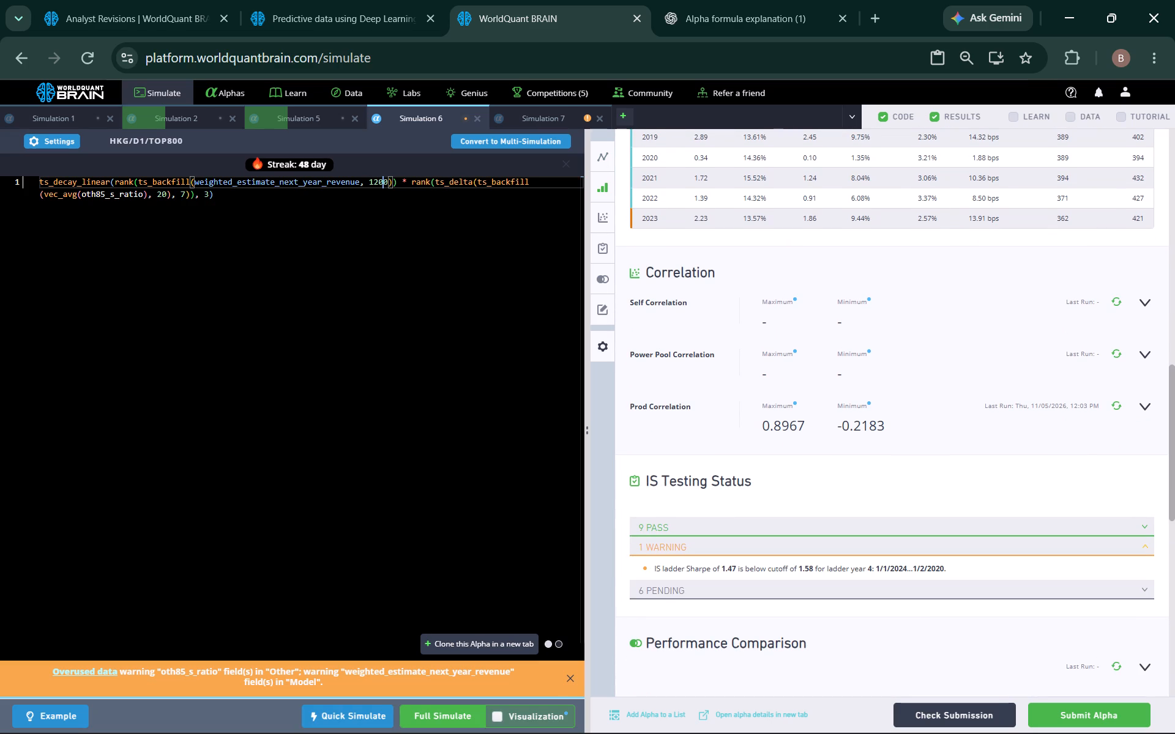
{"action": "left_click", "coordinate": [157, 191]}
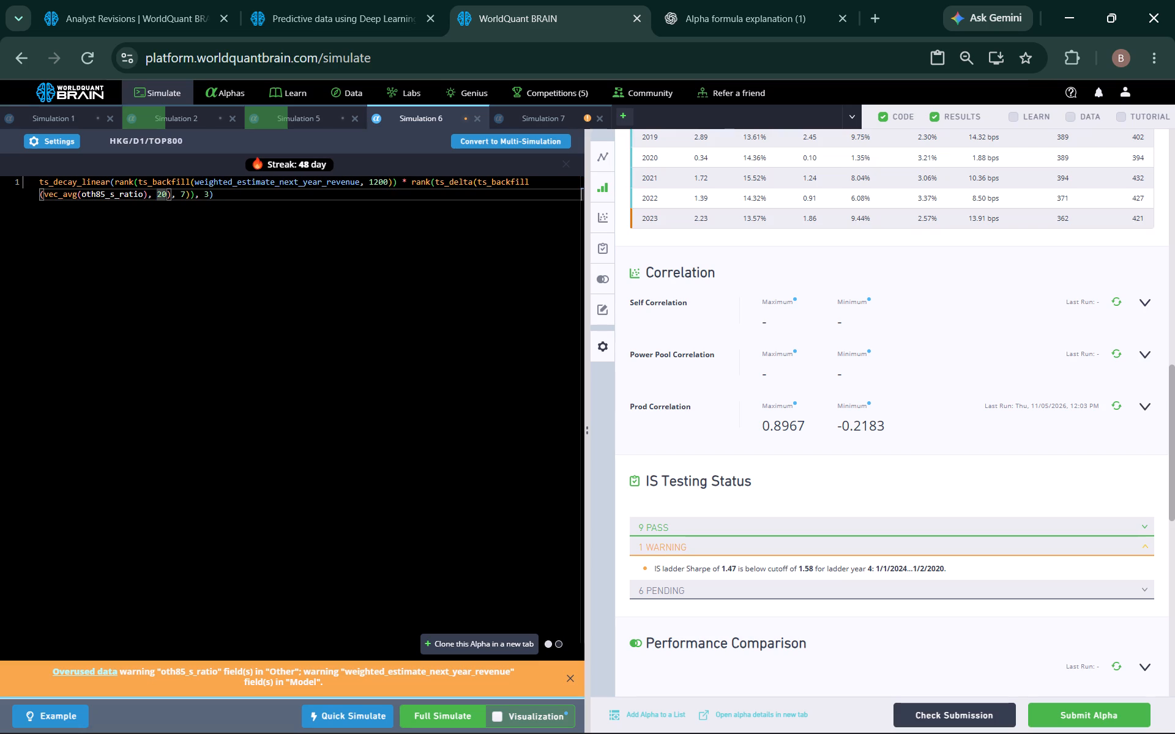
{"action": "type", "text": "12"}
{"action": "left_click", "coordinate": [220, 194]}
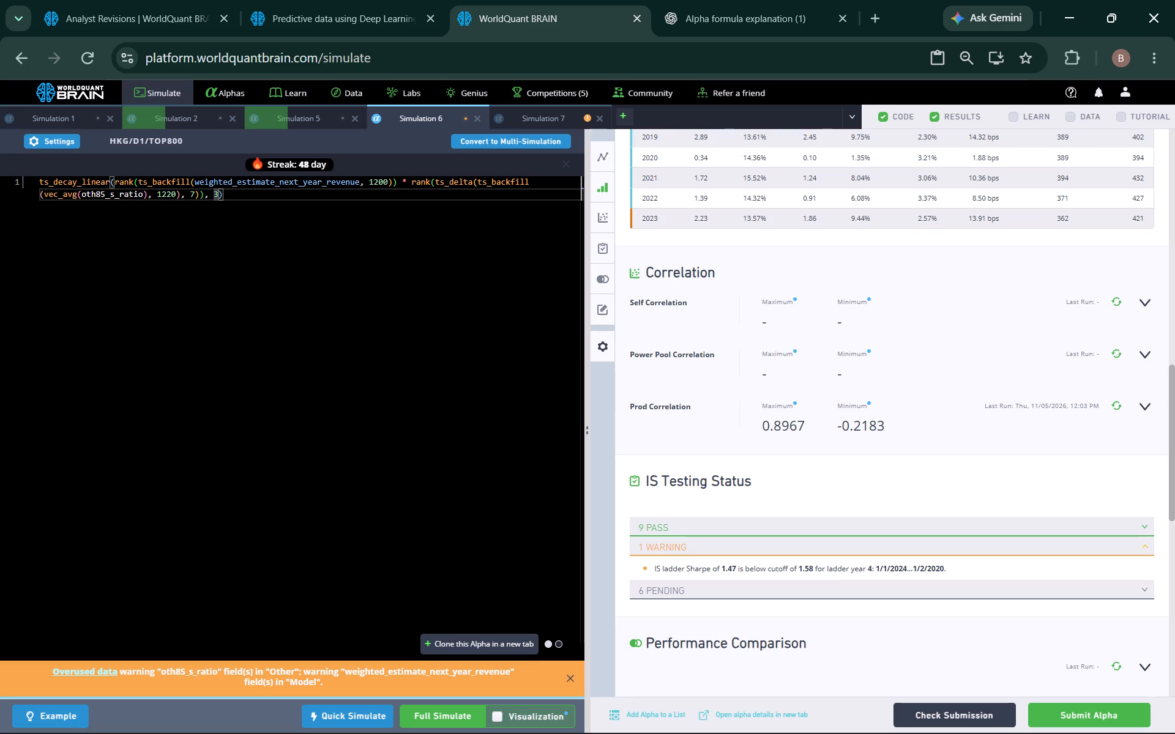
{"action": "key", "text": "BackSpace"}
{"action": "key", "text": "1"}
Set Decay to 0 in the Simulation 6 settings, apply it and run a full simulation.
{"action": "left_click", "coordinate": [69, 146]}
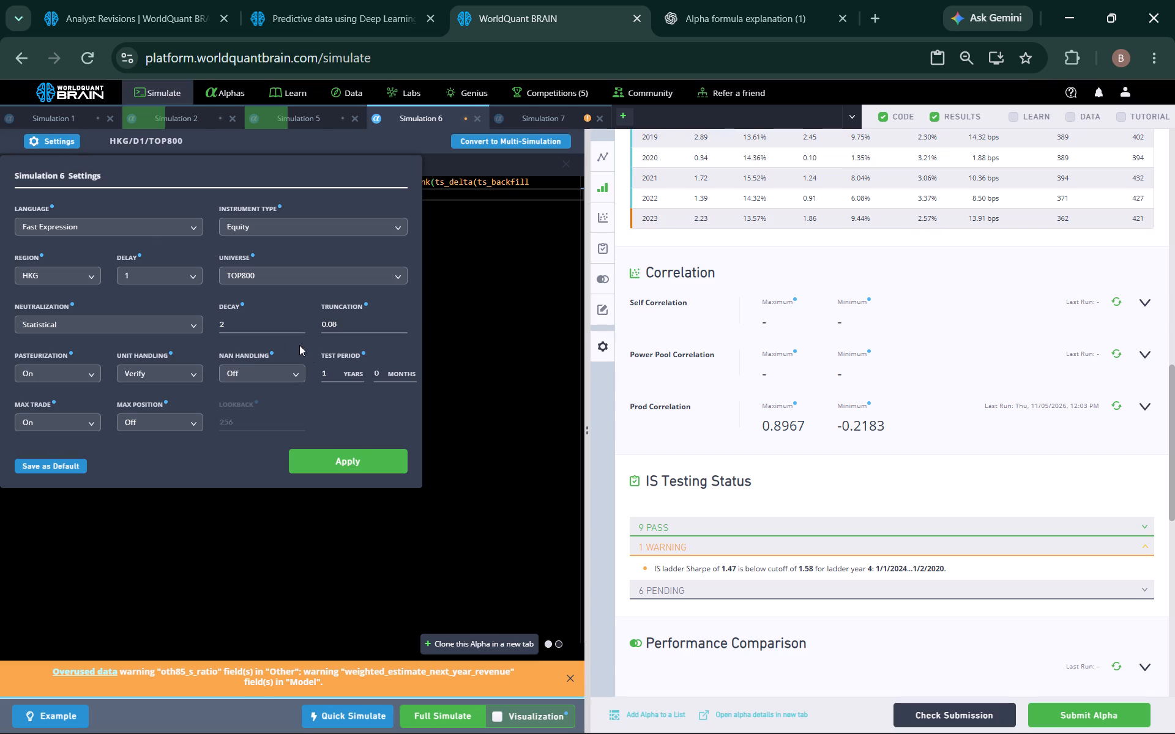
{"action": "double_click", "coordinate": [302, 325]}
{"action": "left_click", "coordinate": [354, 461]}
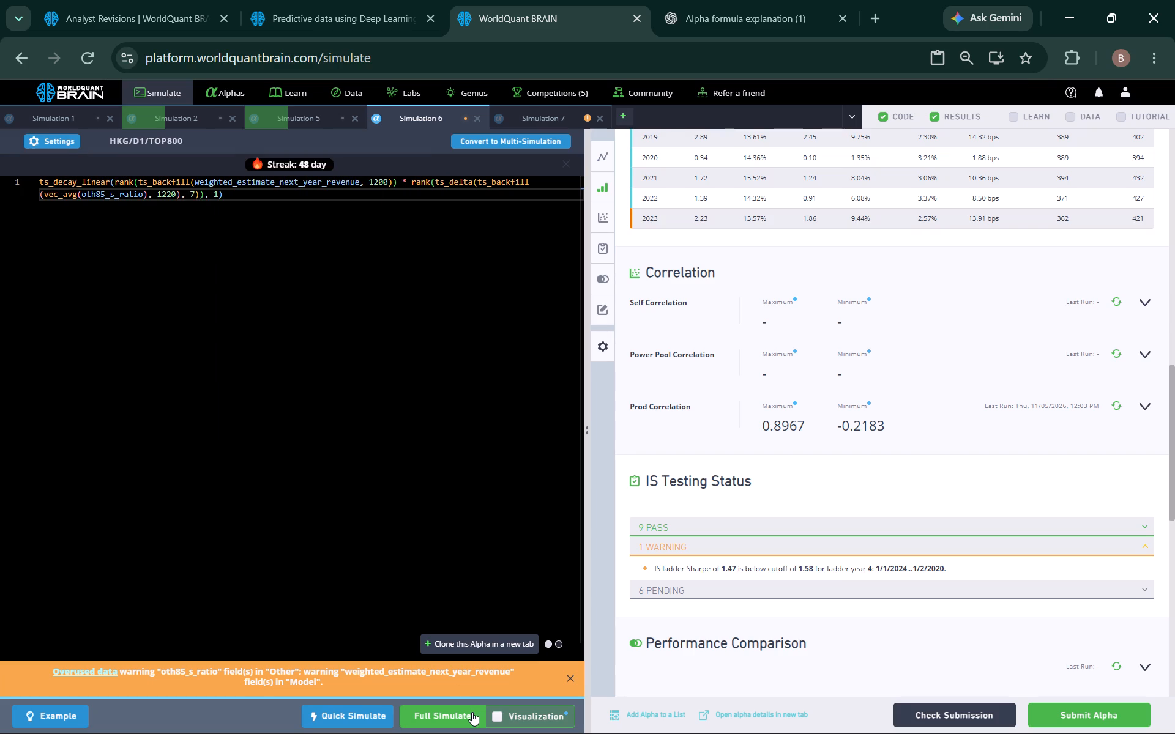
{"action": "left_click", "coordinate": [457, 713]}
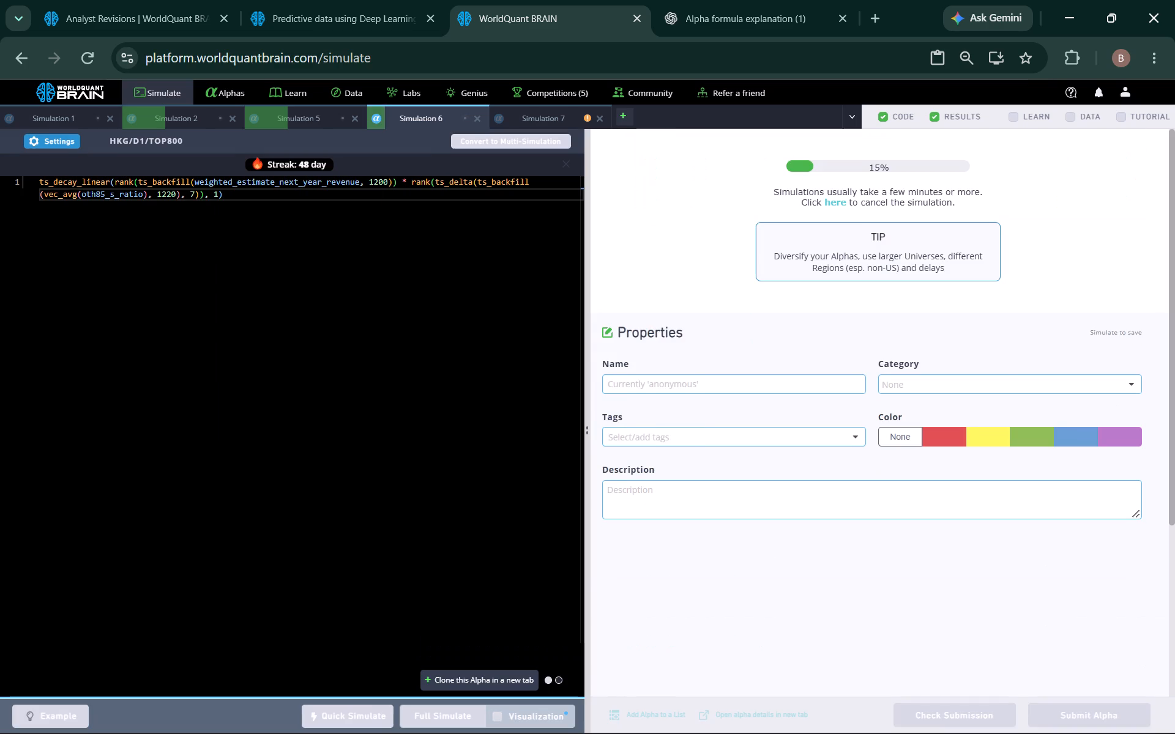
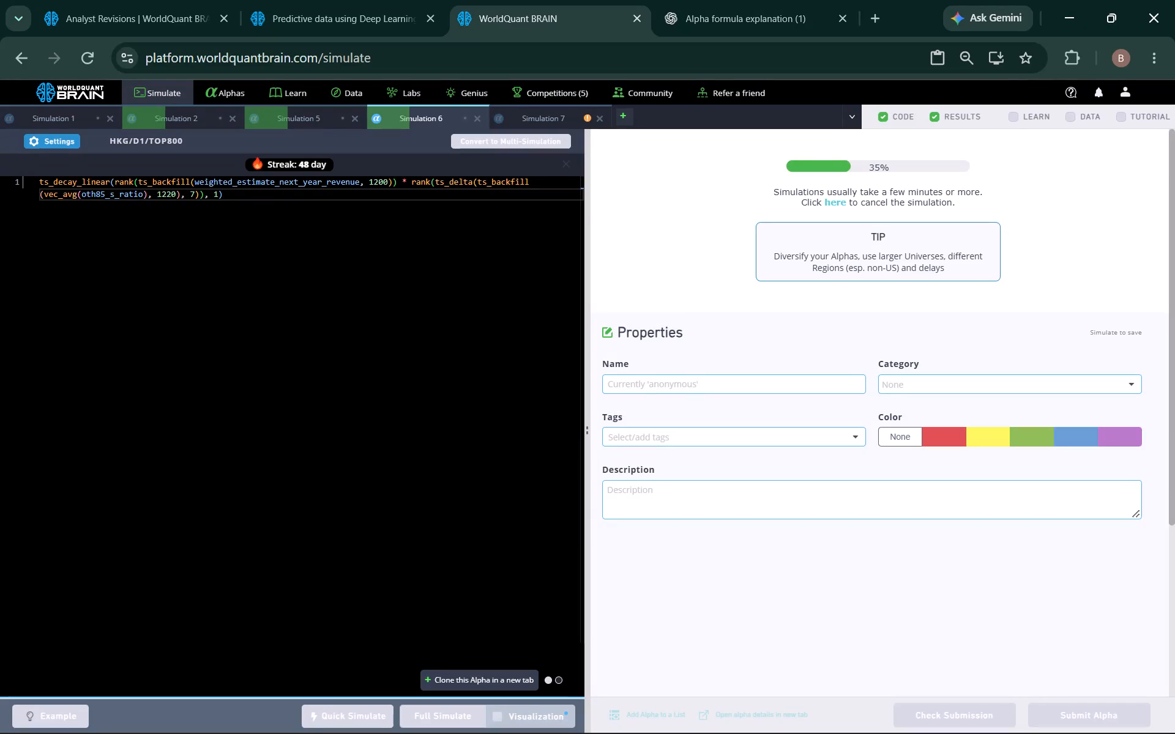
Look over Simulation 7's correlation and testing results, and close that simulation.
{"action": "left_click", "coordinate": [551, 117]}
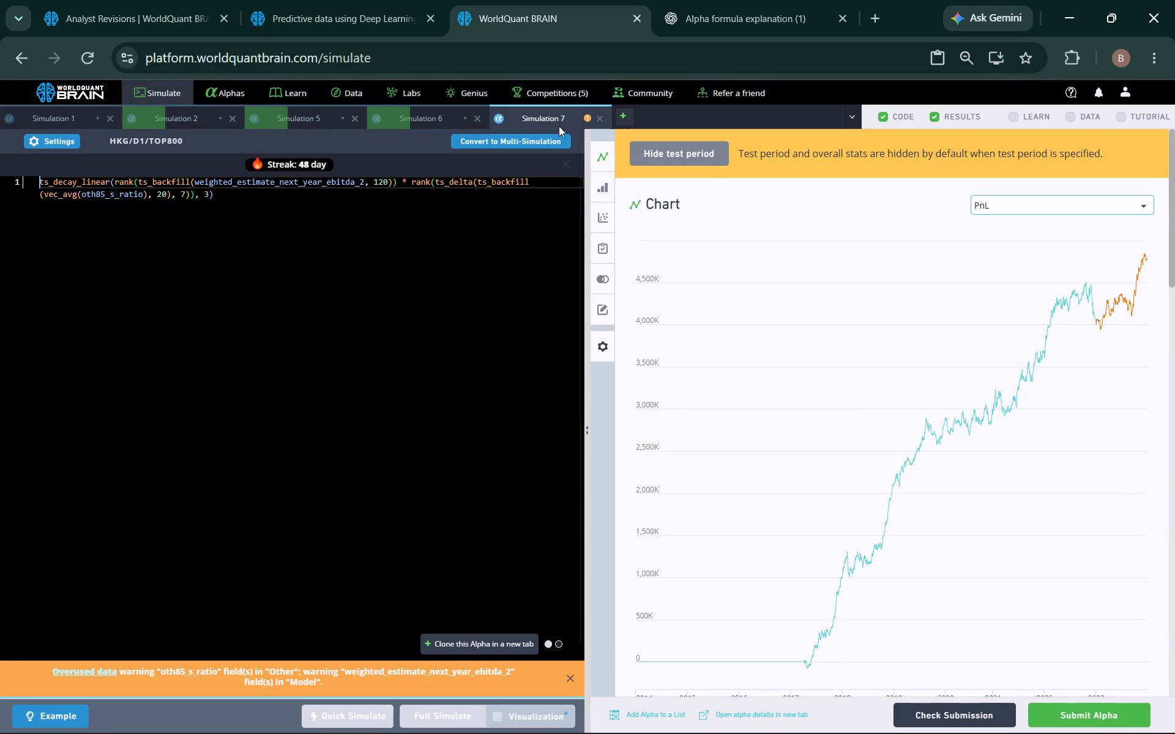
{"action": "scroll", "coordinate": [1018, 418], "scroll_direction": "down", "scroll_amount": 3}
{"action": "scroll", "coordinate": [869, 461], "scroll_direction": "down", "scroll_amount": 2}
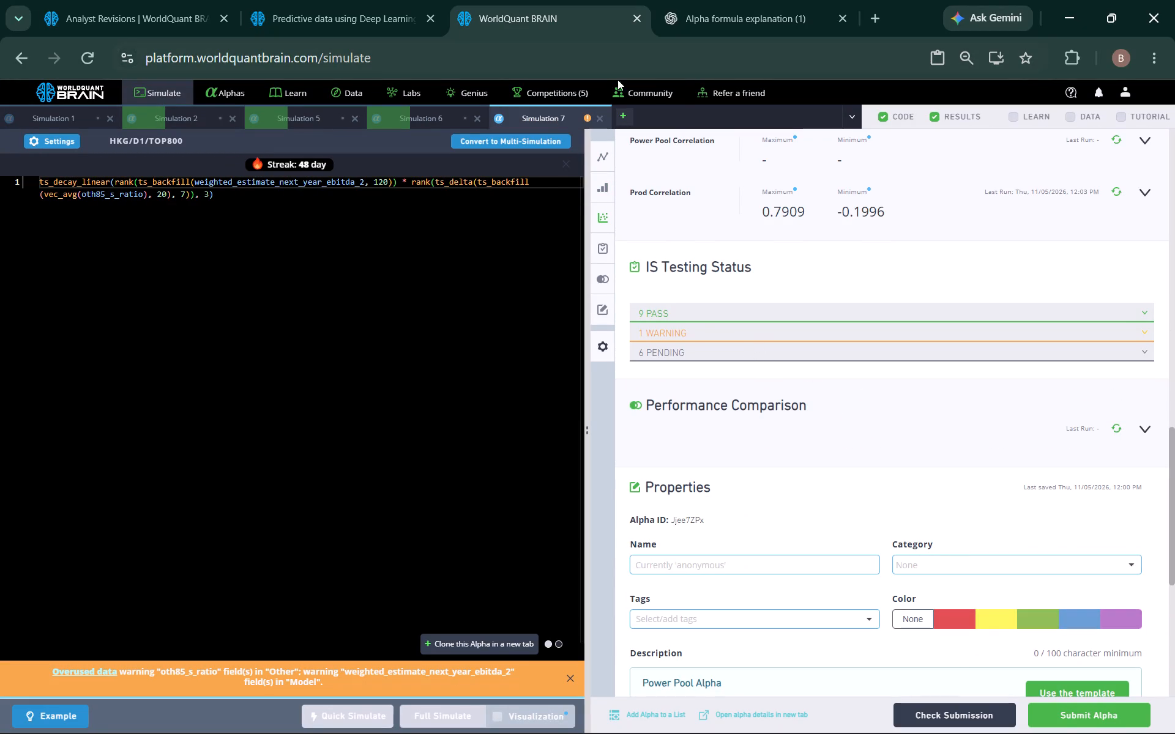
{"action": "left_click", "coordinate": [602, 116]}
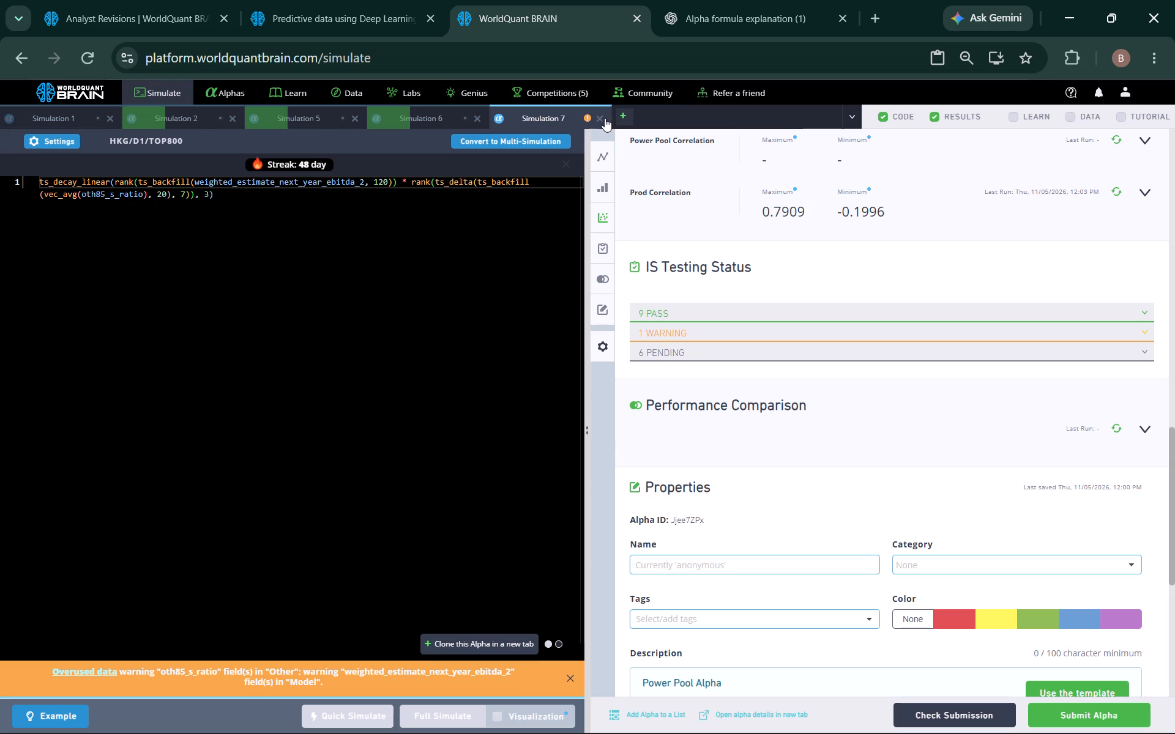
{"action": "left_click", "coordinate": [603, 118]}
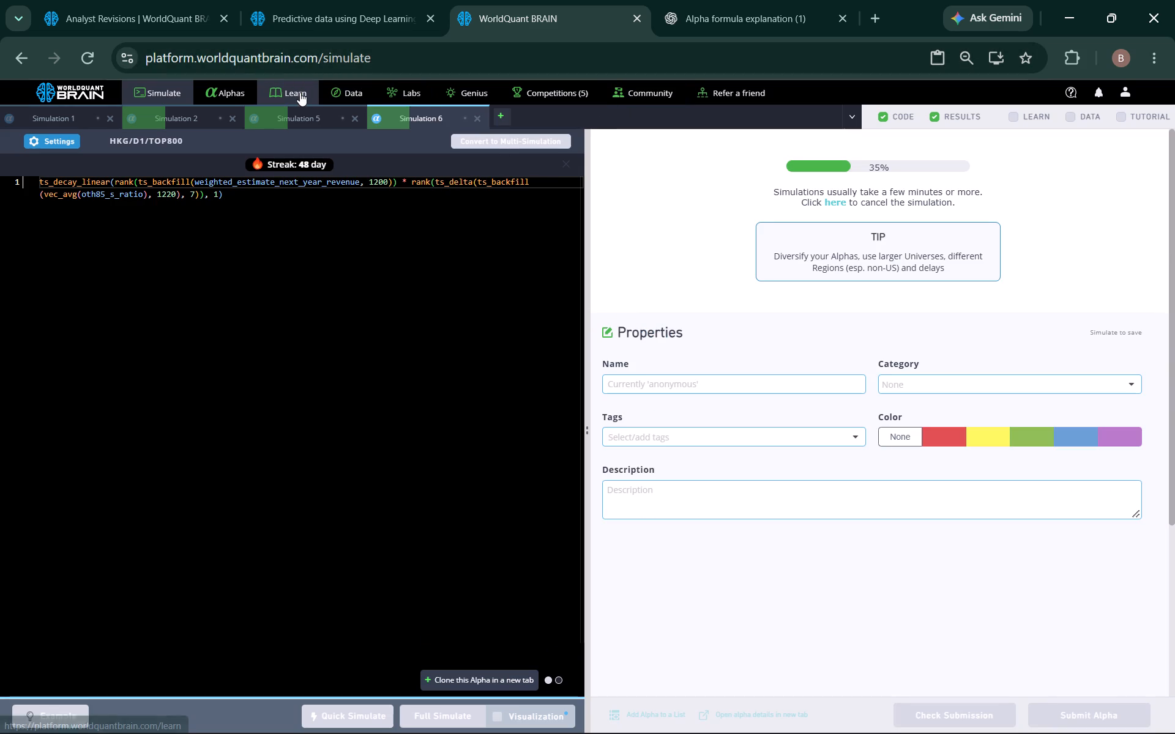
Open the list of submitted alphas.
{"action": "left_click", "coordinate": [248, 89]}
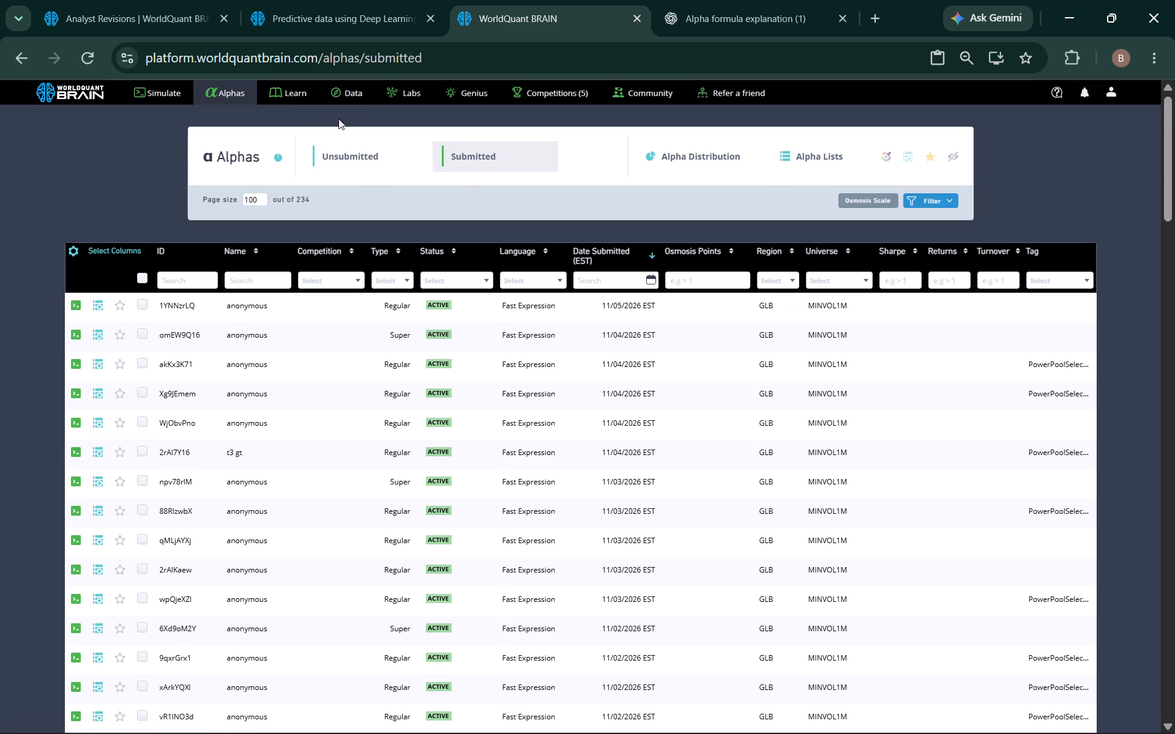
Filter the submitted alphas by region KOR.
{"action": "scroll", "coordinate": [821, 182], "scroll_direction": "up", "scroll_amount": 2}
{"action": "scroll", "coordinate": [612, 267], "scroll_direction": "down", "scroll_amount": 4}
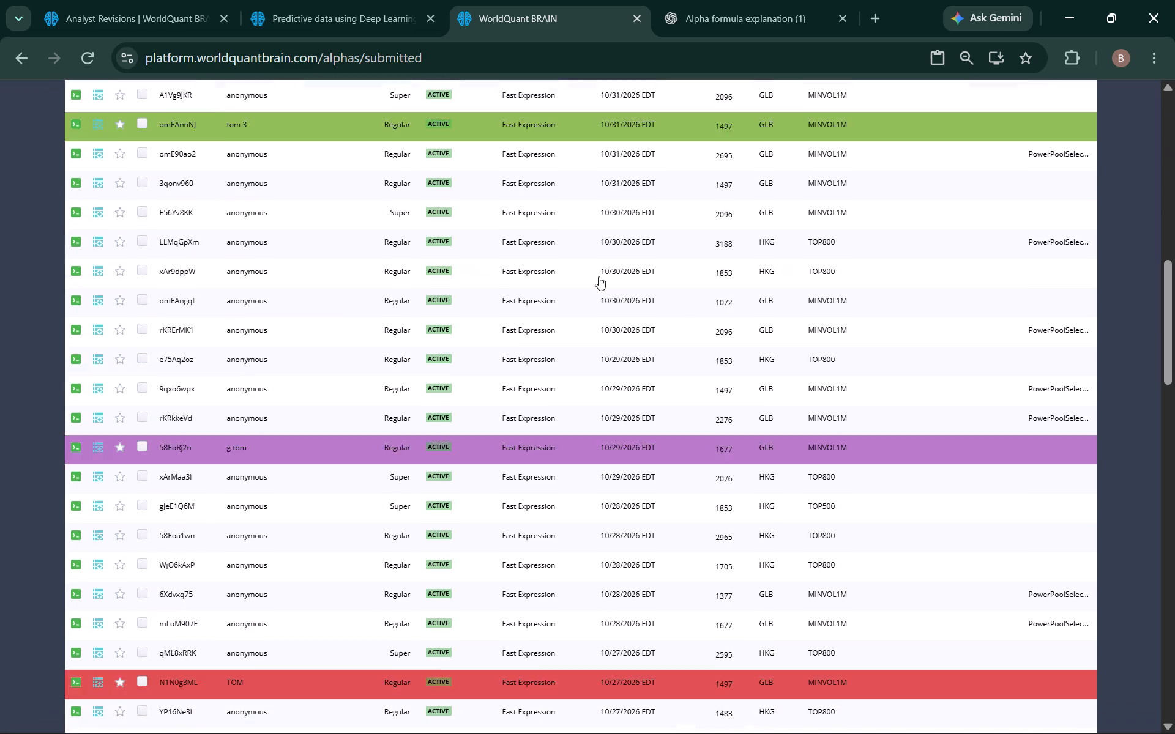
{"action": "scroll", "coordinate": [599, 276], "scroll_direction": "up", "scroll_amount": 8}
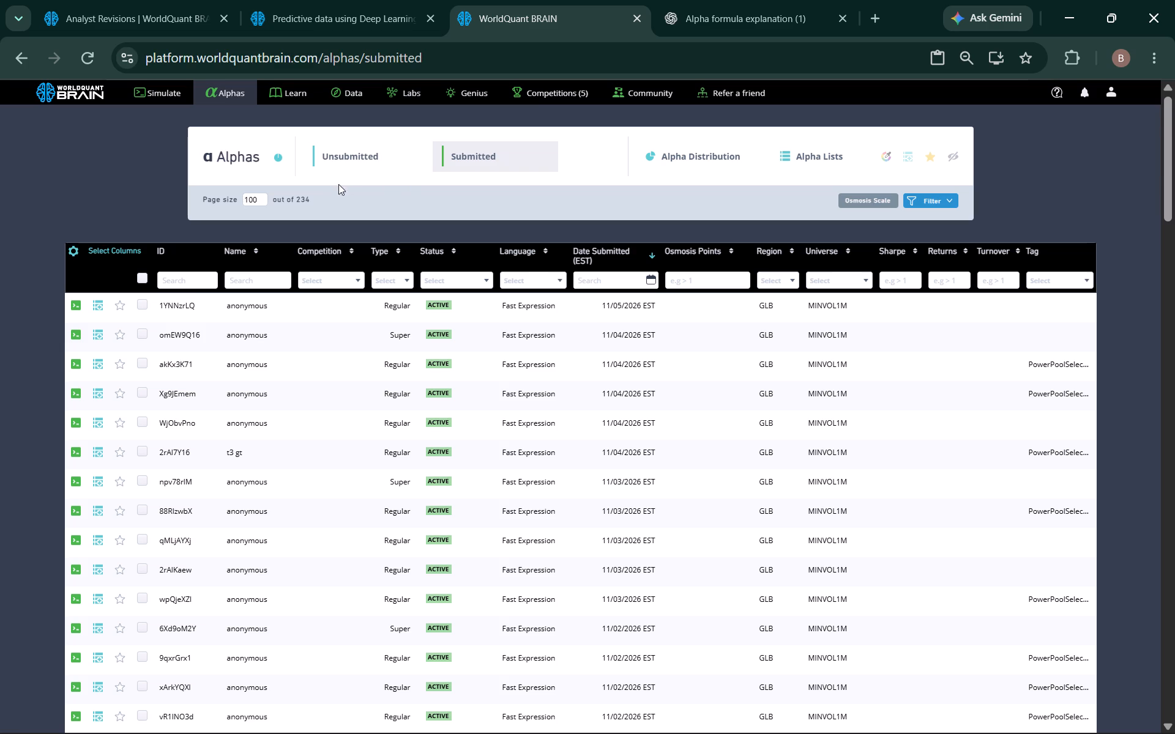
{"action": "left_click", "coordinate": [762, 282]}
{"action": "scroll", "coordinate": [792, 379], "scroll_direction": "down", "scroll_amount": 1}
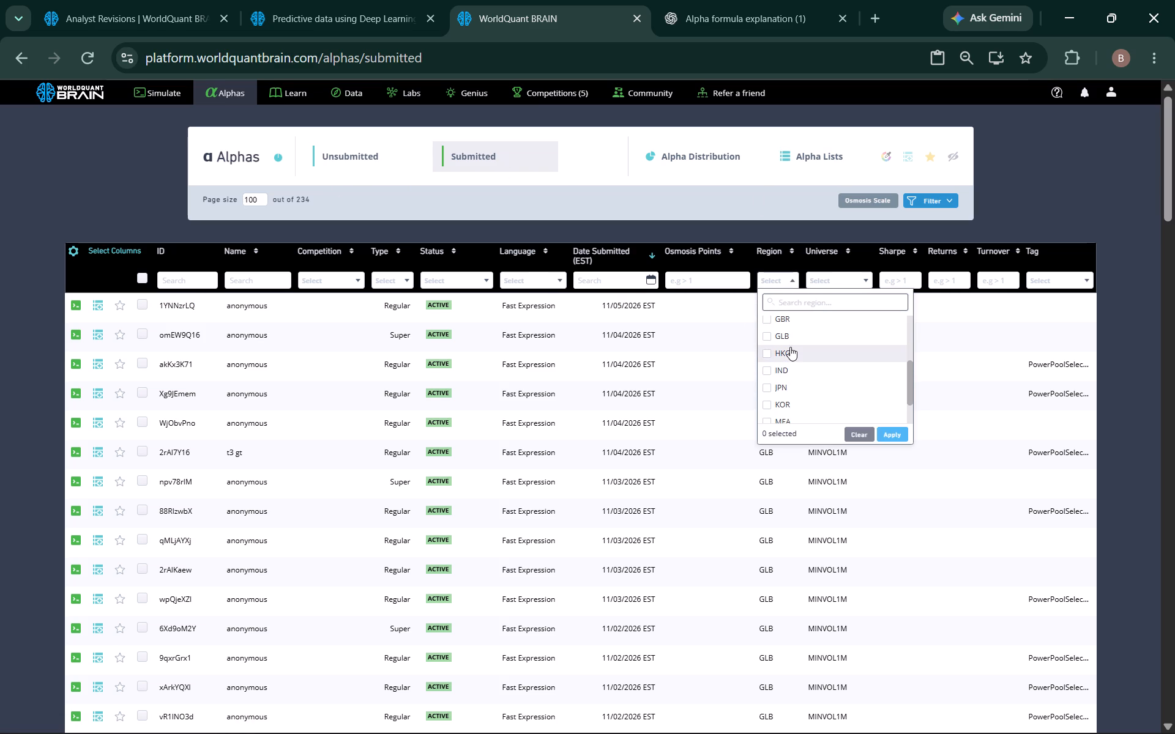
{"action": "scroll", "coordinate": [790, 350], "scroll_direction": "down", "scroll_amount": 1}
{"action": "left_click", "coordinate": [787, 361]}
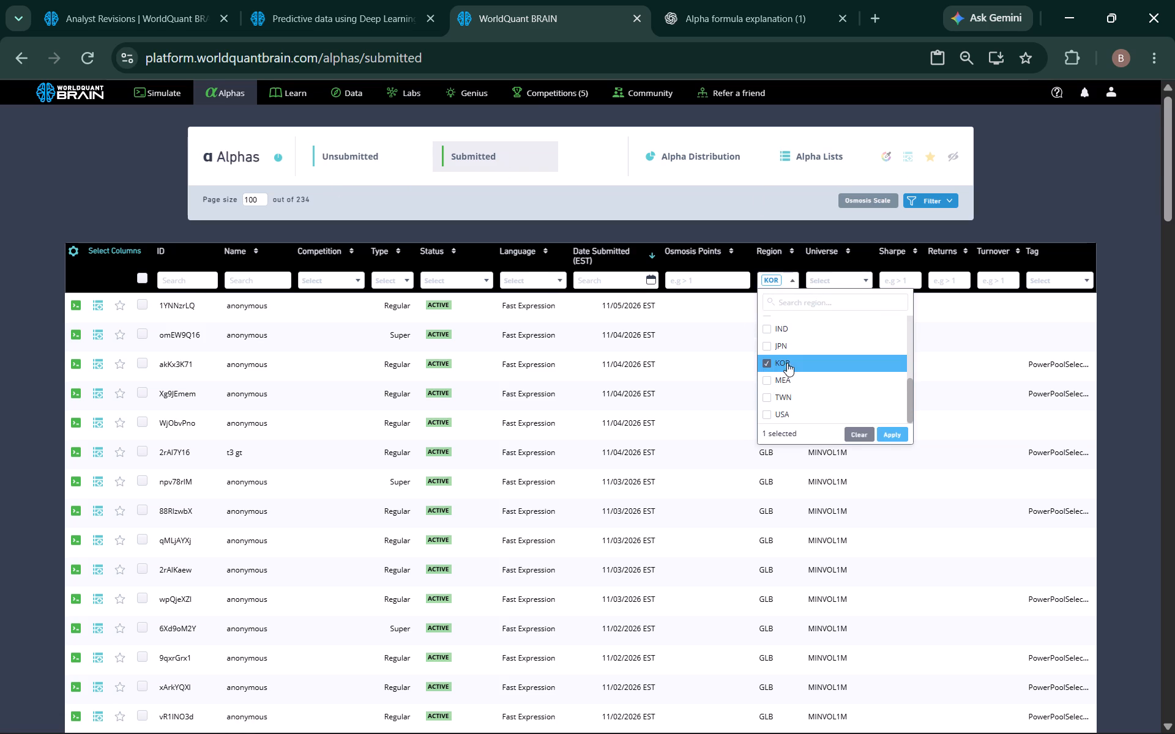
{"action": "left_click", "coordinate": [890, 442]}
{"action": "left_click", "coordinate": [890, 437]}
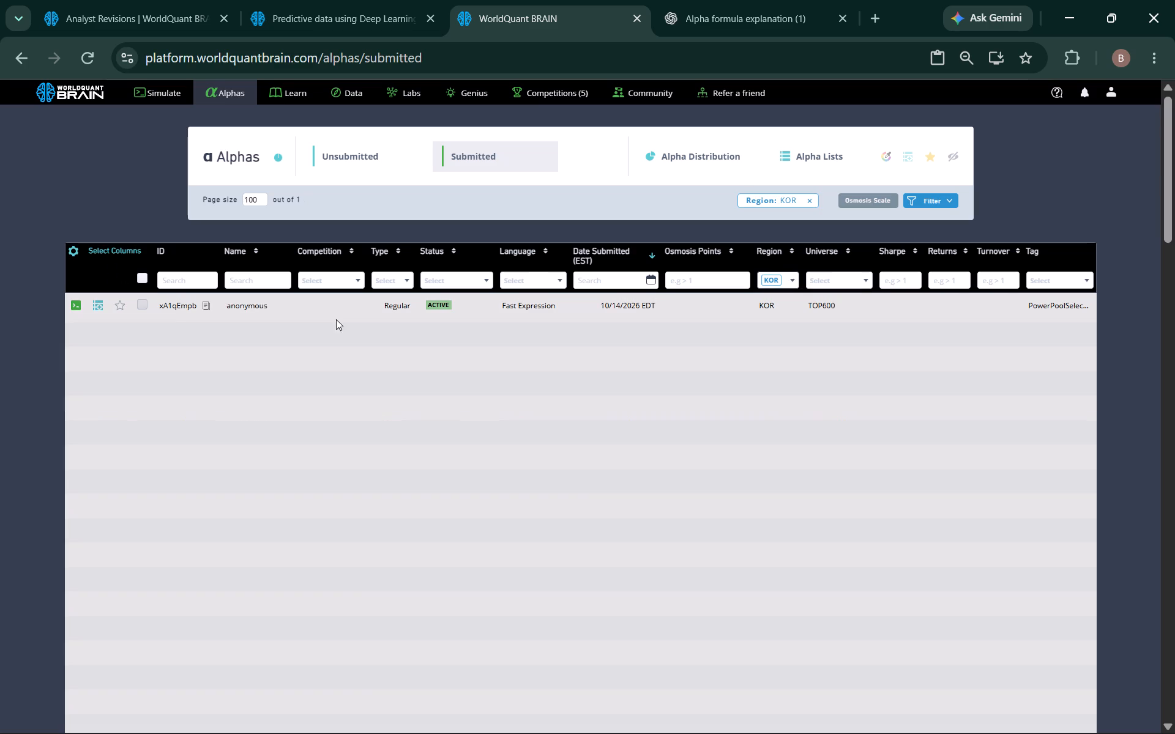
Open the details of the submitted KOR alpha xA1qEmpb and clone it into a new simulation.
{"action": "left_click", "coordinate": [332, 310]}
{"action": "left_click", "coordinate": [255, 307]}
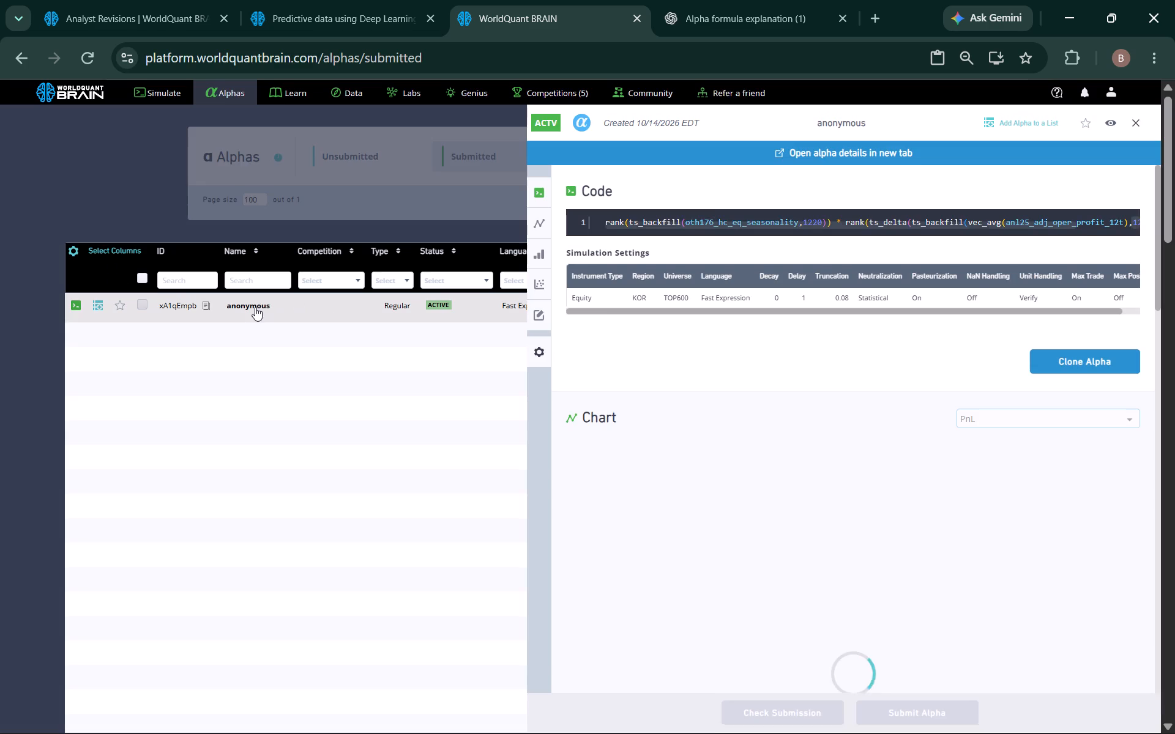
{"action": "left_click", "coordinate": [1068, 363]}
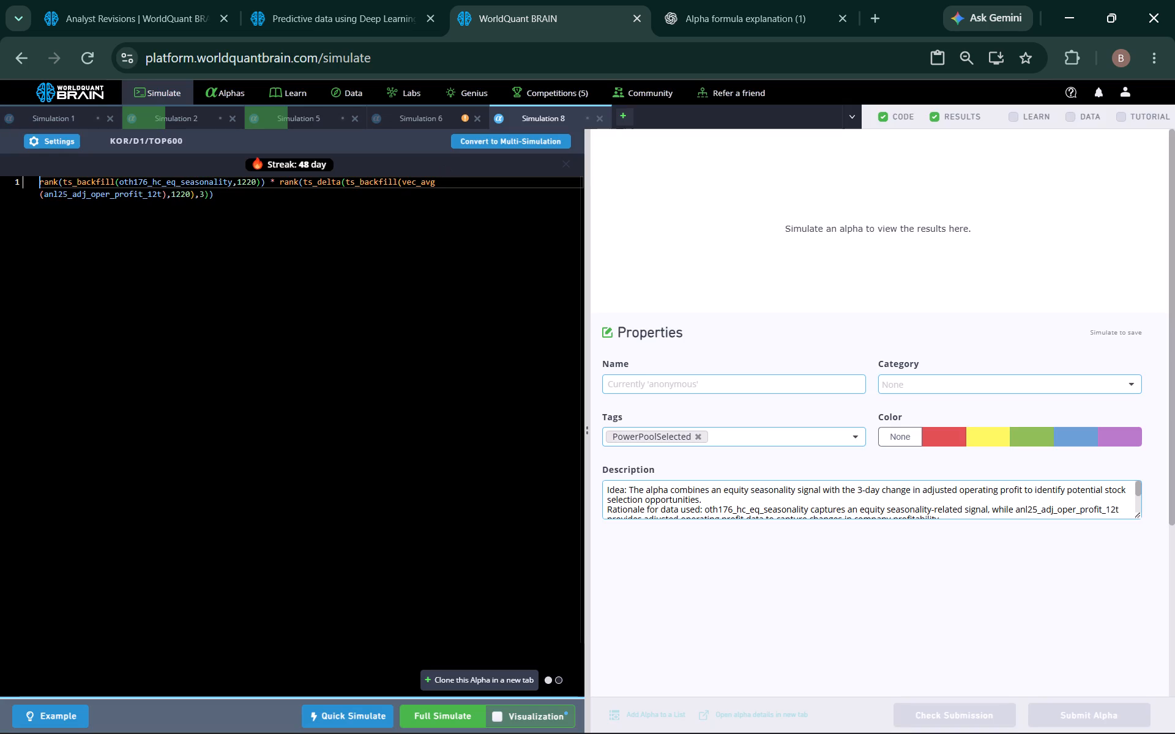
Copy the field name anl25_adj_oper_profit_12t from the cloned alpha's expression.
{"action": "double_click", "coordinate": [138, 177]}
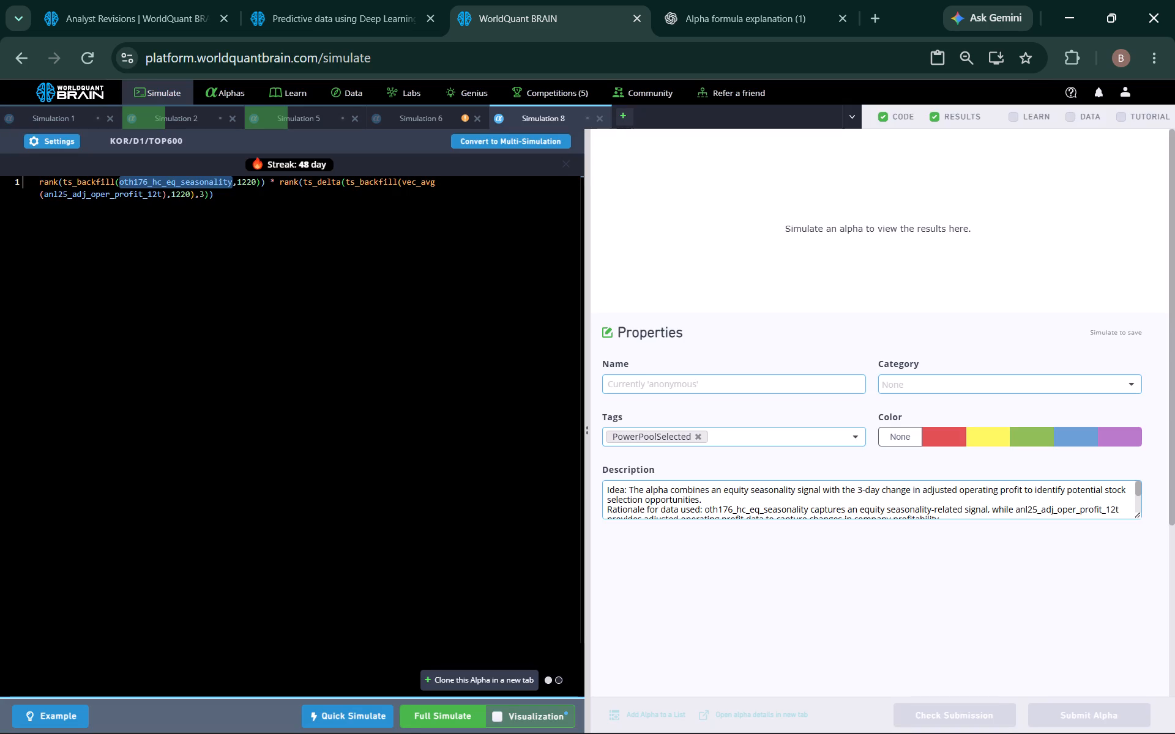
{"action": "double_click", "coordinate": [81, 196]}
{"action": "right_click", "coordinate": [81, 196]}
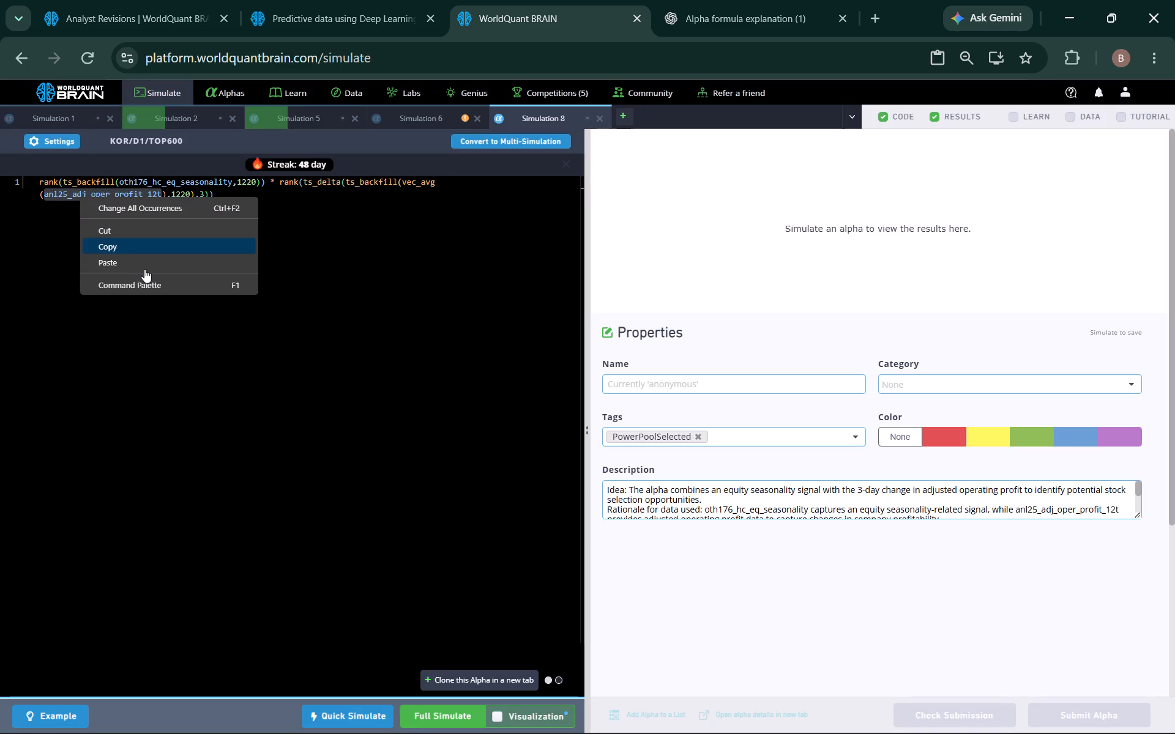
{"action": "left_click", "coordinate": [147, 247]}
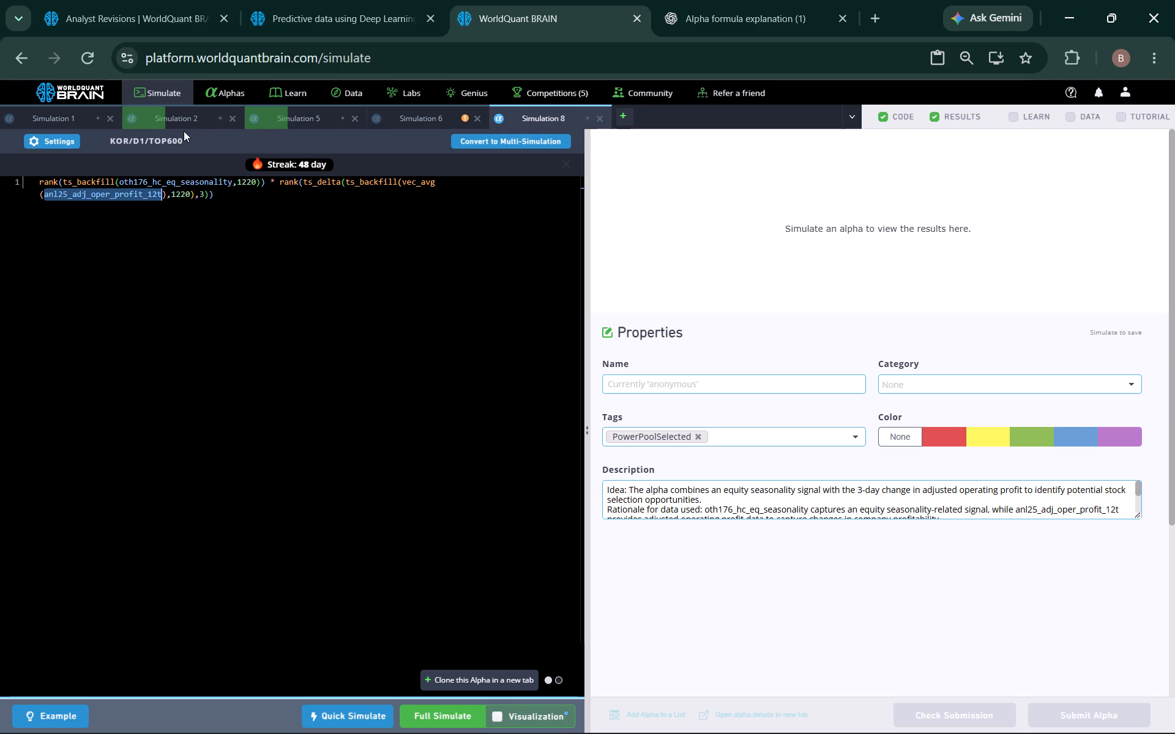
On the second page of all announcements, review the "KOR/D1 HKG/D1 TWN/D1 Theme" launch message and its recommended datasets.
{"action": "left_click", "coordinate": [330, 22]}
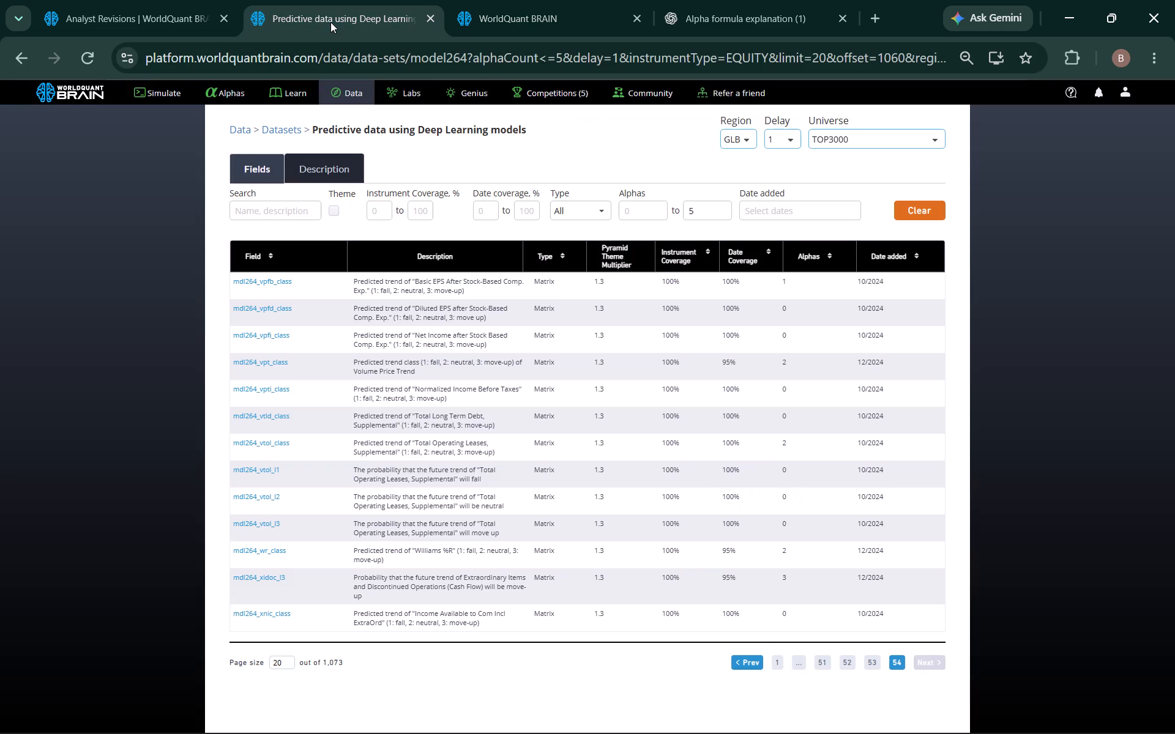
{"action": "scroll", "coordinate": [760, 201], "scroll_direction": "up", "scroll_amount": 2}
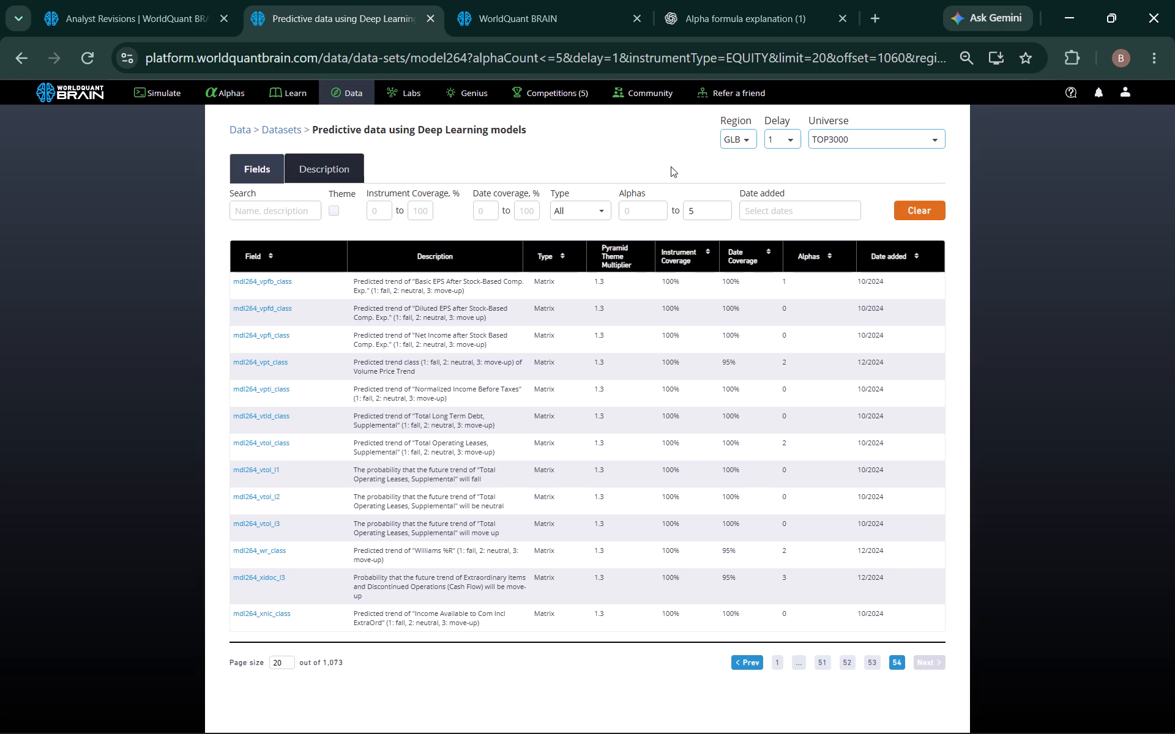
{"action": "left_click", "coordinate": [1100, 96]}
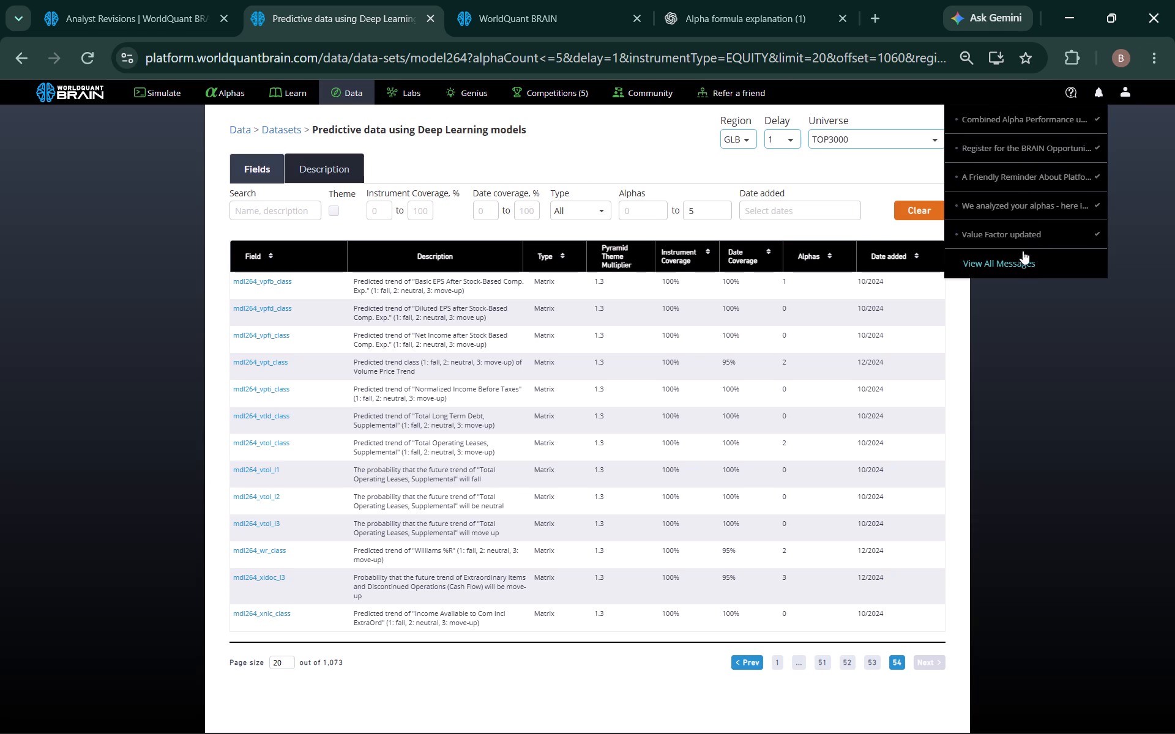
{"action": "left_click", "coordinate": [1012, 267]}
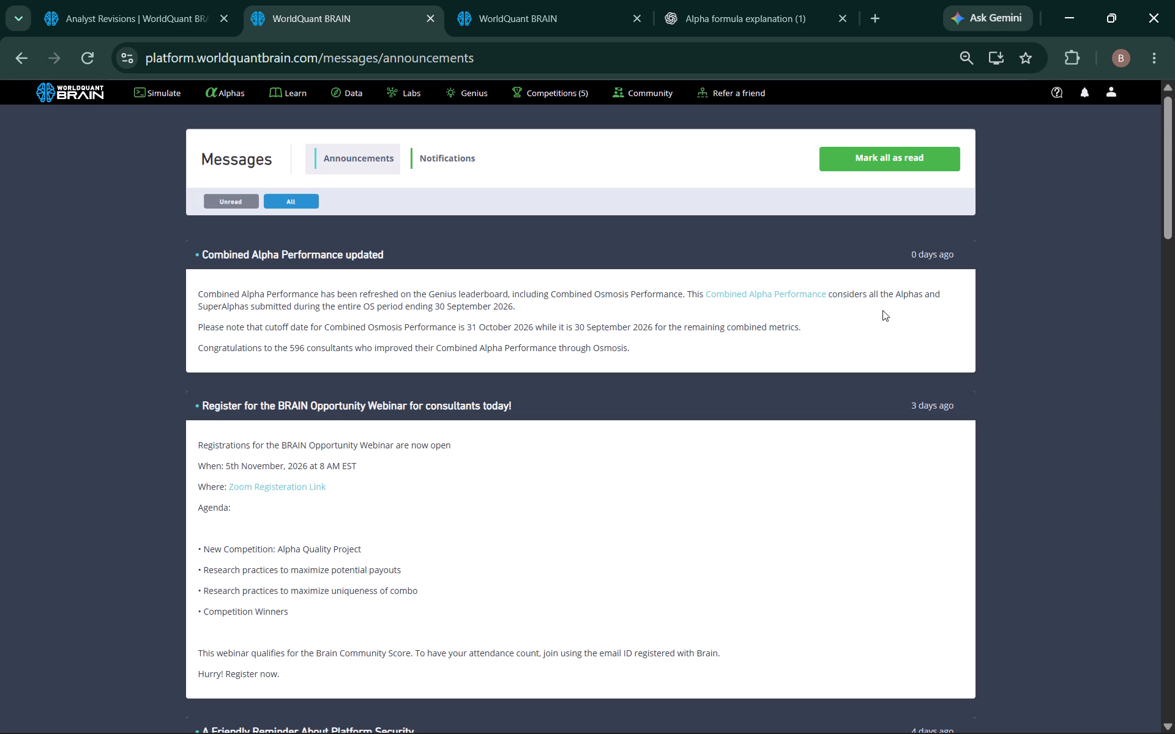
{"action": "scroll", "coordinate": [745, 412], "scroll_direction": "down", "scroll_amount": 17}
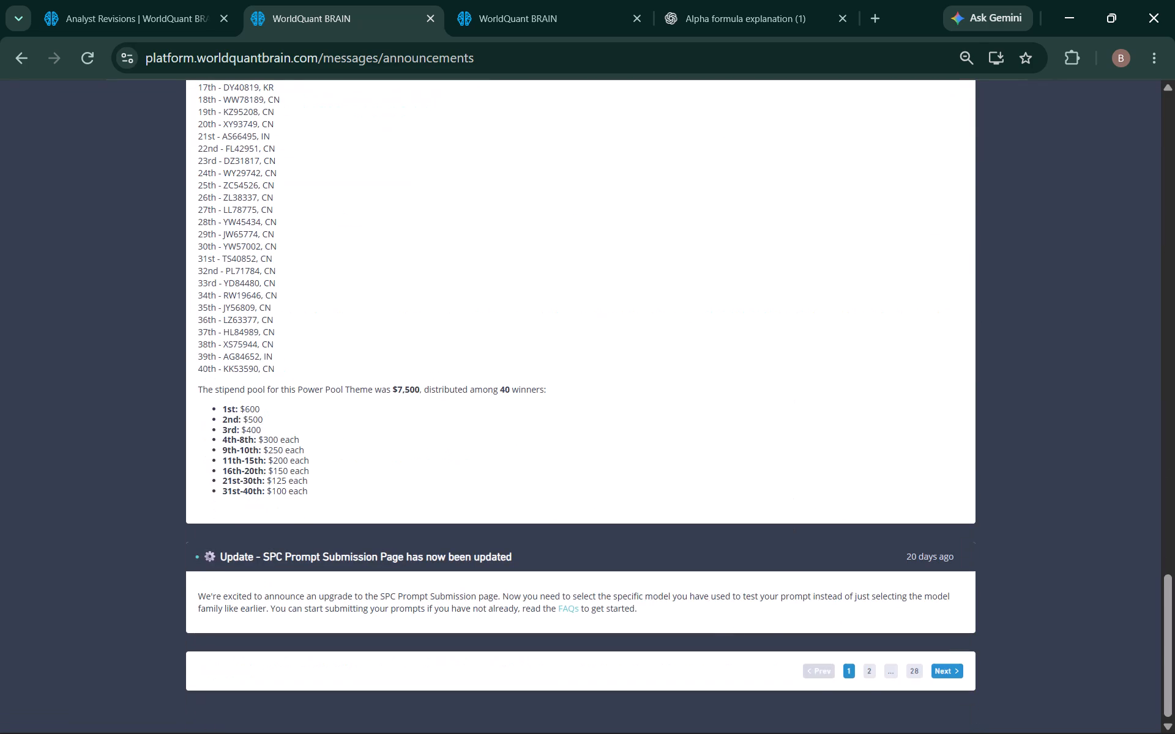
{"action": "scroll", "coordinate": [764, 602], "scroll_direction": "down", "scroll_amount": 2}
{"action": "left_click", "coordinate": [869, 665]}
{"action": "left_click", "coordinate": [873, 676]}
{"action": "scroll", "coordinate": [535, 473], "scroll_direction": "down", "scroll_amount": 6}
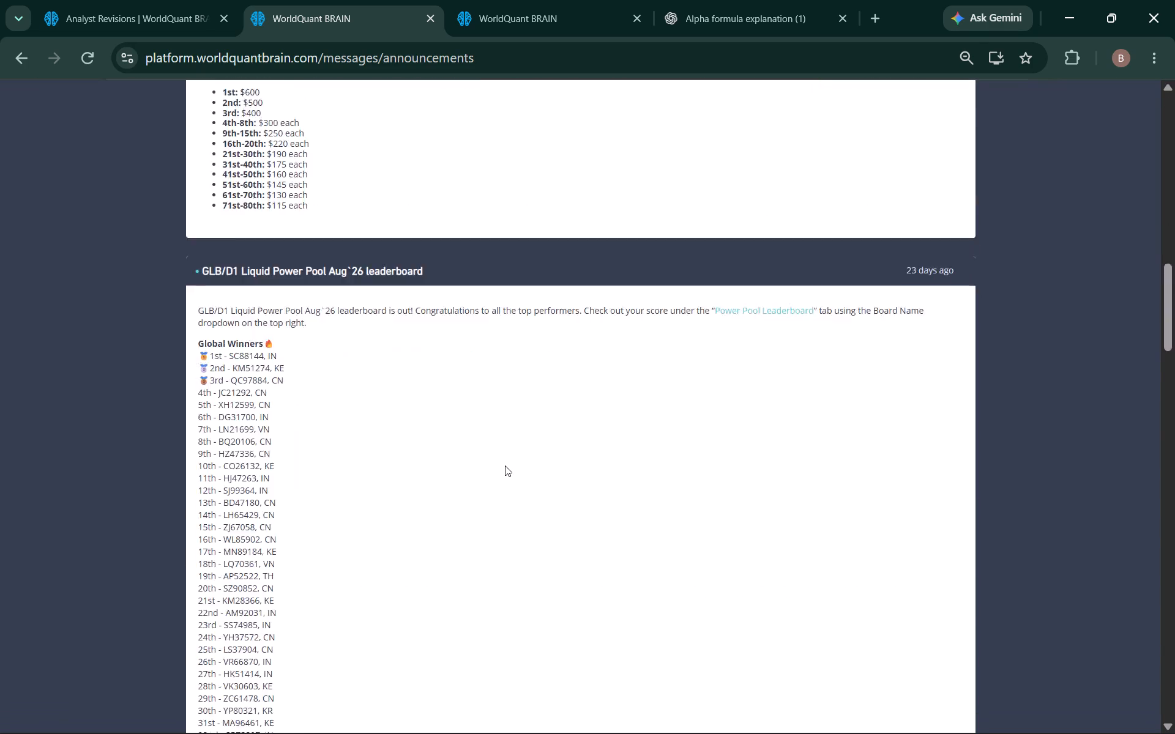
{"action": "scroll", "coordinate": [505, 465], "scroll_direction": "down", "scroll_amount": 9}
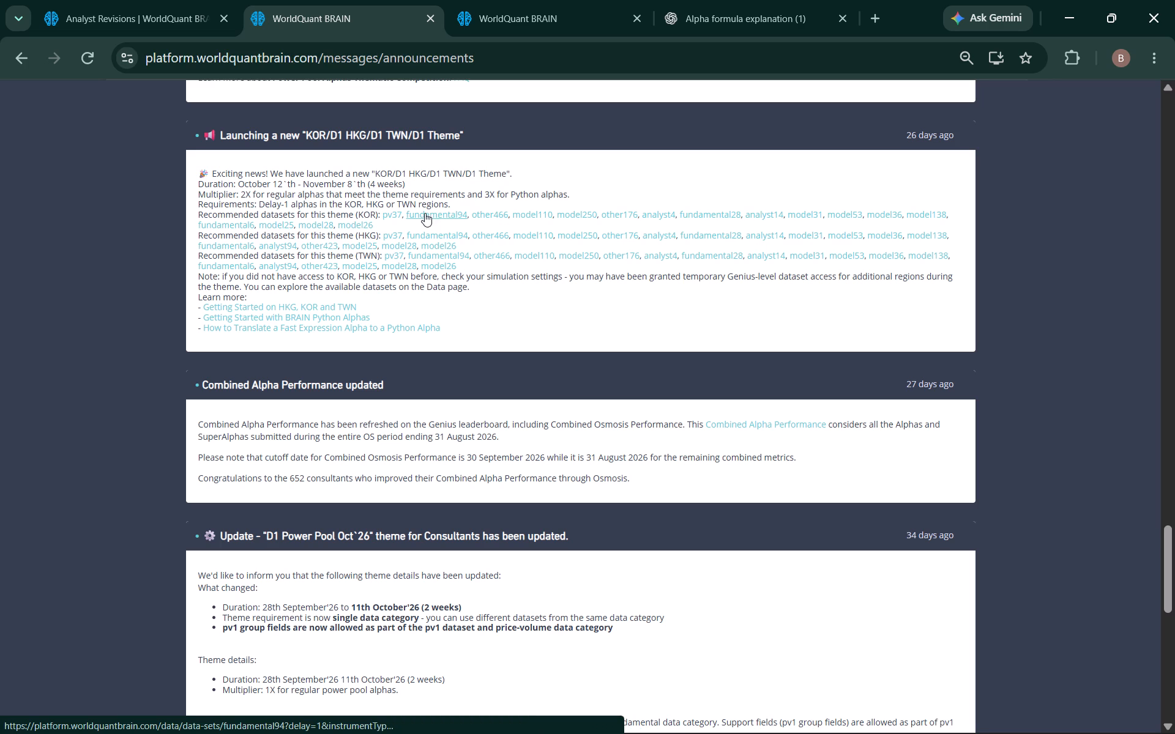
{"action": "left_click", "coordinate": [551, 20]}
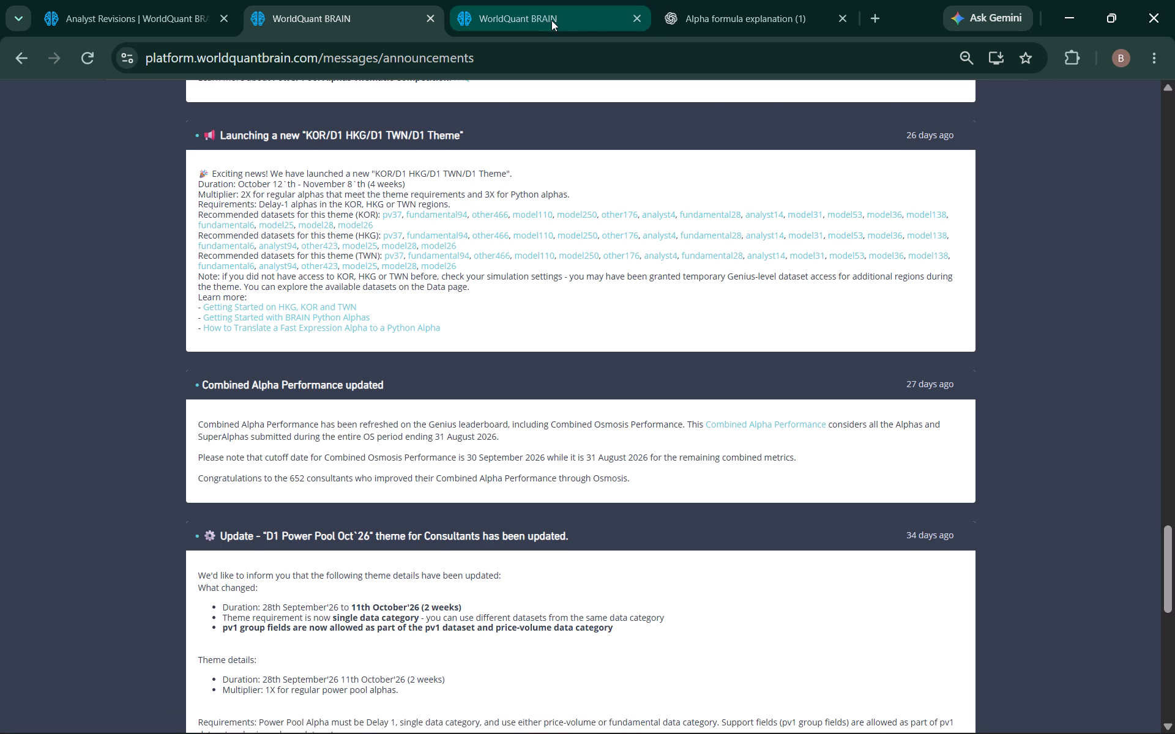
{"action": "left_click", "coordinate": [354, 11]}
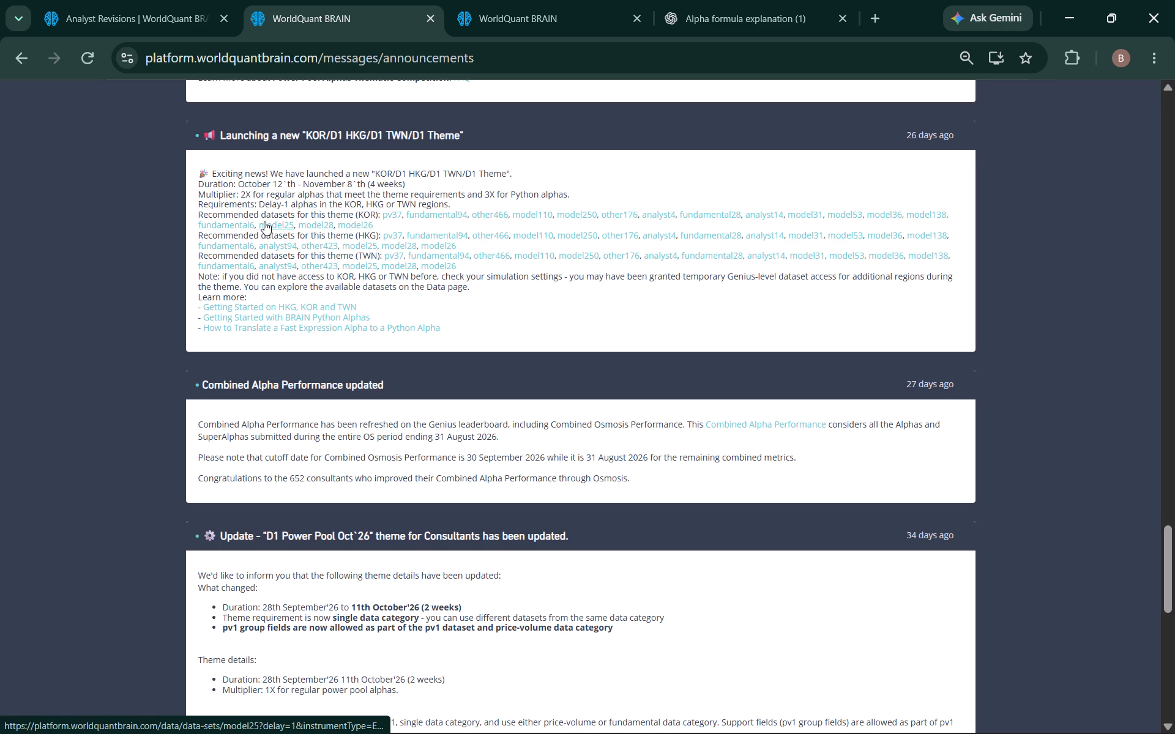
{"action": "scroll", "coordinate": [440, 212], "scroll_direction": "up", "scroll_amount": 3}
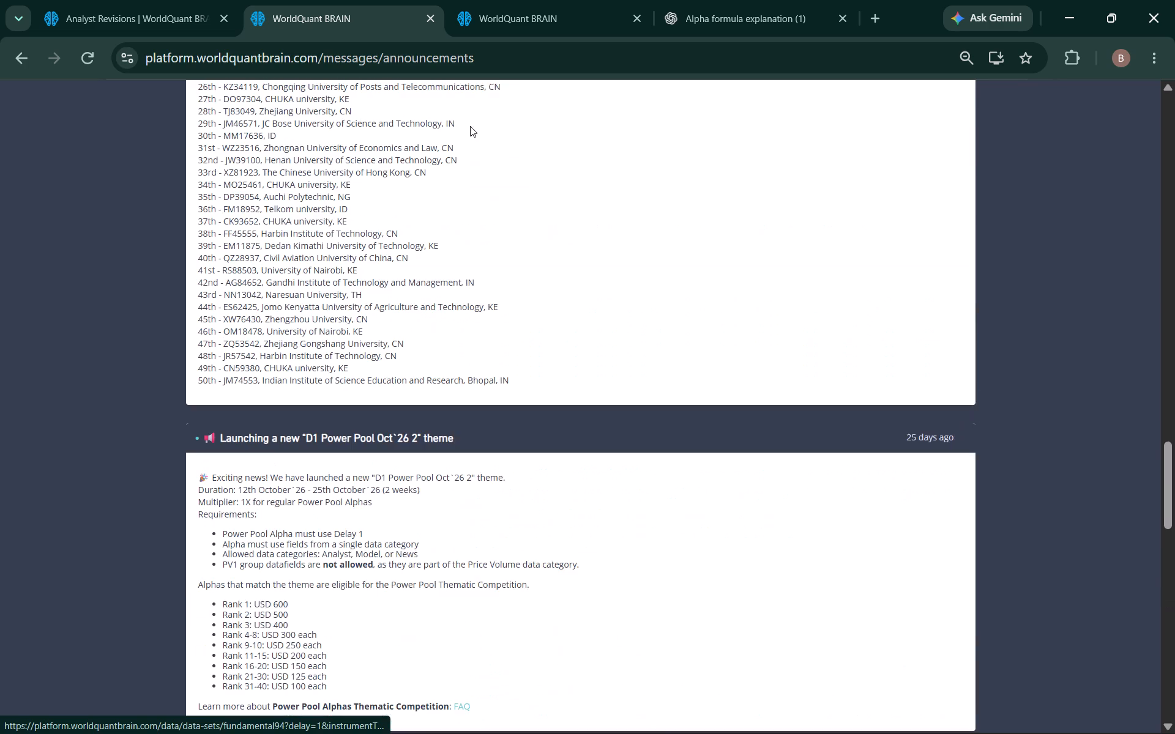
{"action": "scroll", "coordinate": [450, 136], "scroll_direction": "up", "scroll_amount": 17}
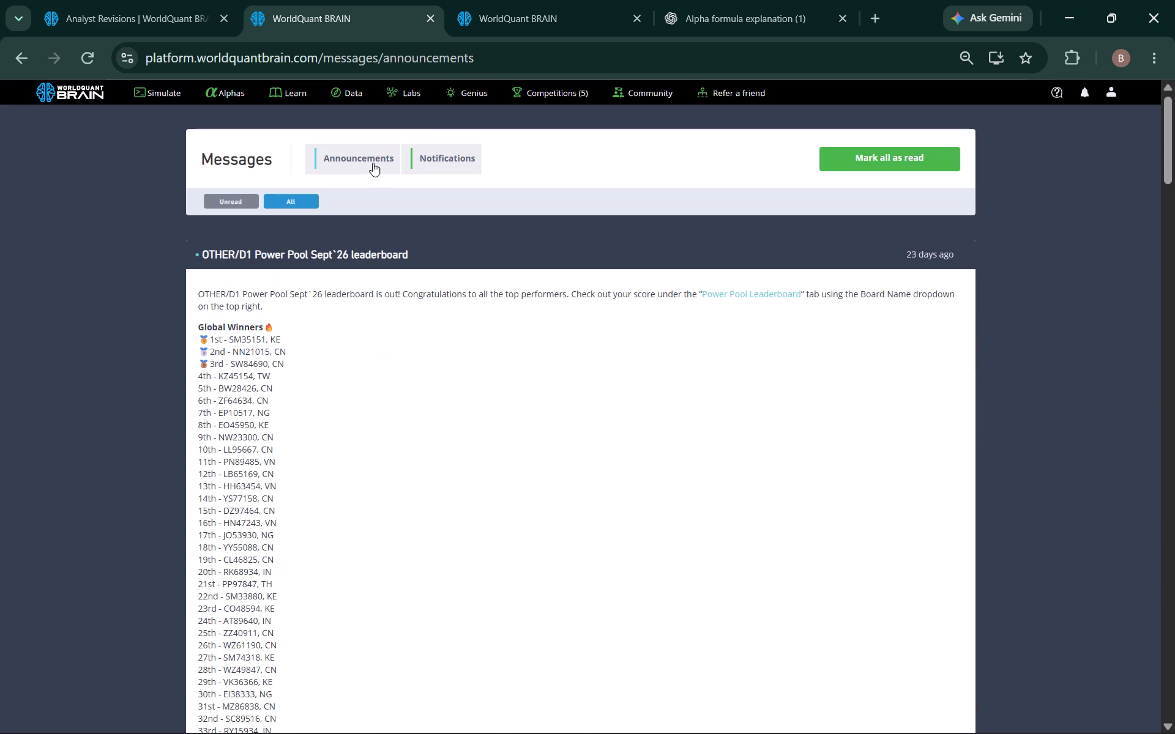
Open the data search page and set its region to KOR.
{"action": "left_click", "coordinate": [329, 87]}
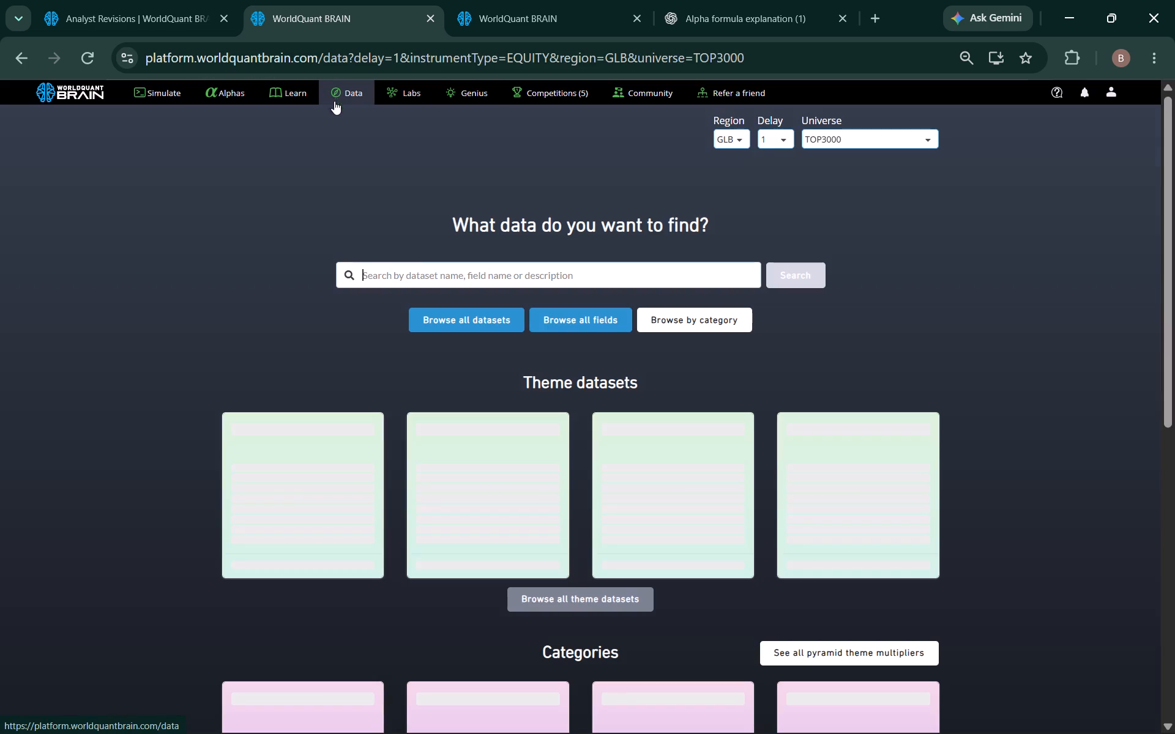
{"action": "right_click", "coordinate": [406, 263]}
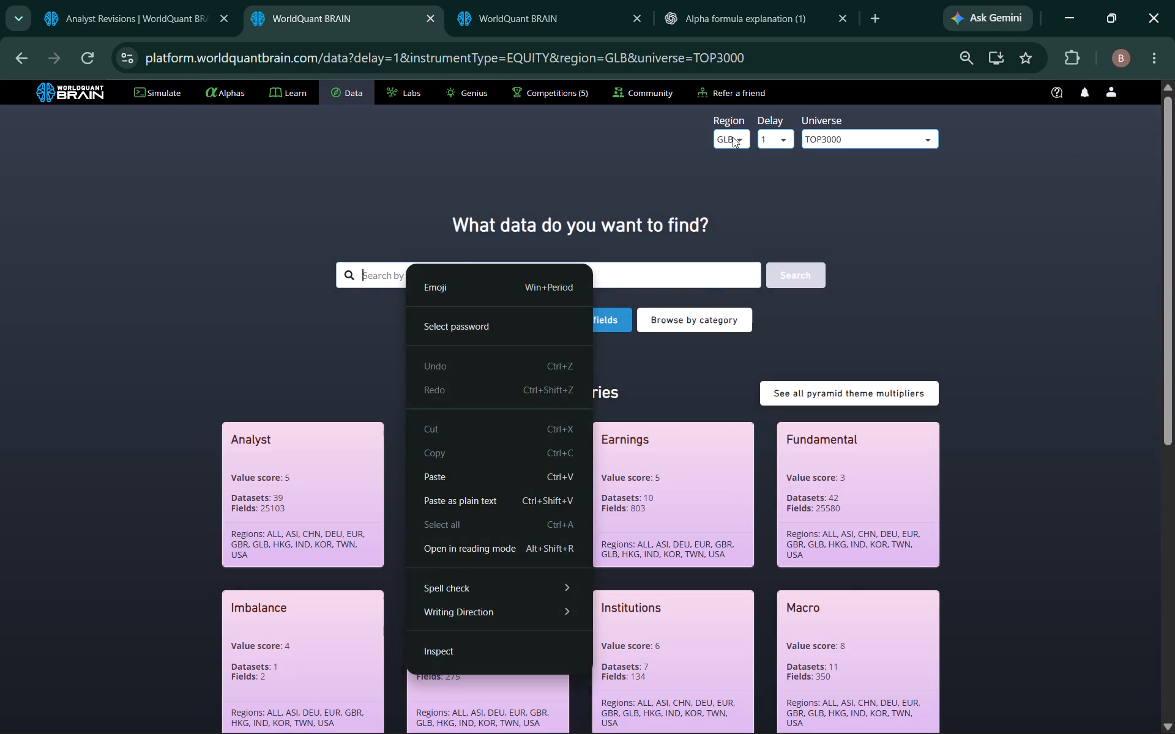
{"action": "left_click", "coordinate": [733, 136]}
{"action": "scroll", "coordinate": [706, 247], "scroll_direction": "down", "scroll_amount": 2}
{"action": "scroll", "coordinate": [726, 195], "scroll_direction": "up", "scroll_amount": 3}
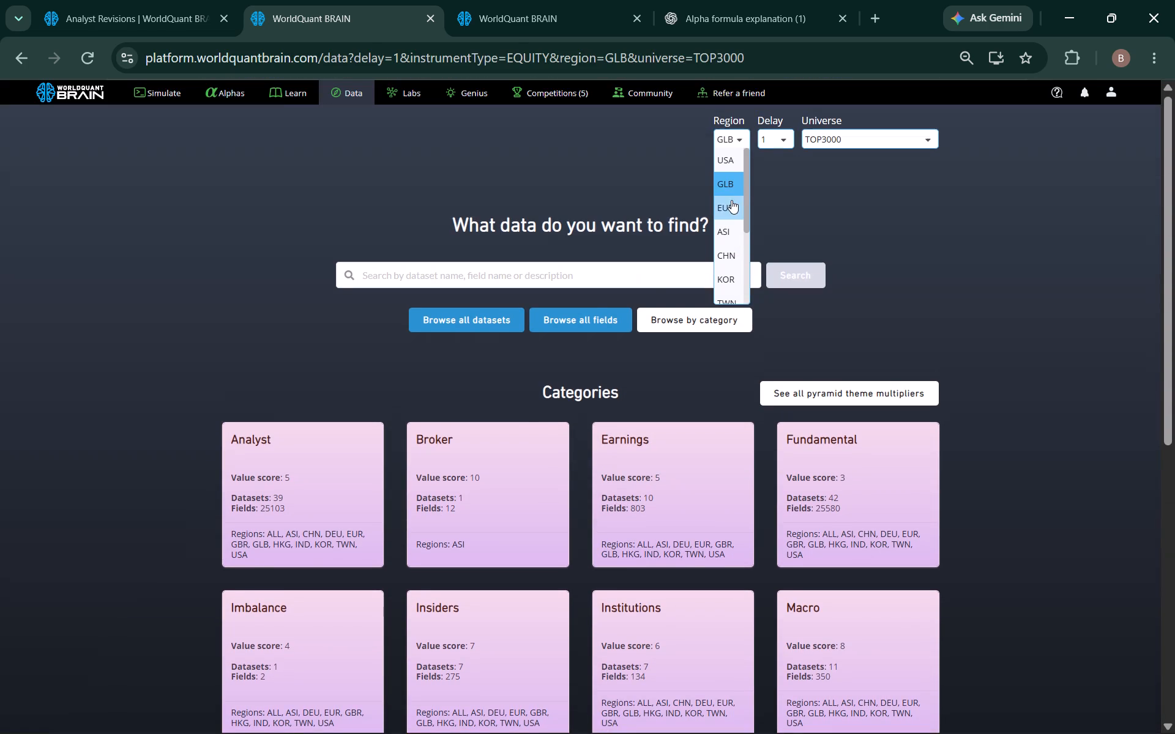
{"action": "scroll", "coordinate": [731, 205], "scroll_direction": "down", "scroll_amount": 1}
{"action": "left_click", "coordinate": [731, 150]}
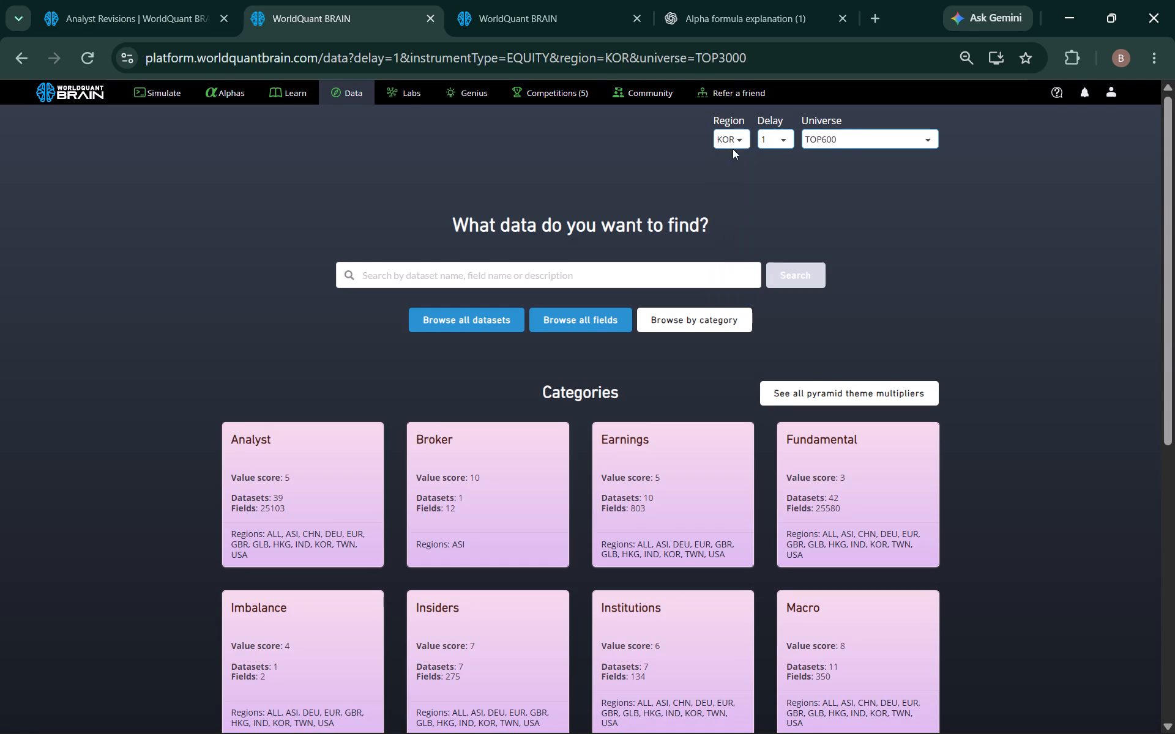
Search the KOR data for anl25_adj_oper_profit_12t and open the Analyst Estimates Data for Equity dataset it belongs to.
{"action": "right_click", "coordinate": [422, 282]}
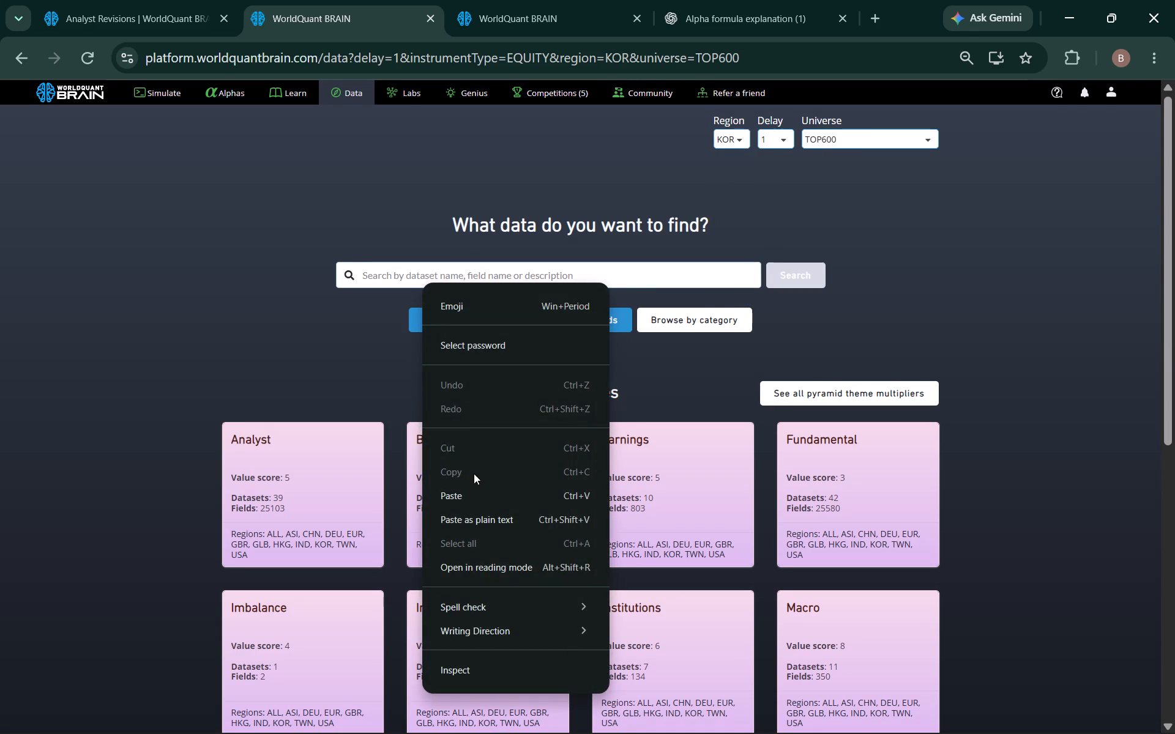
{"action": "left_click", "coordinate": [473, 491]}
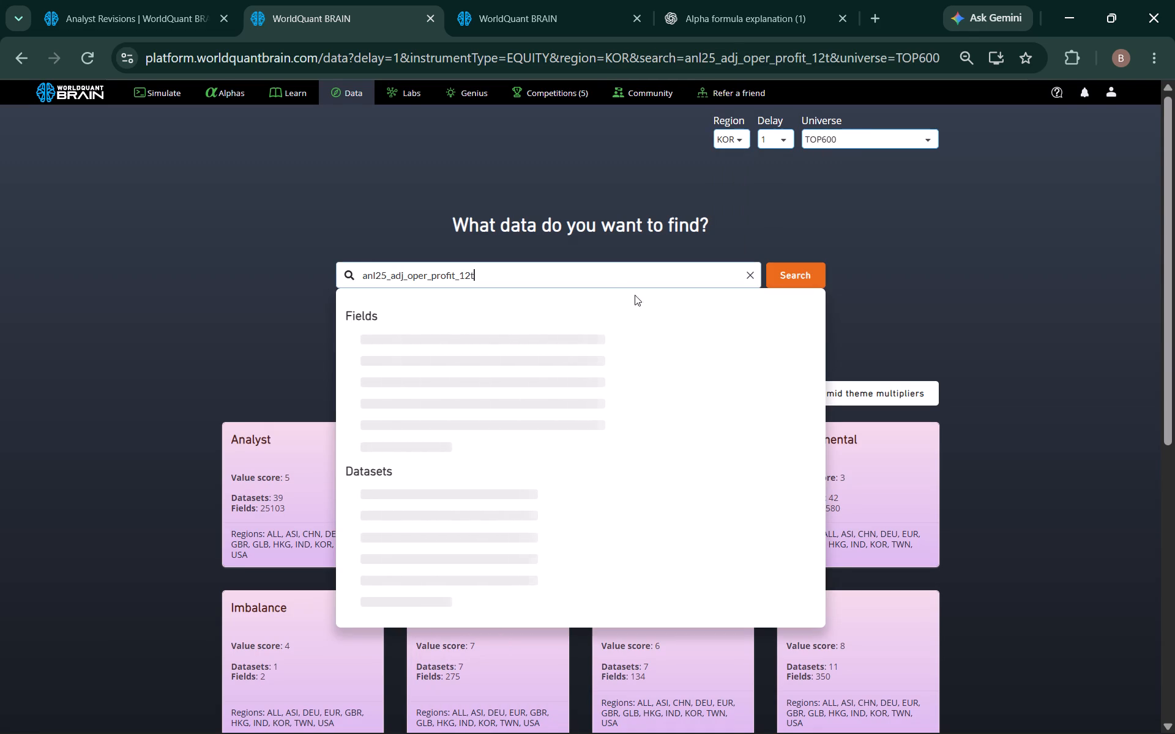
{"action": "left_click", "coordinate": [432, 399]}
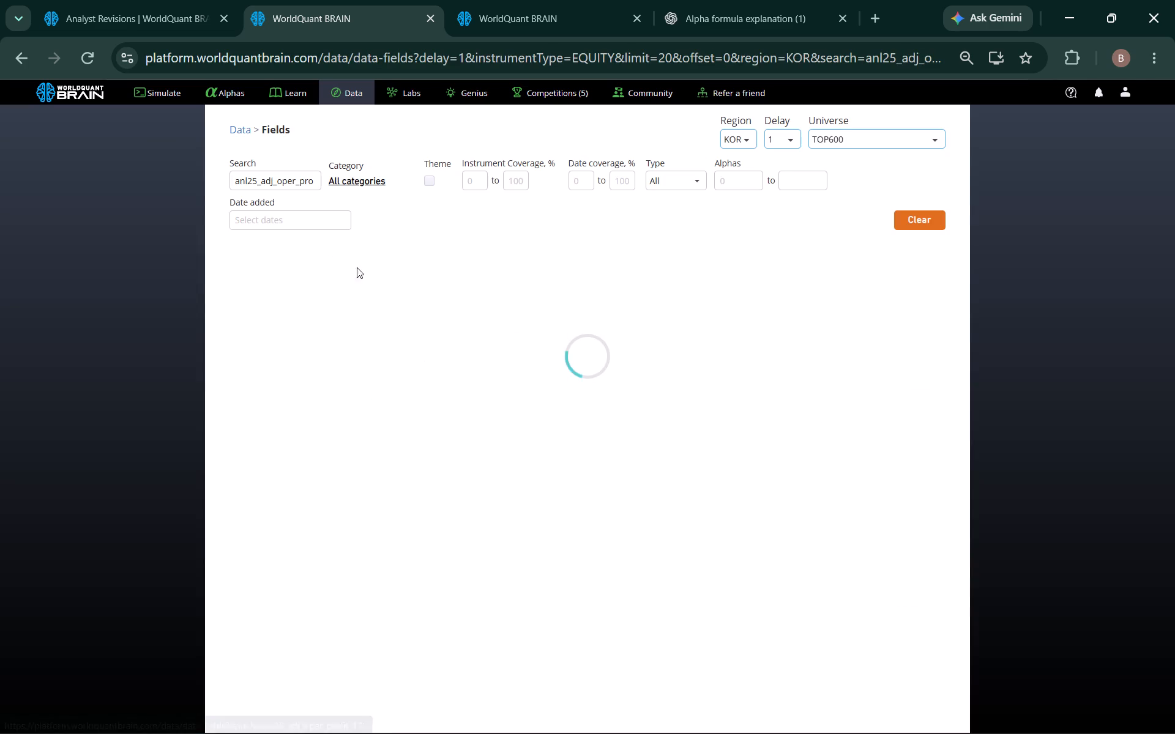
{"action": "left_click", "coordinate": [305, 307]}
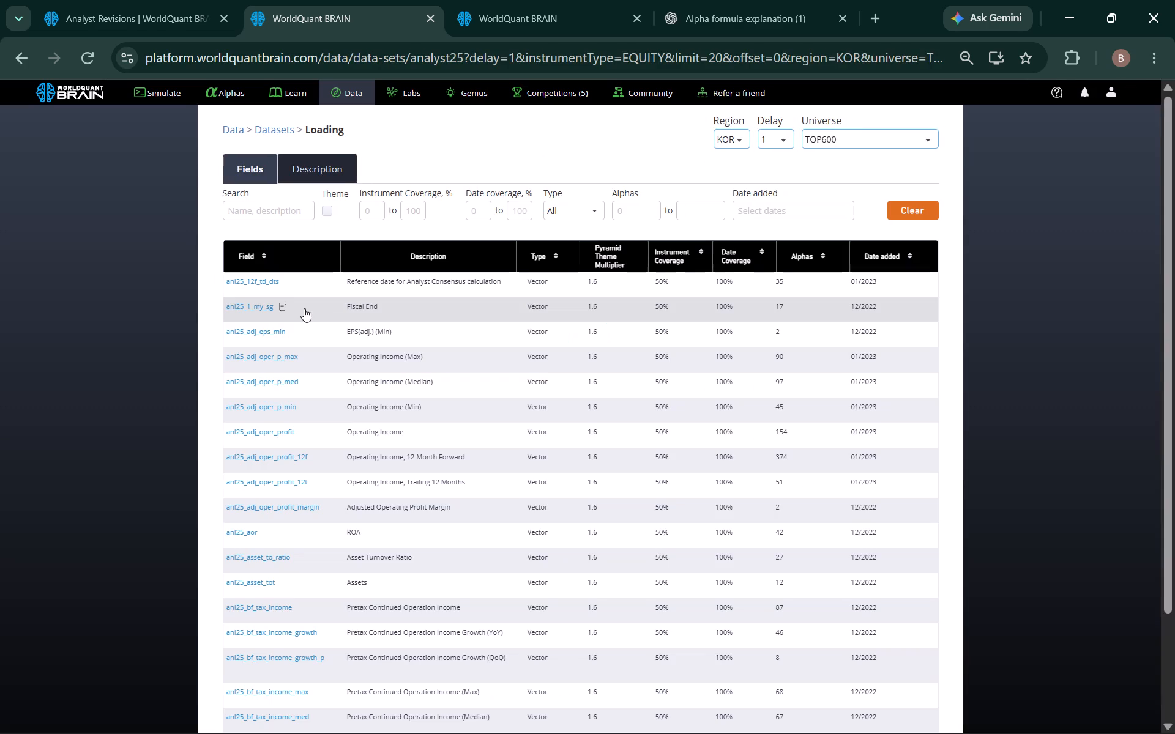
Filter the dataset's fields to at most 5 alphas and copy the field name anl25_adj_eps_min.
{"action": "left_click", "coordinate": [692, 204]}
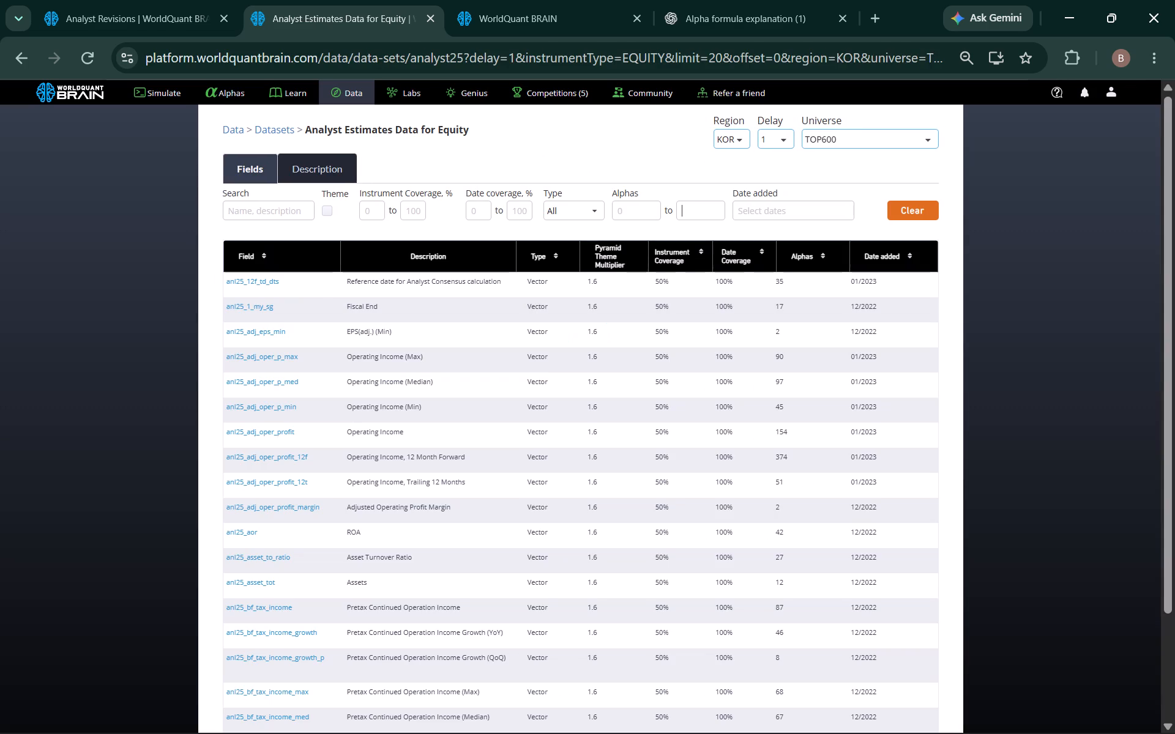
{"action": "key", "text": "5"}
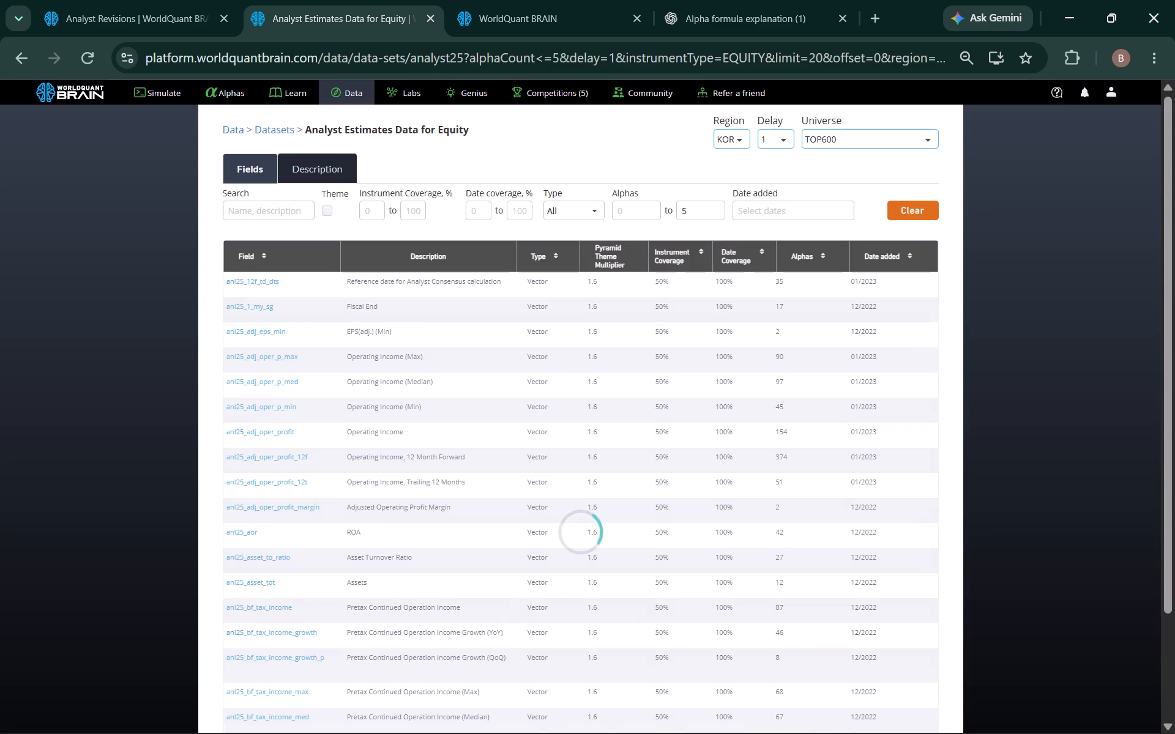
{"action": "left_click", "coordinate": [294, 278]}
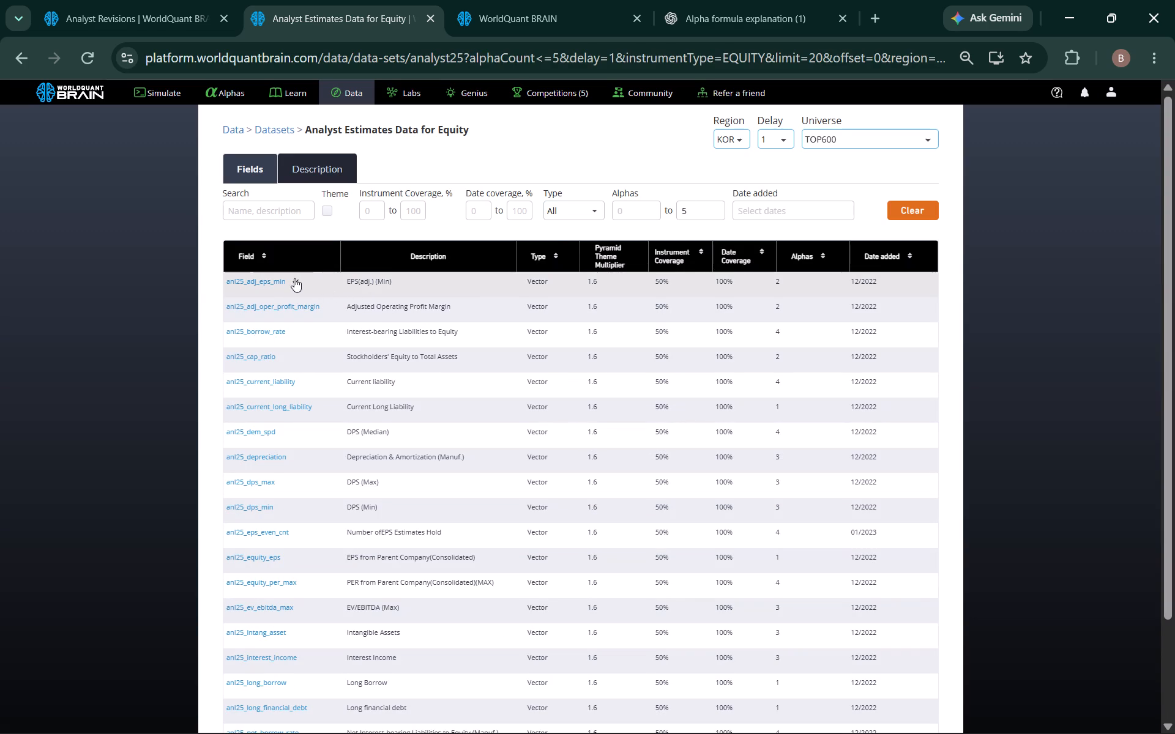
Replace anl25_adj_oper_profit_12t with anl25_adj_eps_min in the cloned KOR expression and run a full simulation.
{"action": "left_click", "coordinate": [512, 25]}
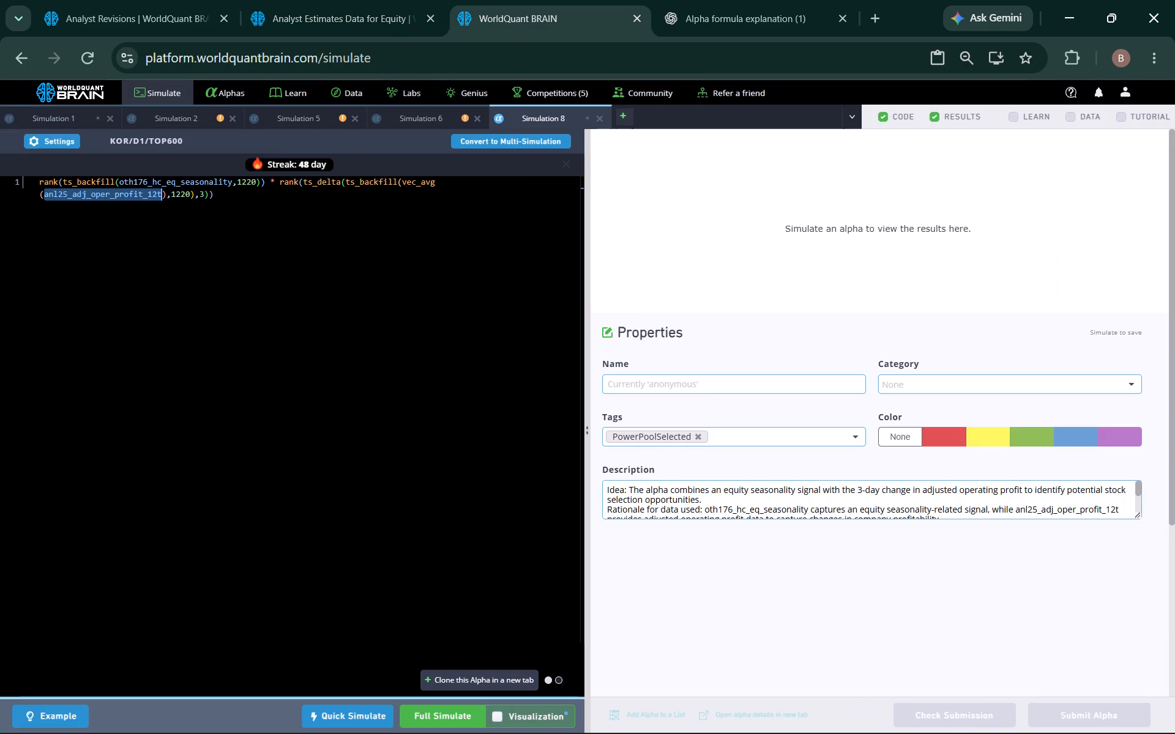
{"action": "right_click", "coordinate": [139, 193]}
{"action": "left_click", "coordinate": [170, 255]}
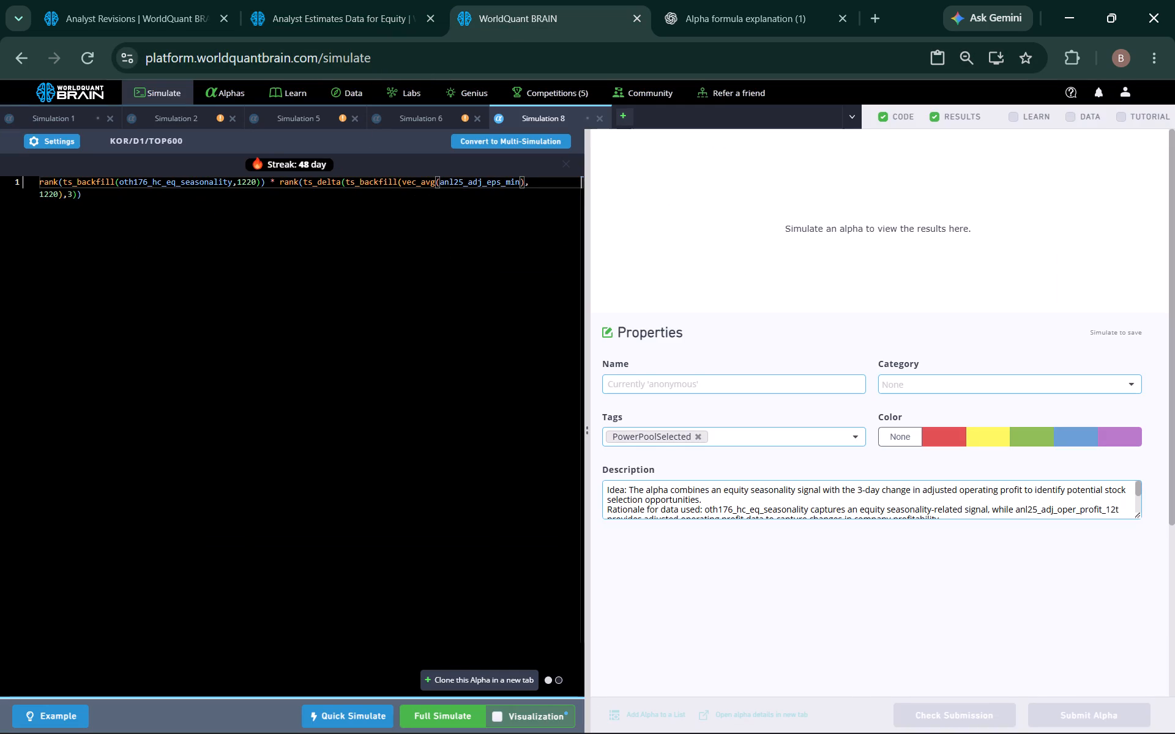
{"action": "left_click", "coordinate": [449, 714]}
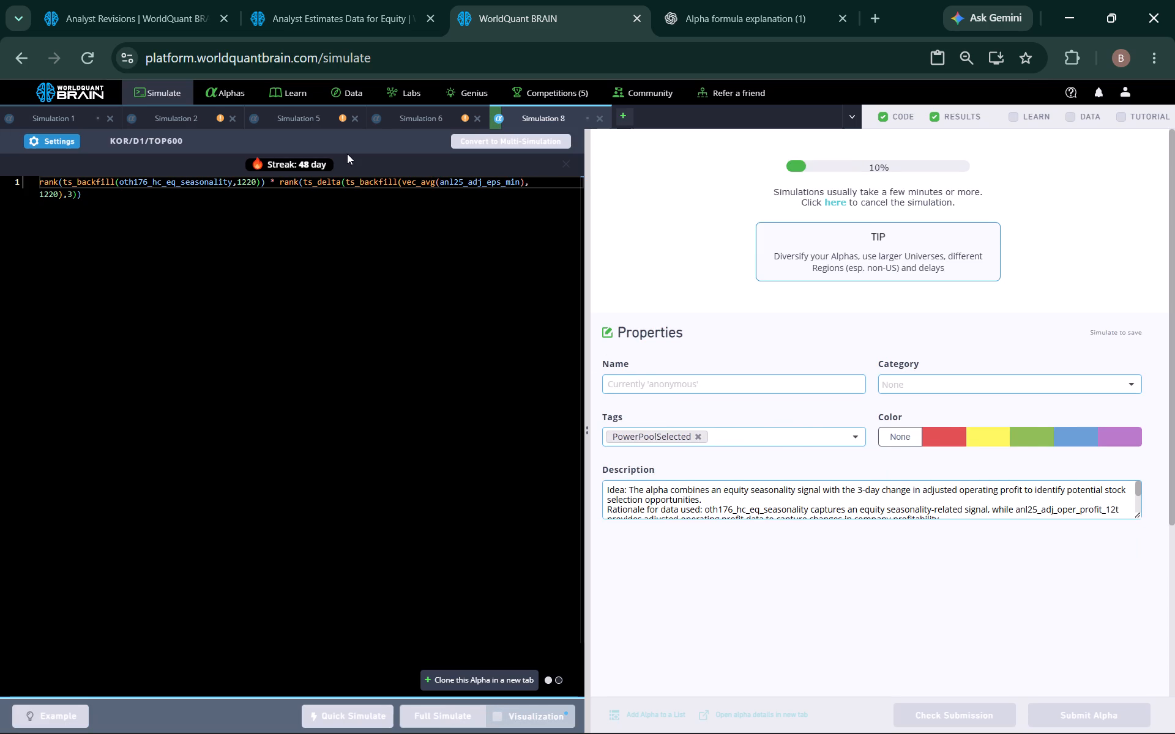
Show the test period of the HKG alpha in Simulation 6, examine its warning, and check its Prod and Power Pool correlations.
{"action": "left_click", "coordinate": [421, 117]}
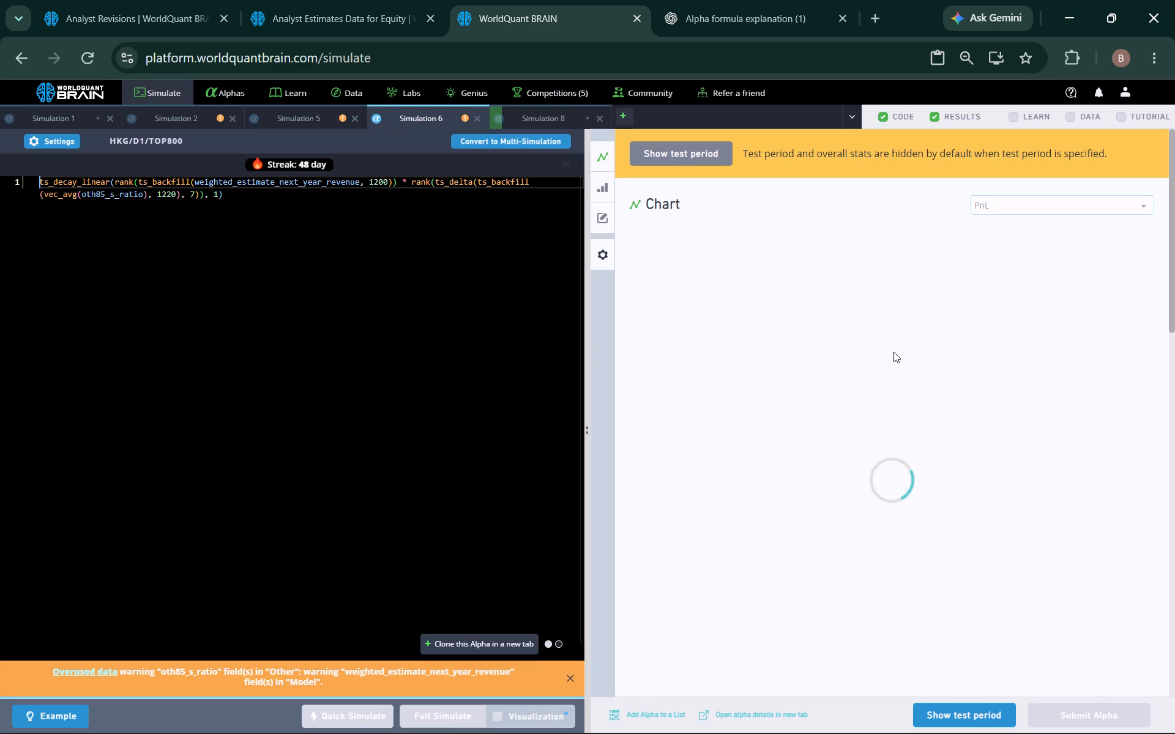
{"action": "scroll", "coordinate": [893, 352], "scroll_direction": "down", "scroll_amount": 3}
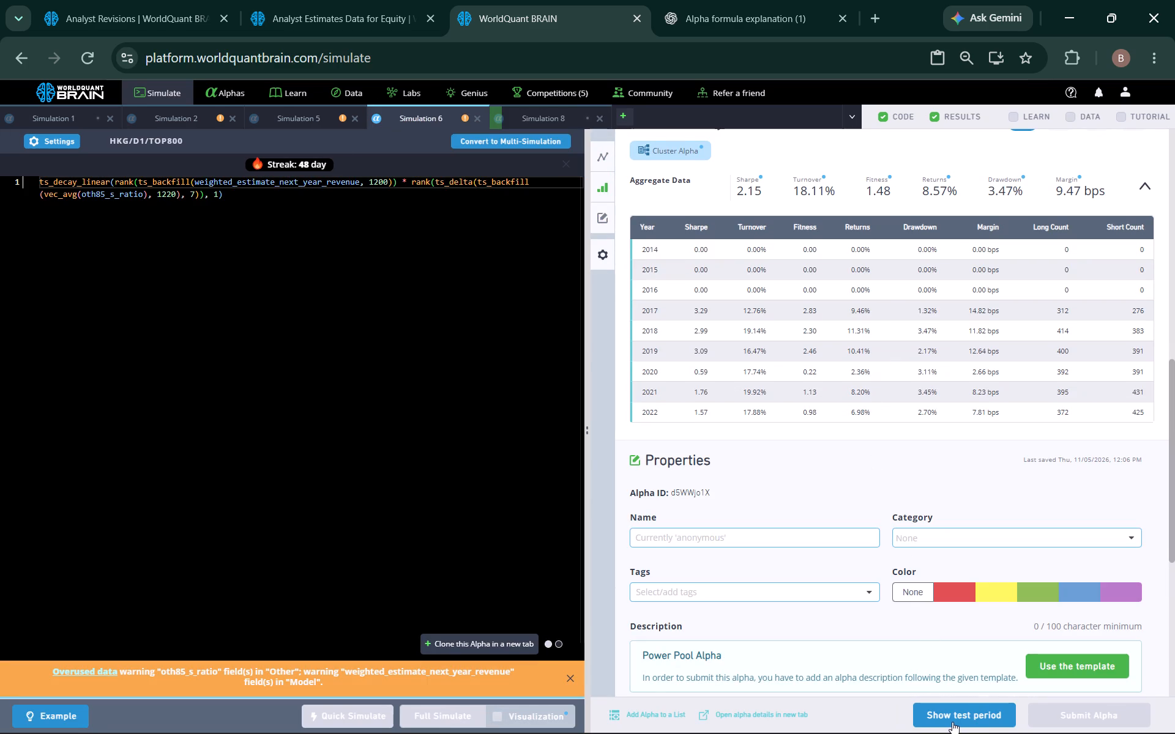
{"action": "left_click", "coordinate": [952, 721]}
{"action": "scroll", "coordinate": [947, 441], "scroll_direction": "down", "scroll_amount": 1}
{"action": "left_click", "coordinate": [893, 550]}
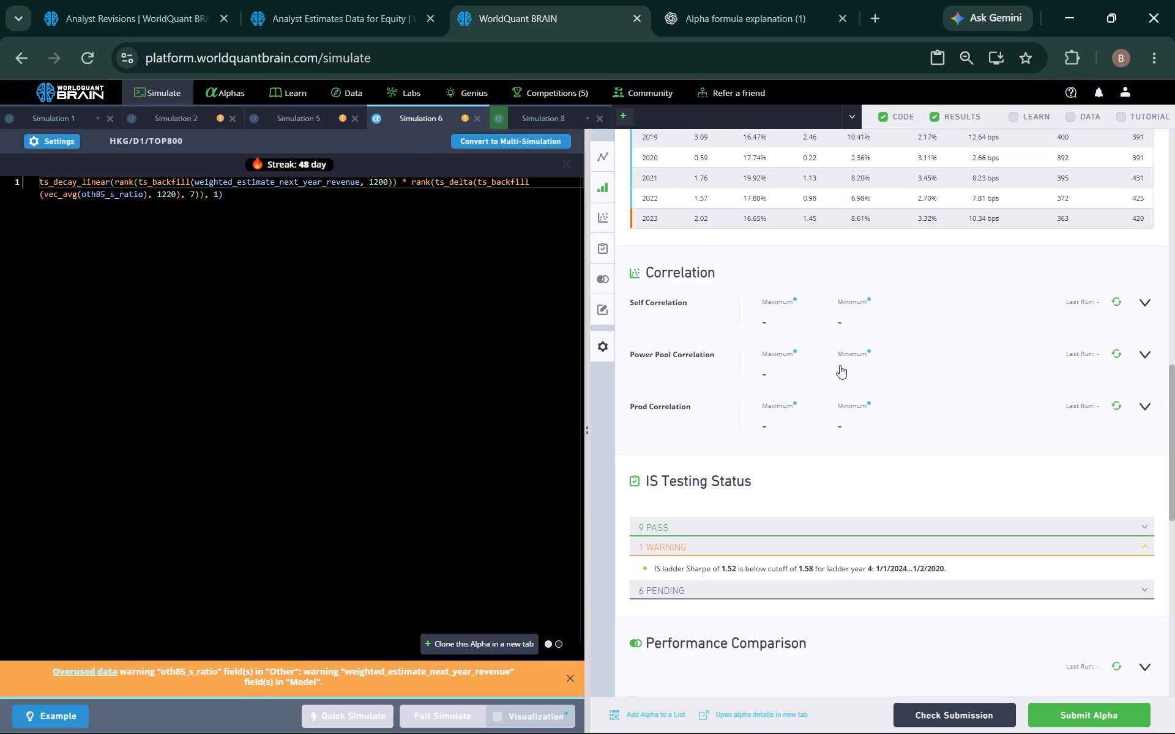
{"action": "left_click", "coordinate": [1111, 402]}
{"action": "left_click", "coordinate": [1114, 354]}
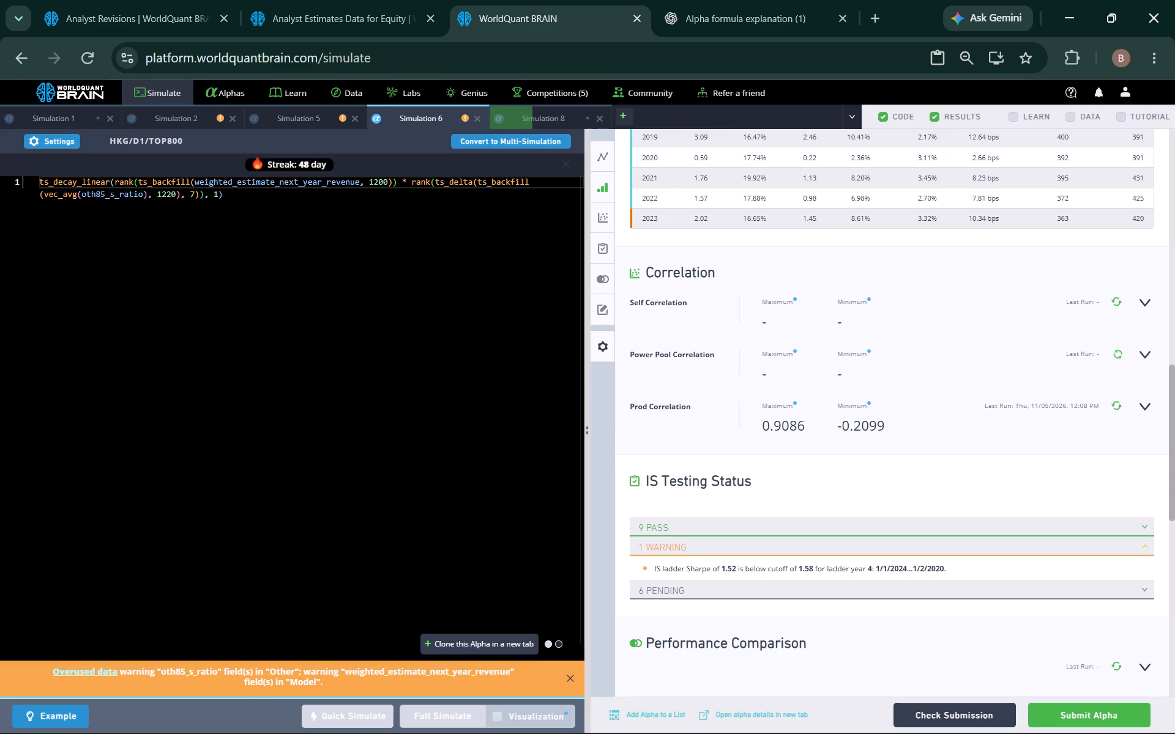
Set both ts_backfill windows to 10 and the ts_delta window to 4 in Simulation 6, and run a full simulation.
{"action": "left_click", "coordinate": [382, 187]}
{"action": "key", "text": "BackSpace"}
{"action": "key", "text": "BackSpace"}
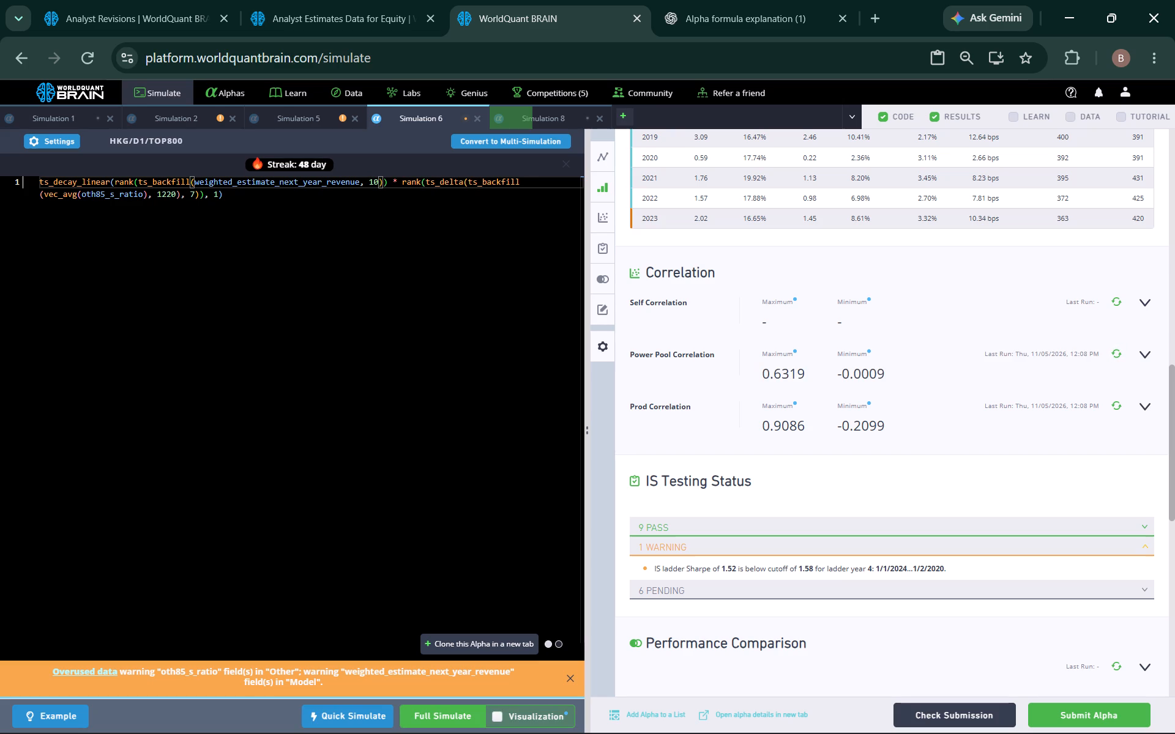
{"action": "left_click", "coordinate": [170, 193]}
{"action": "key", "text": "BackSpace"}
{"action": "key", "text": "BackSpace"}
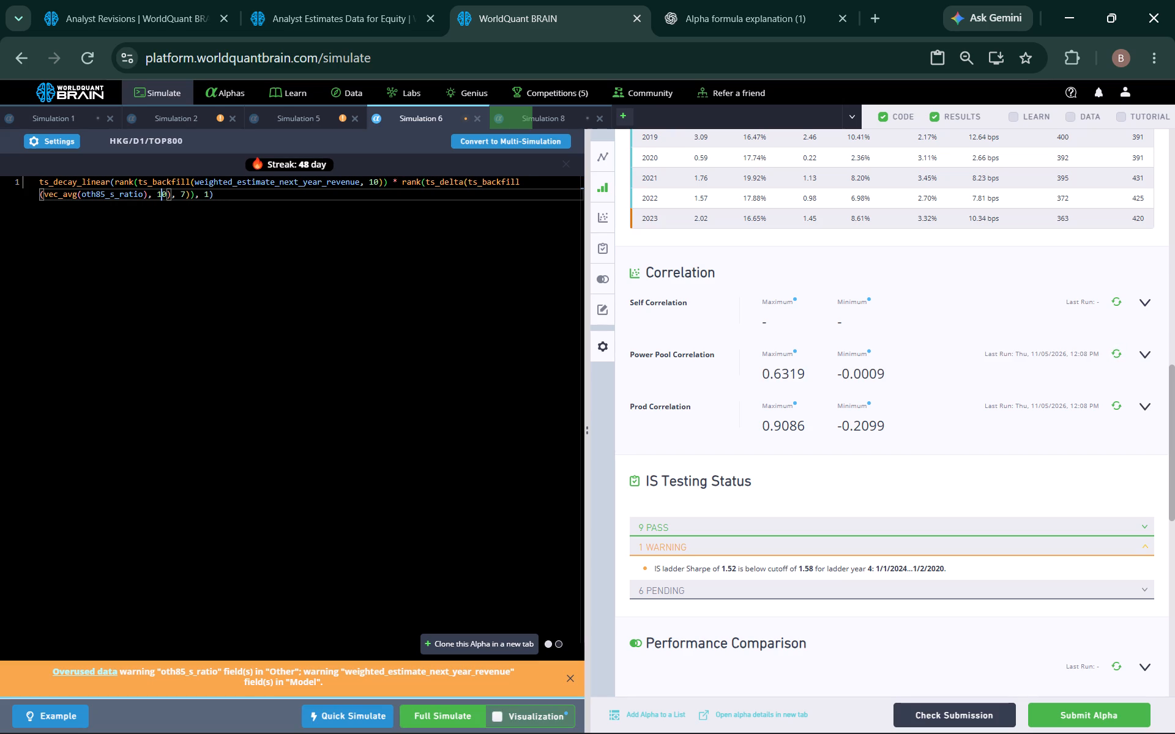
{"action": "left_click", "coordinate": [181, 195]}
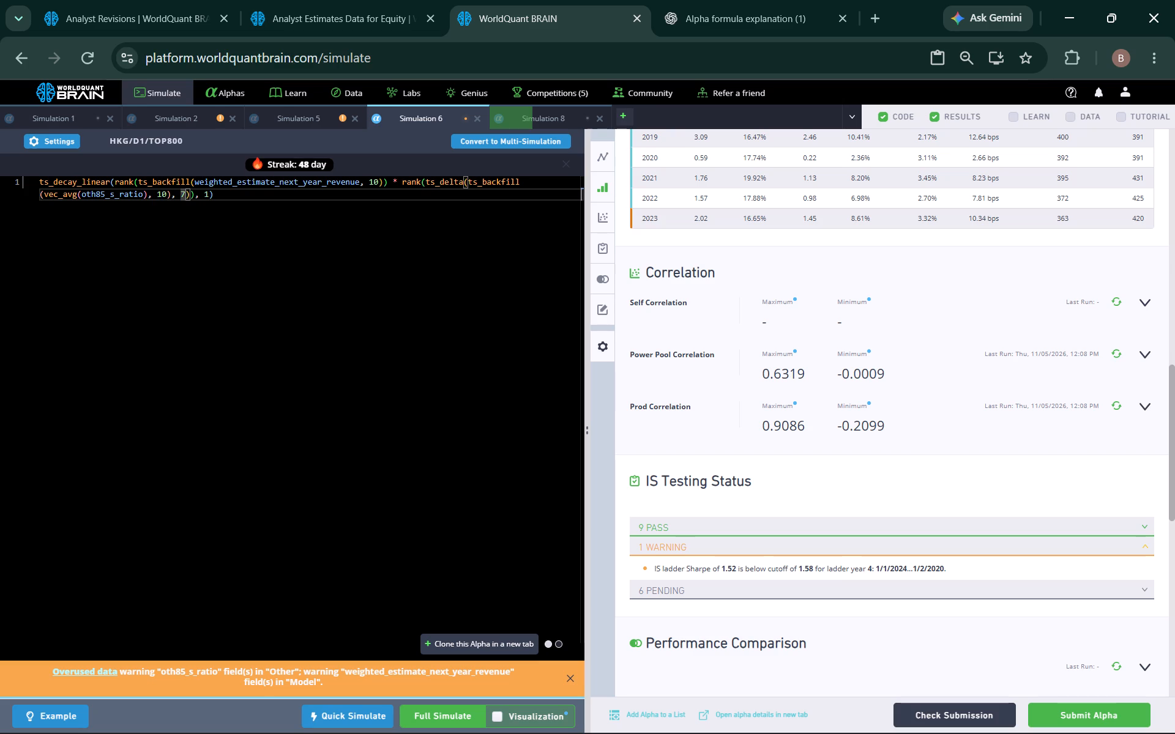
{"action": "left_click", "coordinate": [181, 195]}
{"action": "left_click", "coordinate": [184, 196]}
{"action": "key", "text": "BackSpace"}
{"action": "key", "text": "4"}
{"action": "left_click", "coordinate": [433, 709]}
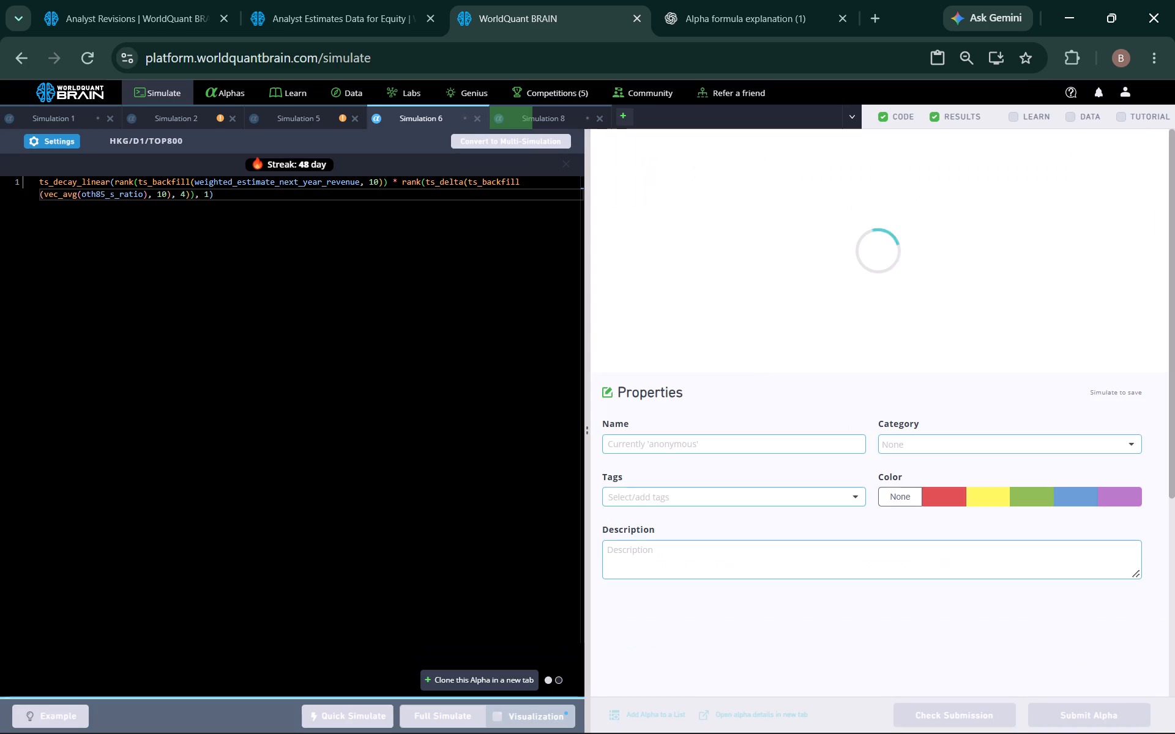
Show the test period of the HKG alpha in Simulation 5 and check its Prod correlation.
{"action": "left_click", "coordinate": [328, 120]}
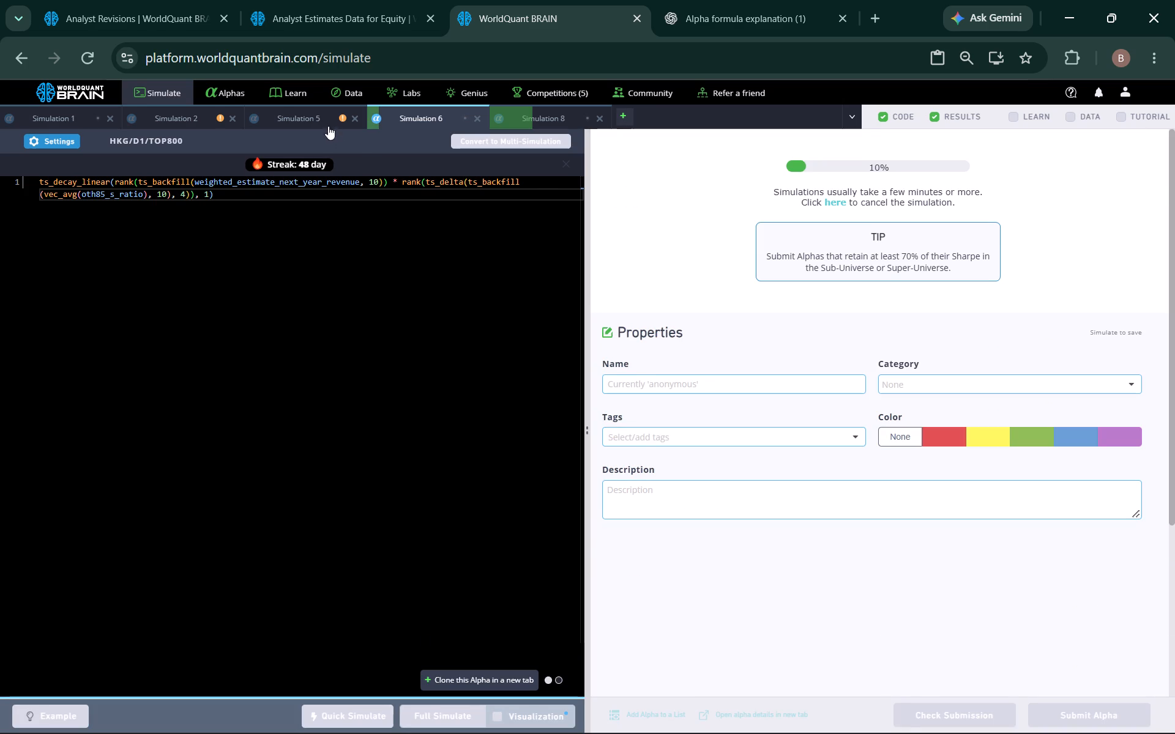
{"action": "scroll", "coordinate": [878, 412], "scroll_direction": "down", "scroll_amount": 2}
{"action": "scroll", "coordinate": [909, 520], "scroll_direction": "down", "scroll_amount": 2}
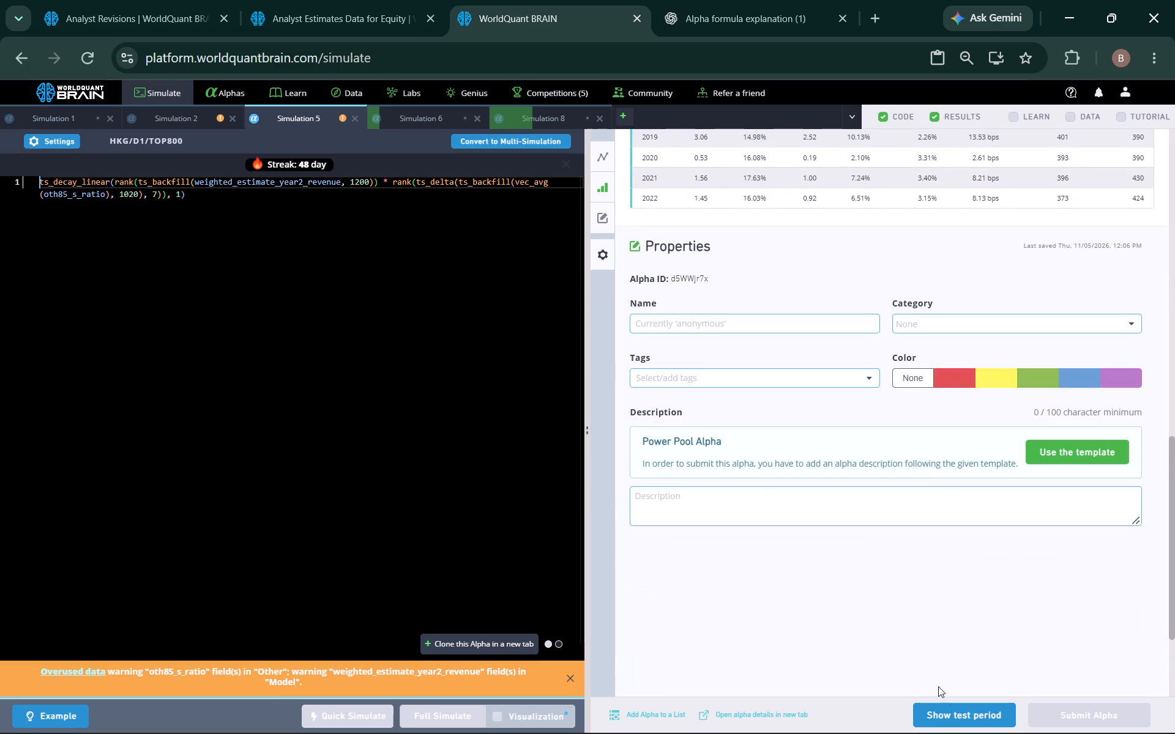
{"action": "left_click", "coordinate": [949, 710]}
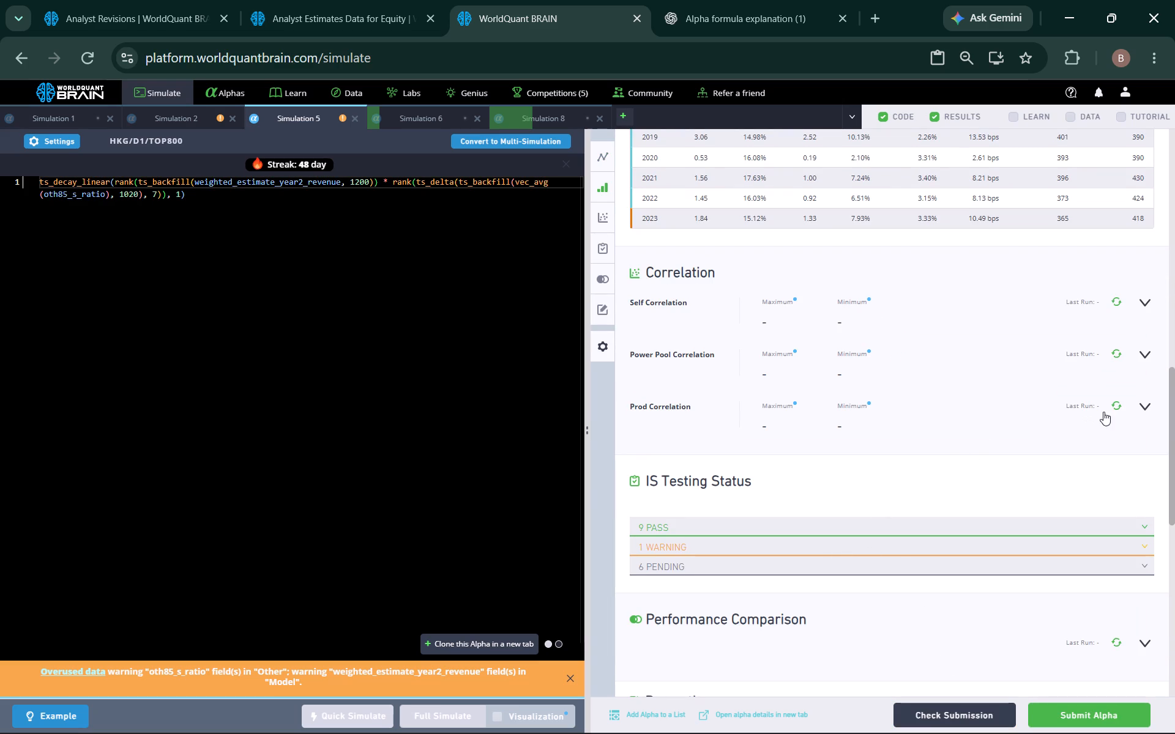
{"action": "left_click", "coordinate": [1114, 410]}
{"action": "left_click", "coordinate": [1117, 404]}
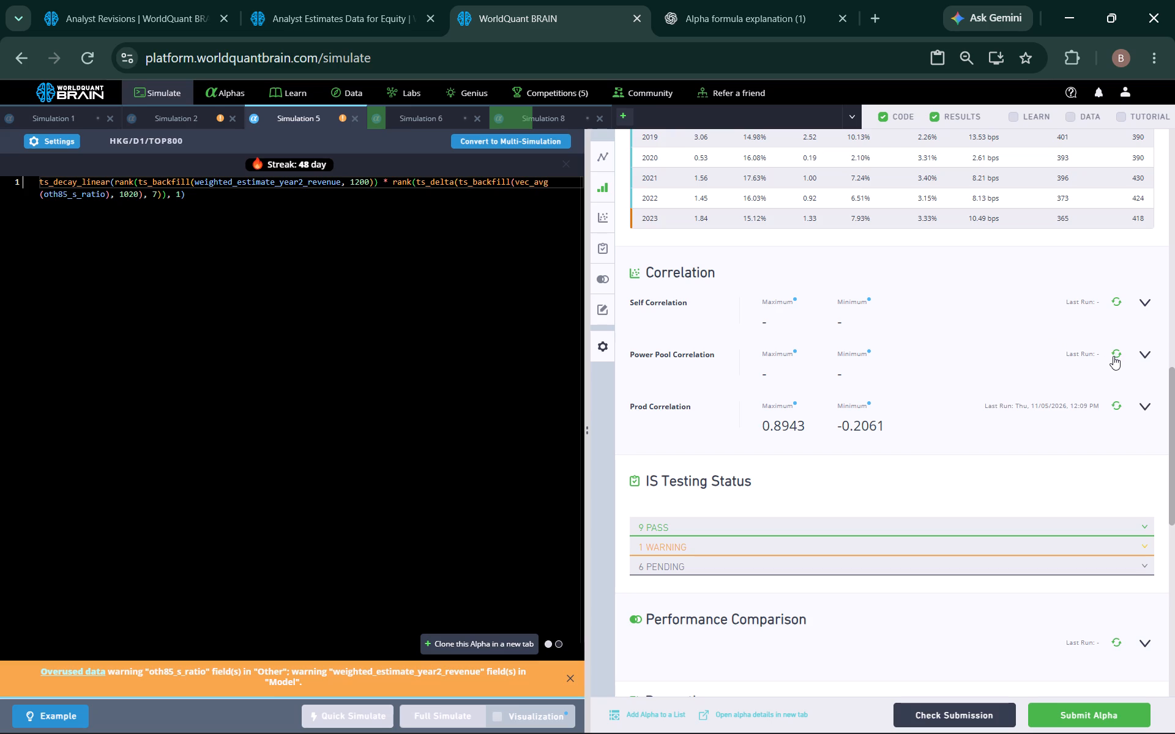
Close Simulation 5.
{"action": "left_click", "coordinate": [357, 117]}
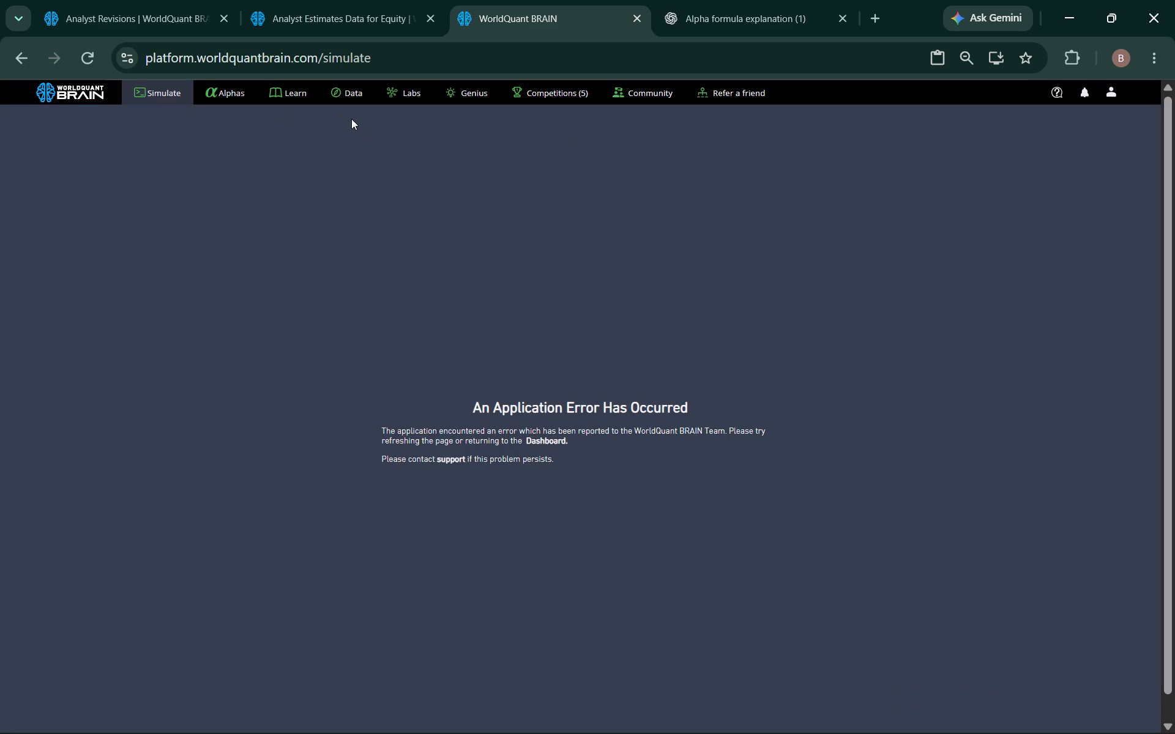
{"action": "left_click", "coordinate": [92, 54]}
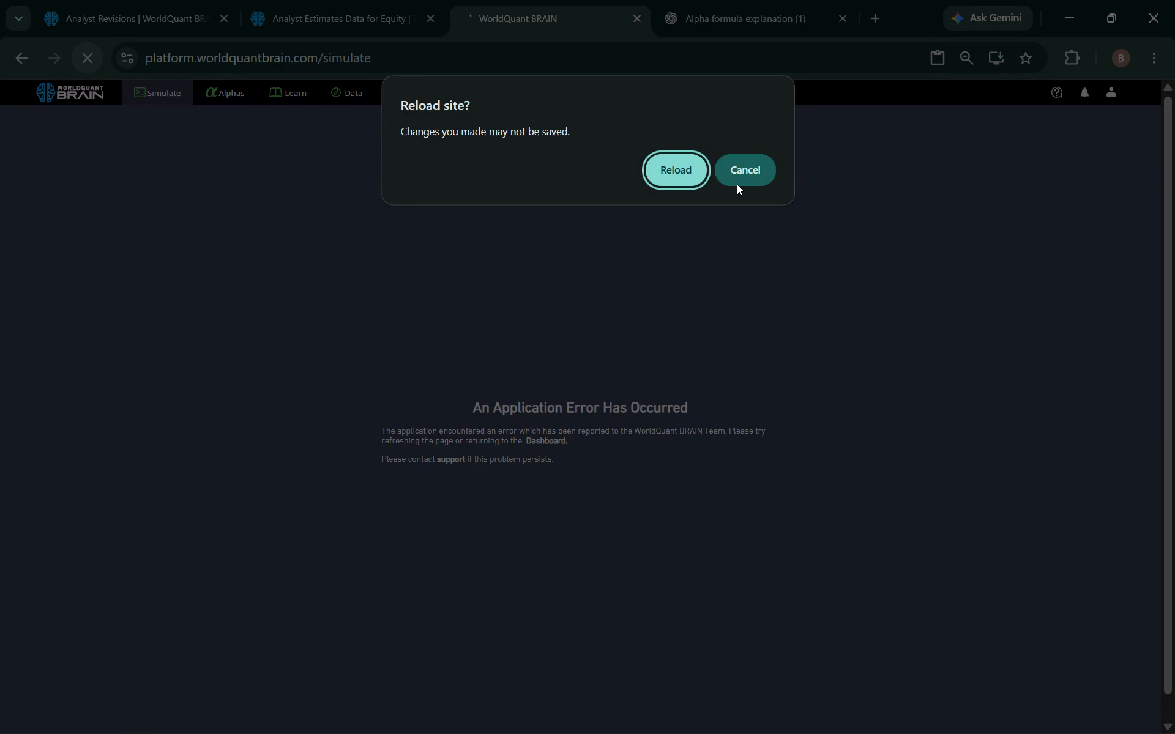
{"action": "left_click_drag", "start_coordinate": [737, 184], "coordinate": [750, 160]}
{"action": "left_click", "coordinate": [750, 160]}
Leave the error page for the submitted alphas list and return to the simulation workspace.
{"action": "left_click", "coordinate": [230, 87]}
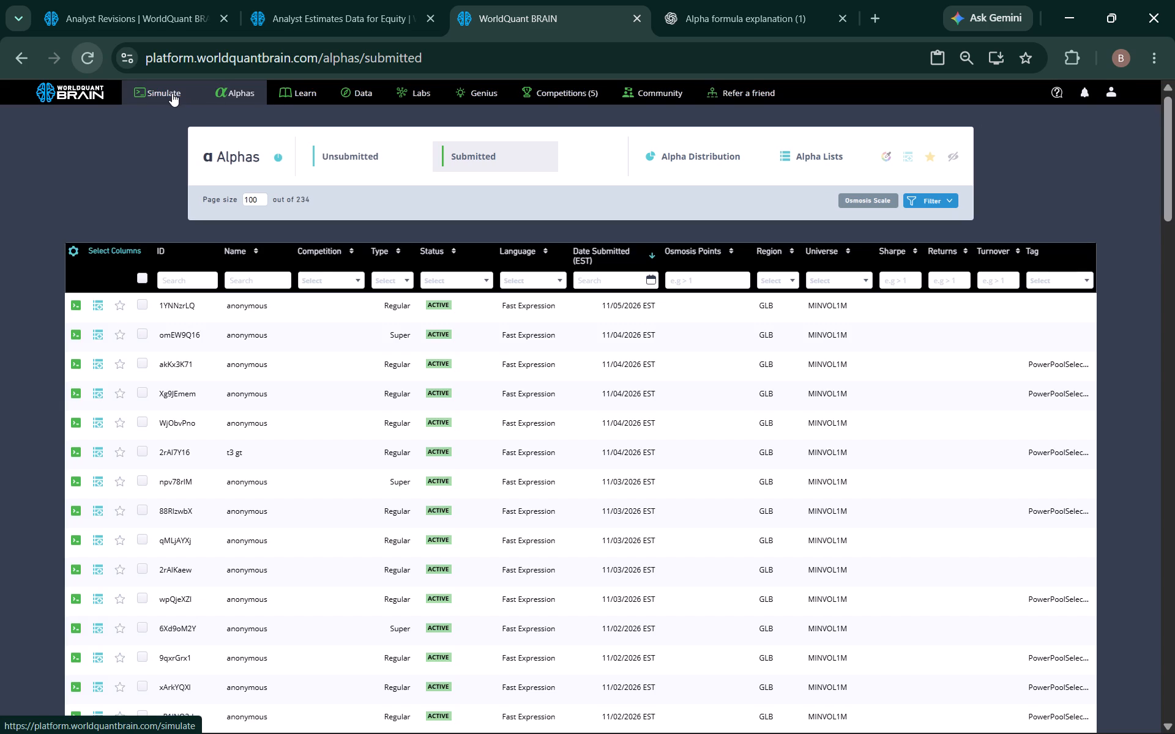
{"action": "left_click", "coordinate": [172, 93]}
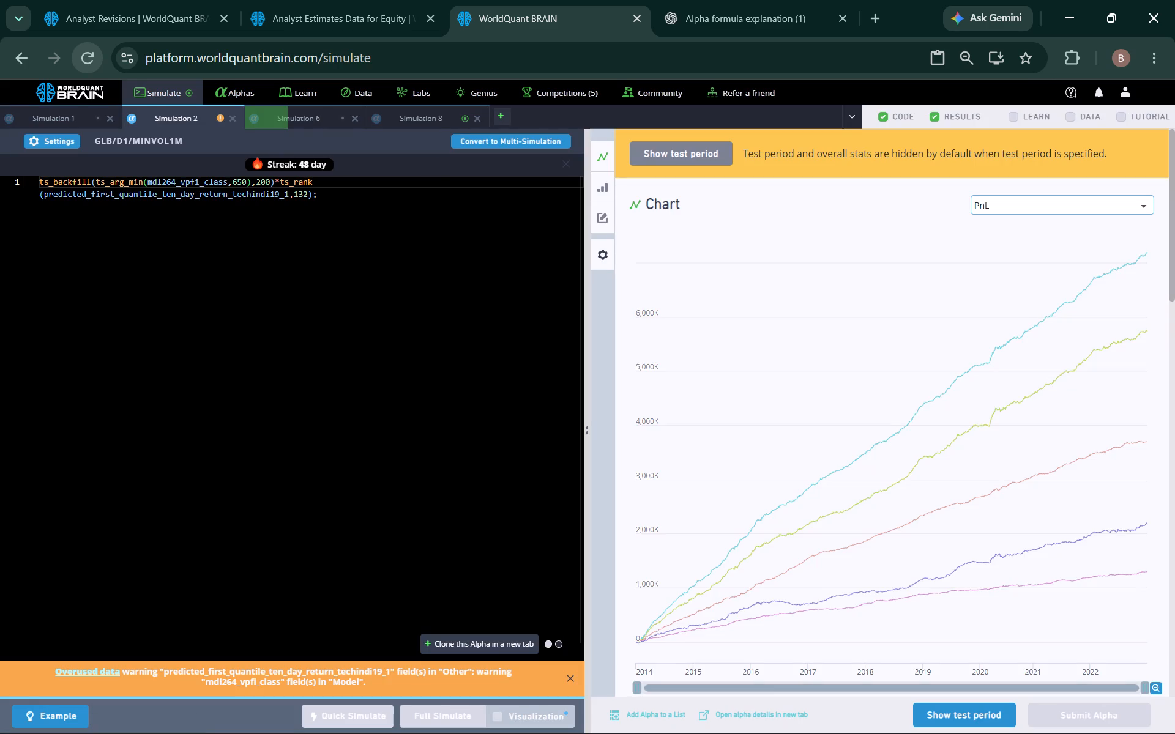
Show the test period of the KOR alpha in Simulation 8 and review its yearly statistics and PnL chart.
{"action": "left_click", "coordinate": [456, 116]}
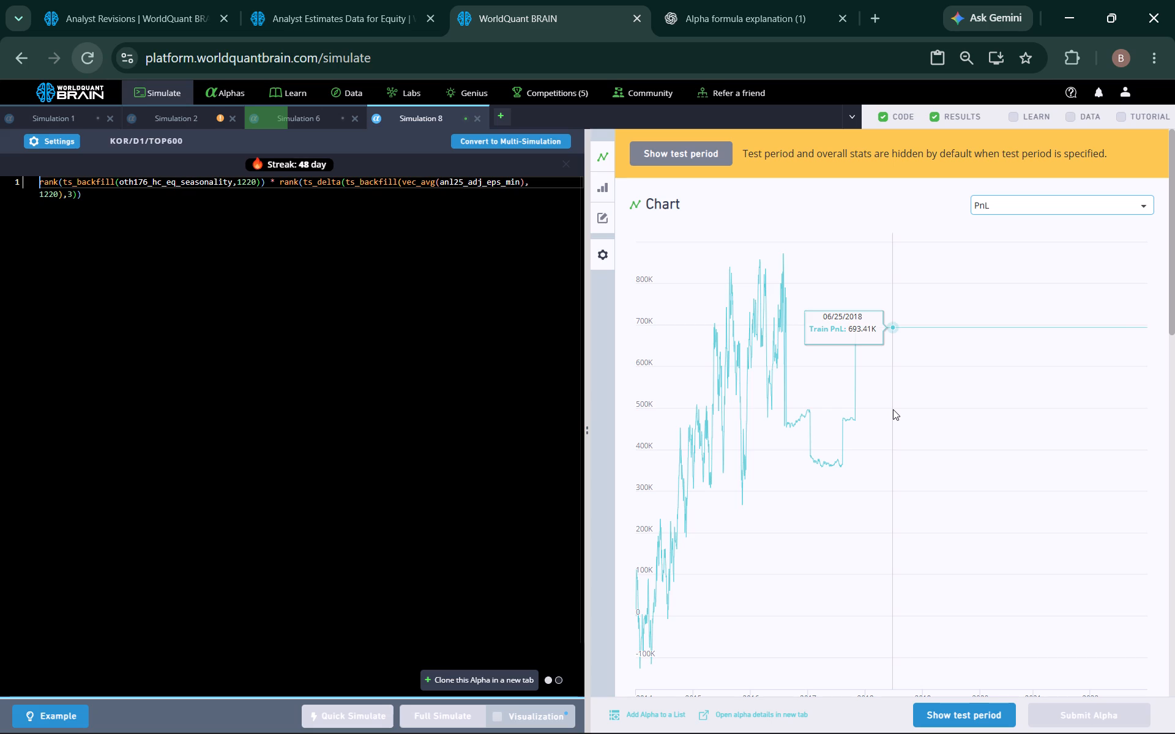
{"action": "left_click", "coordinate": [961, 710]}
{"action": "scroll", "coordinate": [926, 562], "scroll_direction": "down", "scroll_amount": 3}
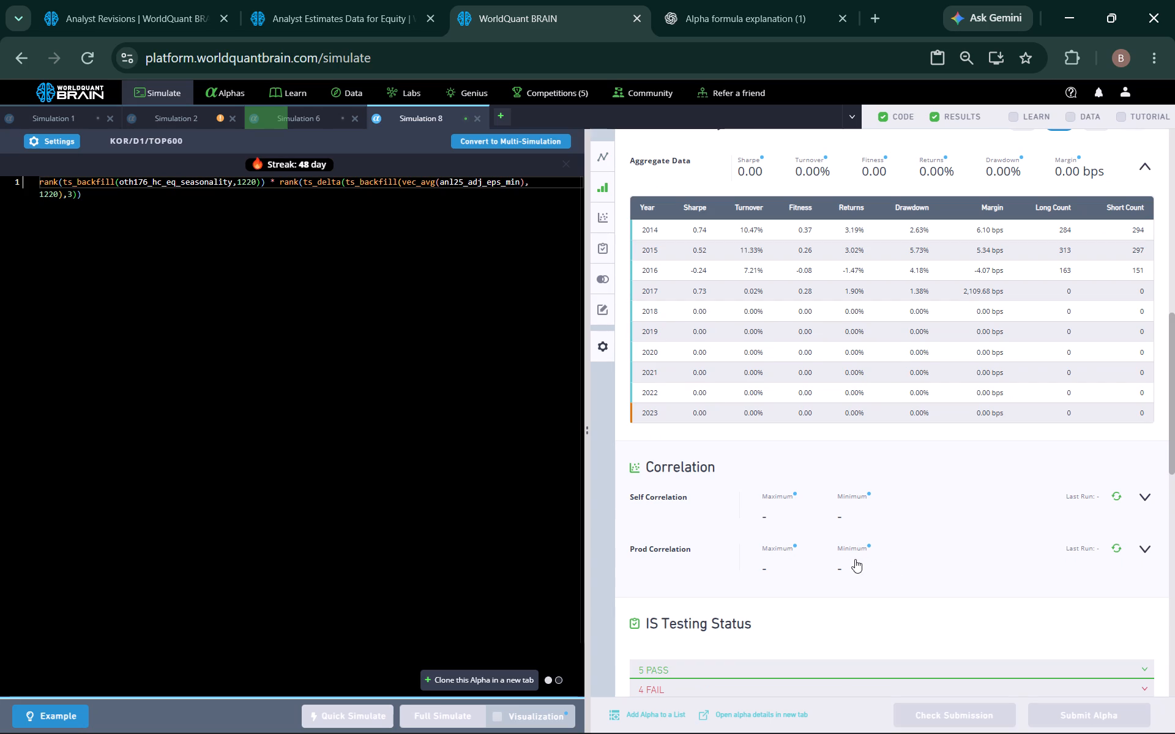
{"action": "scroll", "coordinate": [855, 559], "scroll_direction": "up", "scroll_amount": 2}
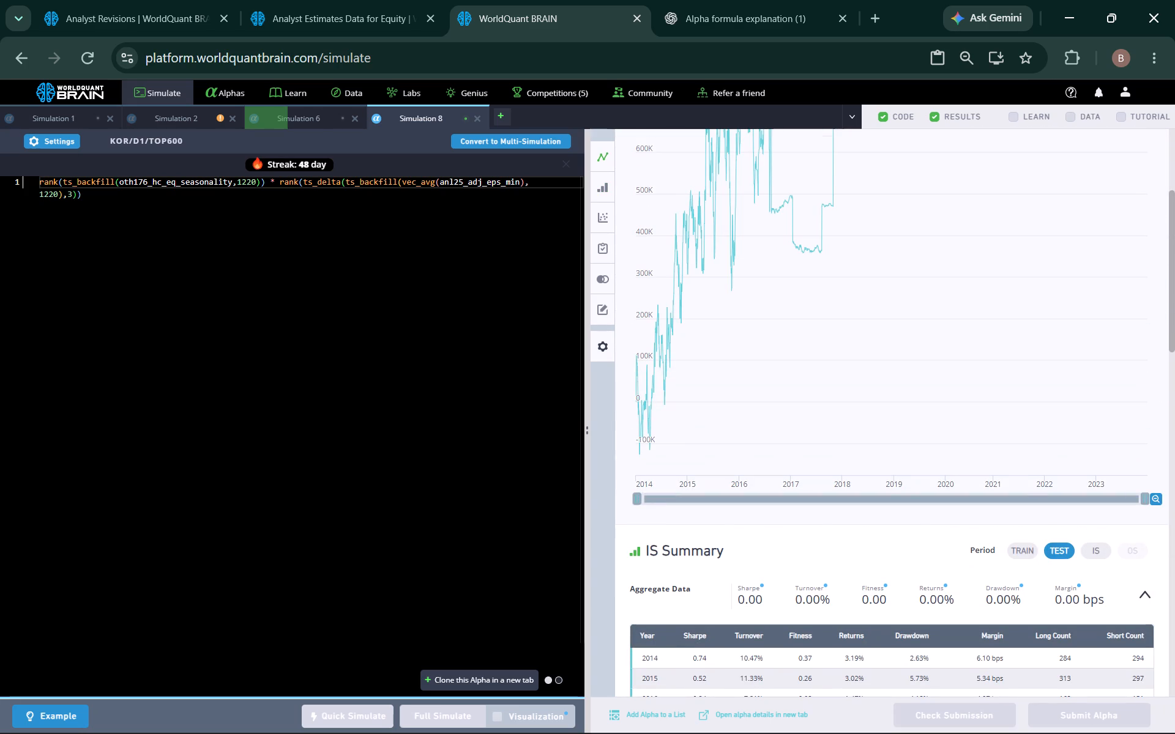
Replace the analyst field in Simulation 8's KOR formula with anl25_adj_oper_profit_12t and run a full simulation.
{"action": "key", "text": "ctrl+z"}
{"action": "double_click", "coordinate": [454, 187]}
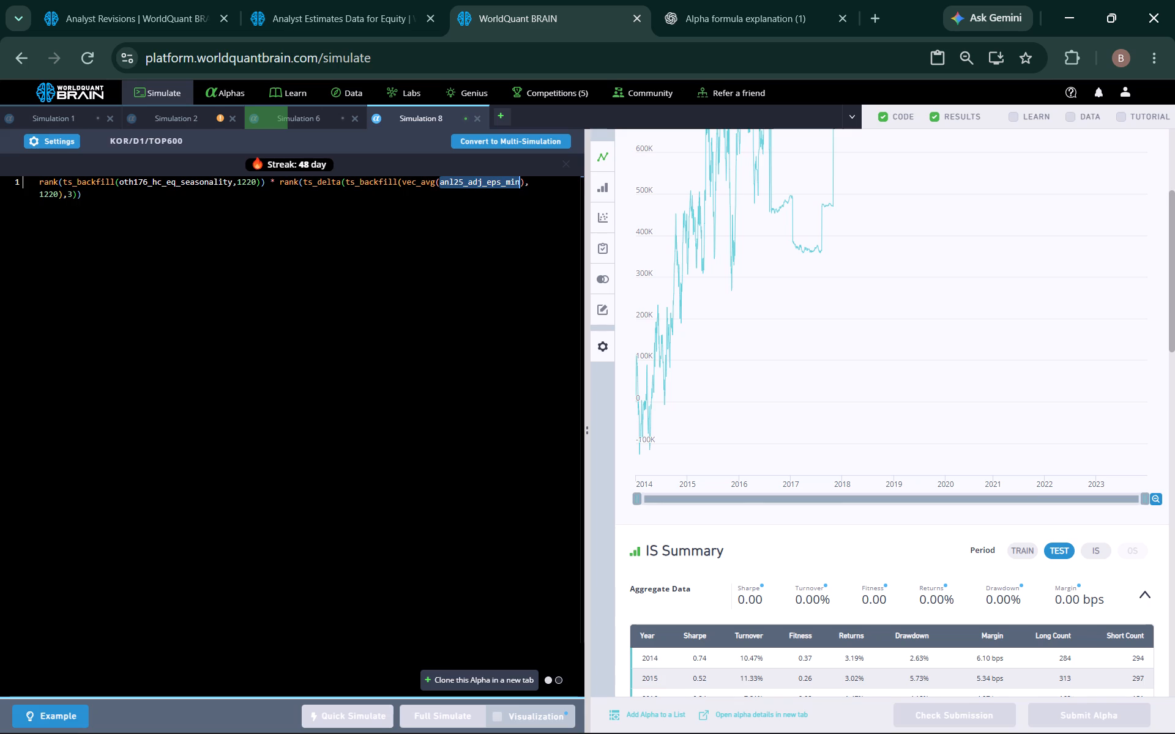
{"action": "key", "text": "super+v"}
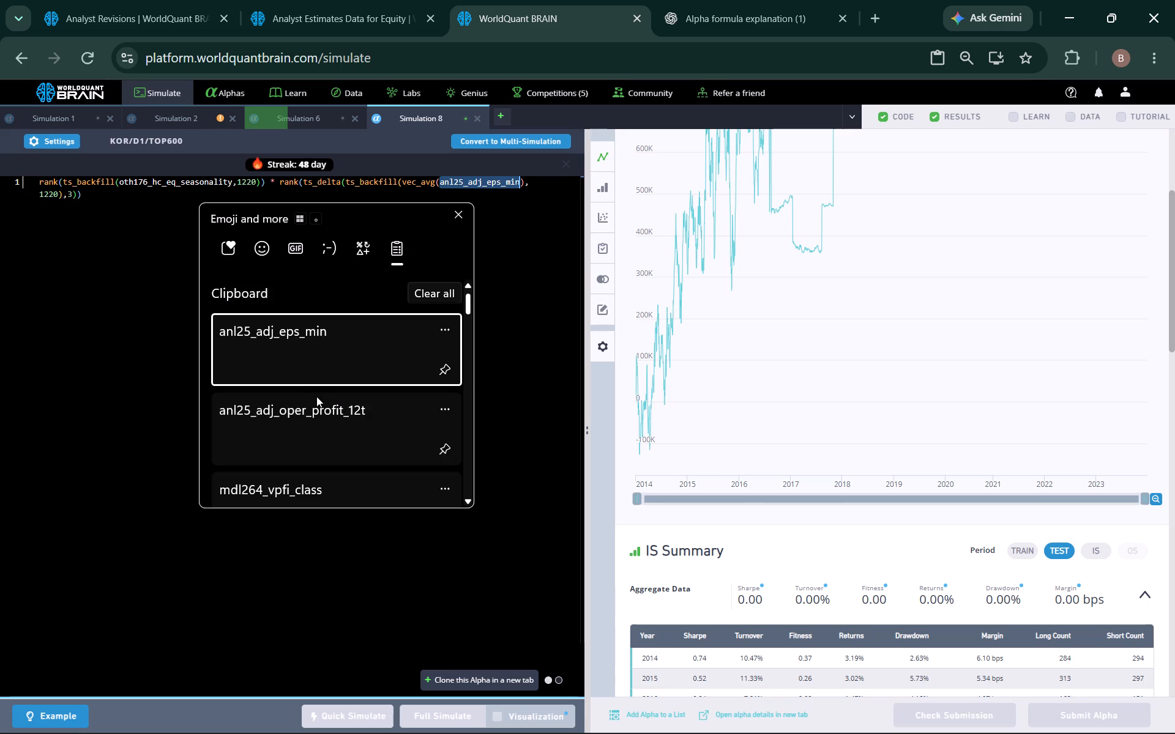
{"action": "left_click", "coordinate": [322, 409]}
{"action": "key", "text": "ctrl+v"}
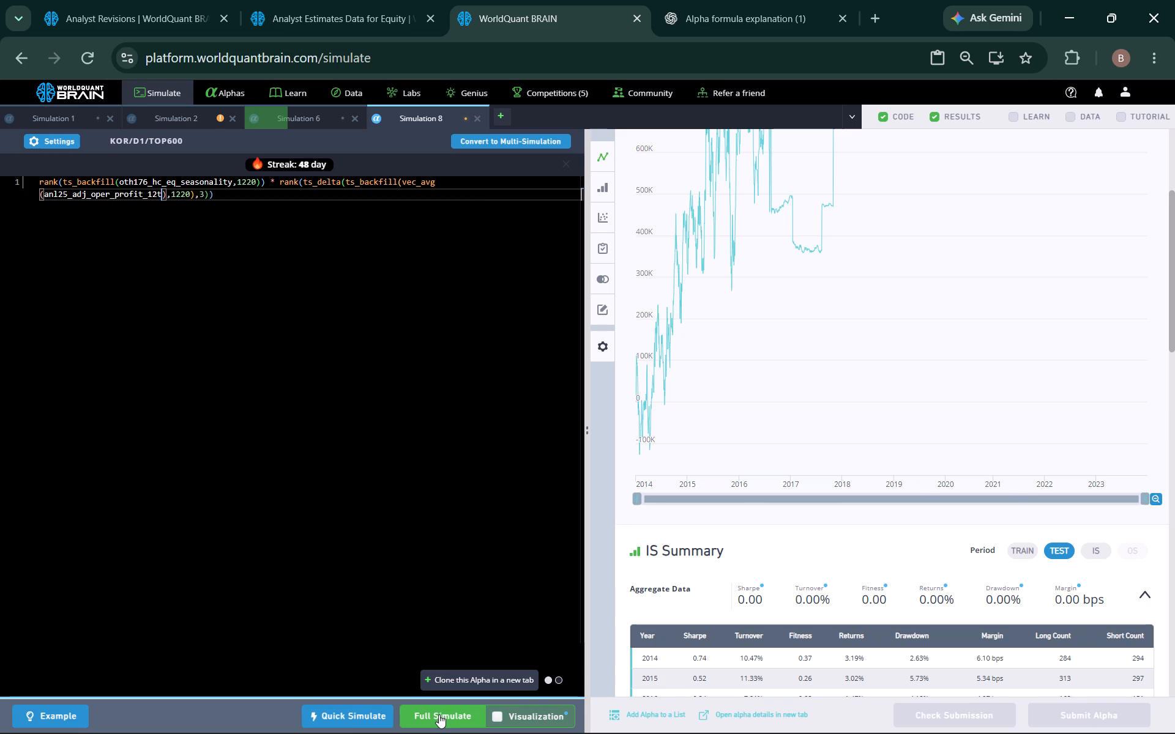
{"action": "left_click", "coordinate": [441, 714]}
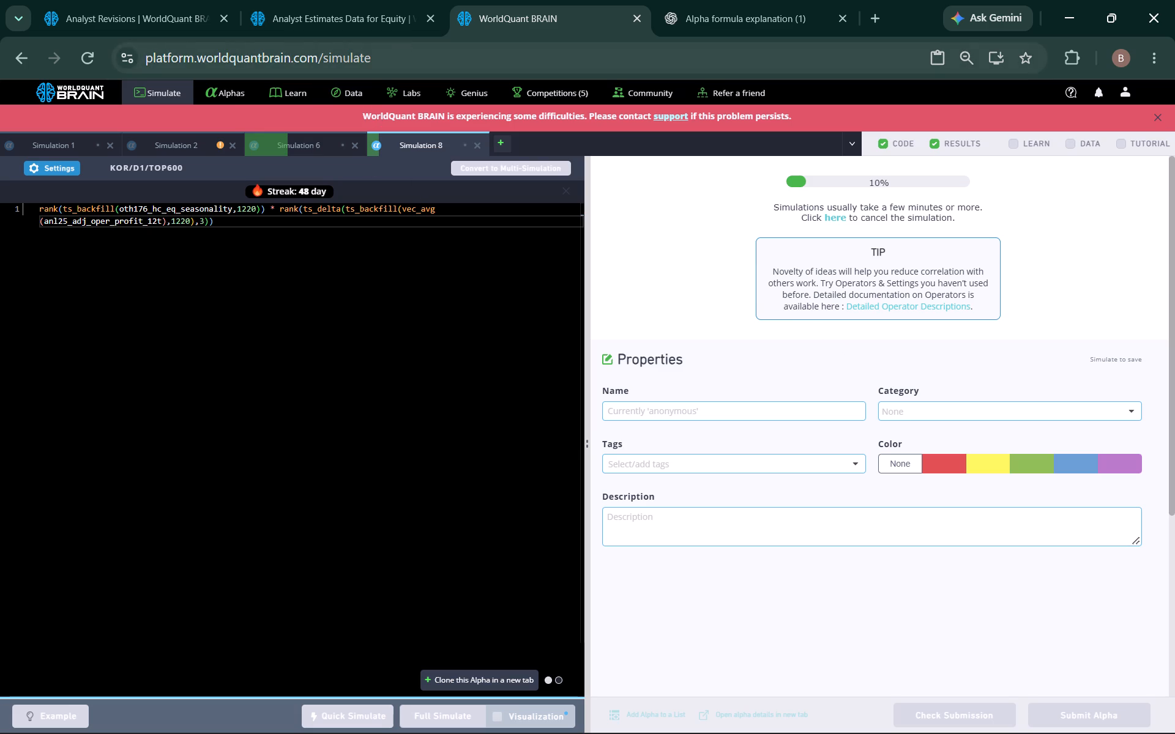
Close the Analyst Revisions dataset page.
{"action": "left_click", "coordinate": [223, 19]}
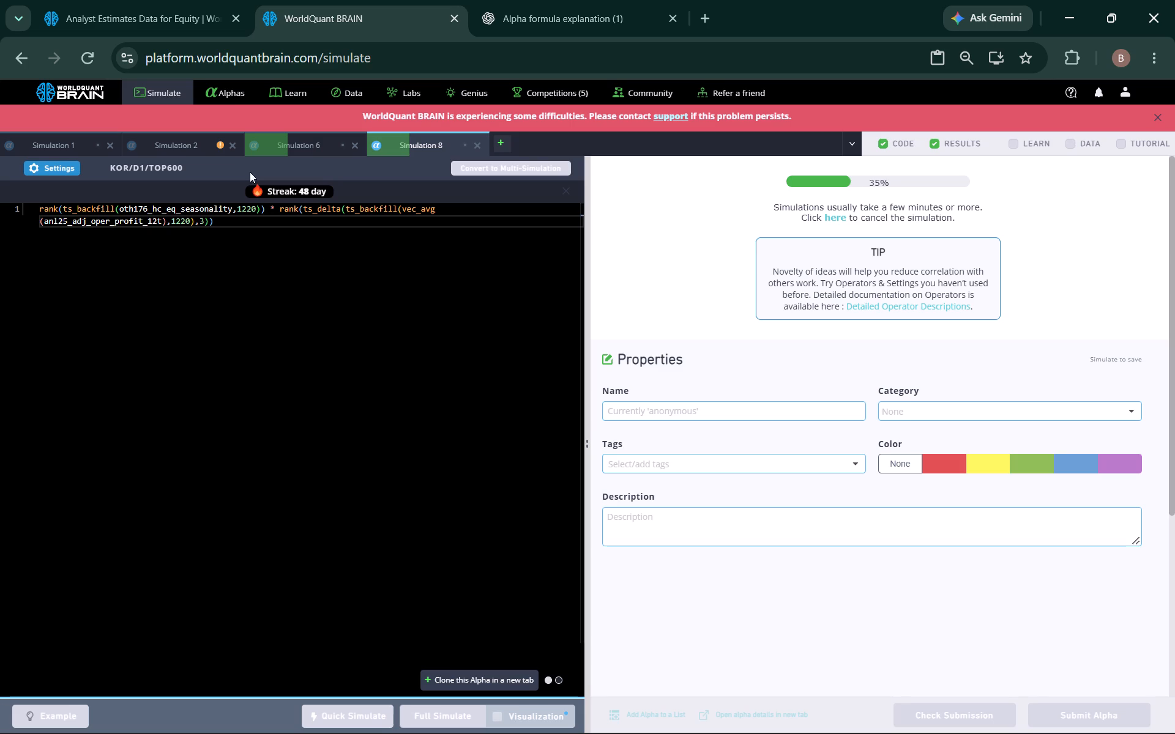
Show the test period of the GLB alpha in Simulation 2 and request its Prod correlation.
{"action": "left_click", "coordinate": [220, 143]}
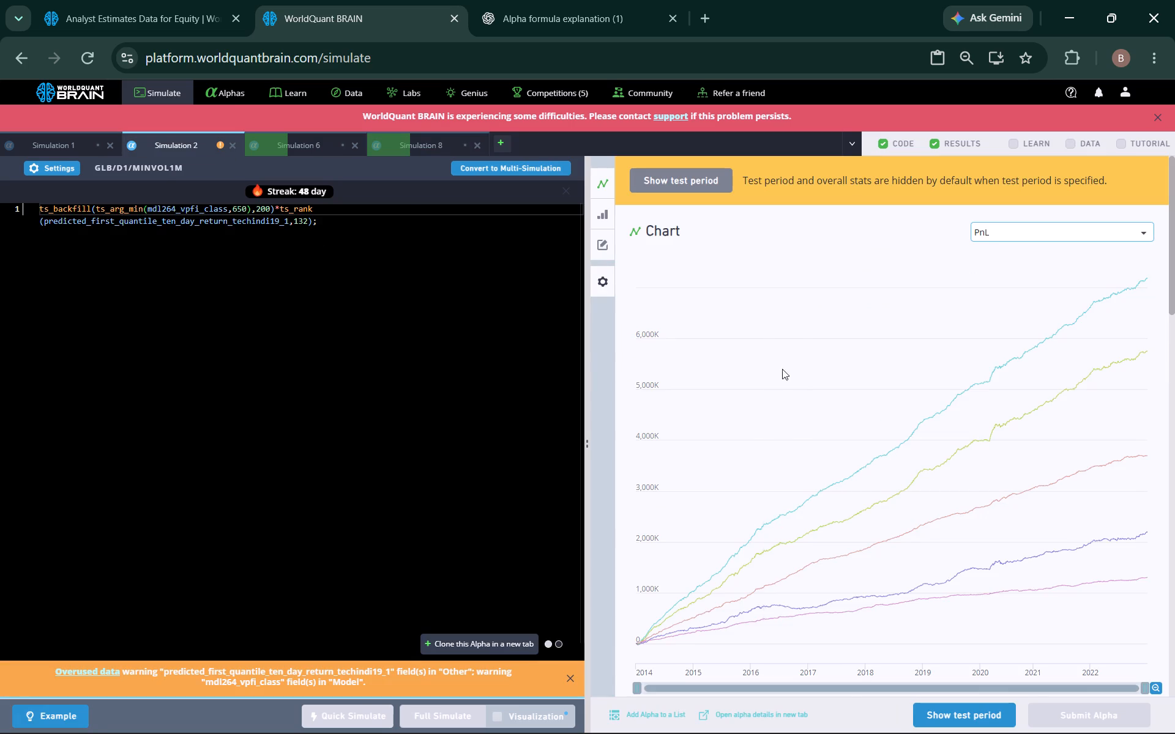
{"action": "scroll", "coordinate": [788, 384], "scroll_direction": "down", "scroll_amount": 2}
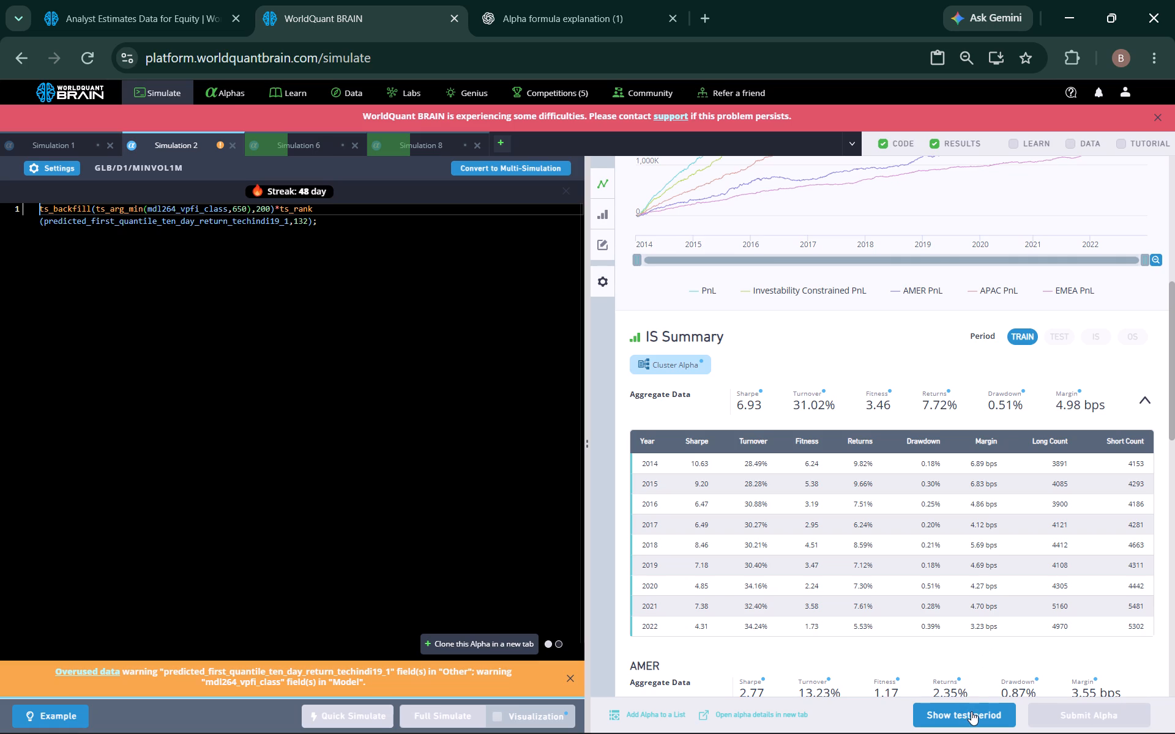
{"action": "left_click", "coordinate": [971, 711]}
{"action": "scroll", "coordinate": [943, 517], "scroll_direction": "down", "scroll_amount": 3}
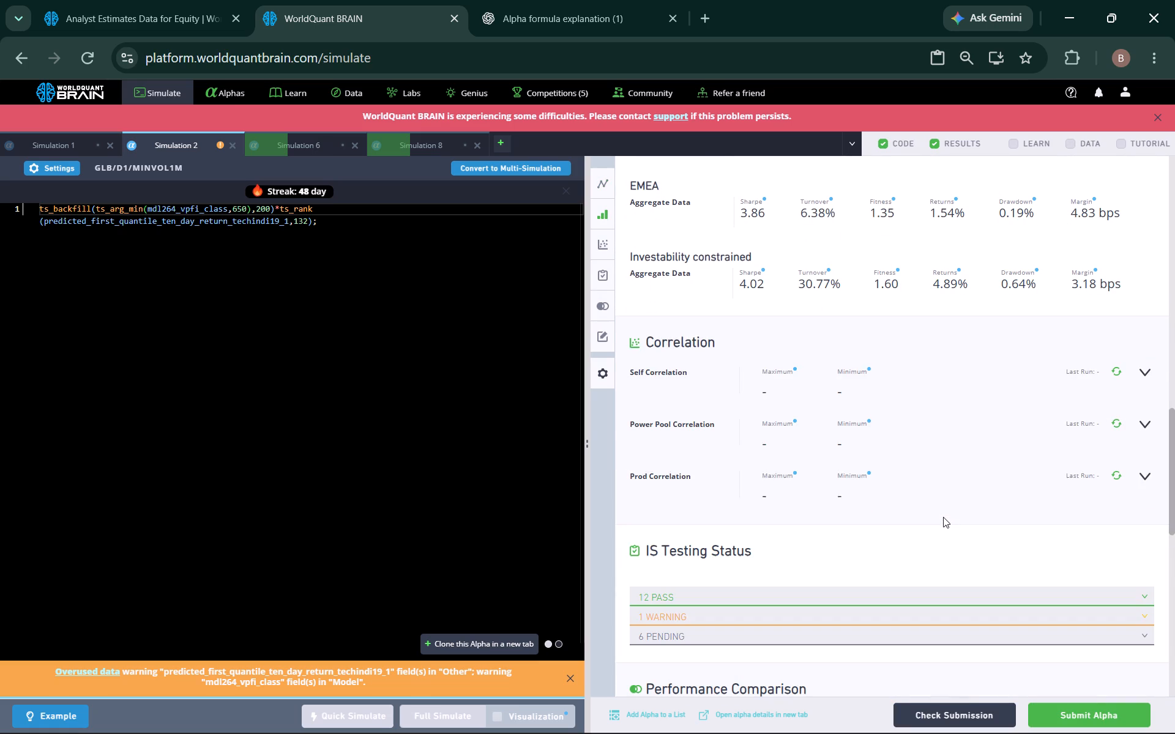
{"action": "left_click", "coordinate": [1120, 470]}
Close Simulation 2.
{"action": "left_click", "coordinate": [230, 143]}
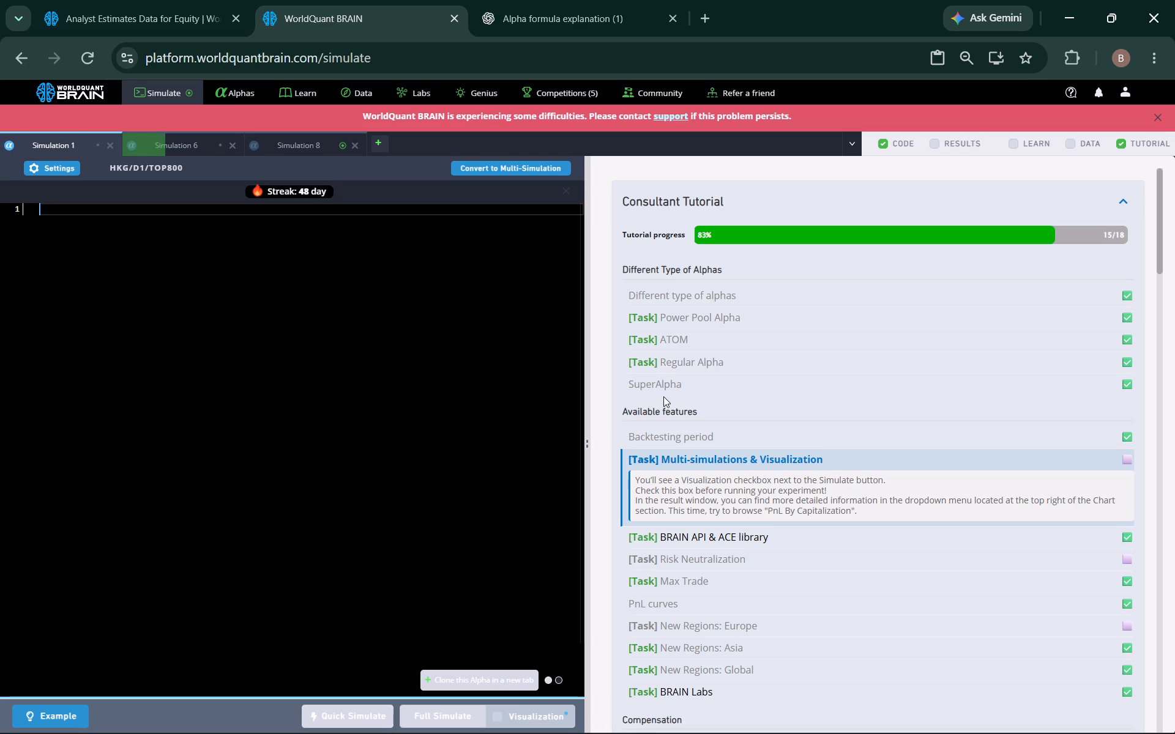
Review the yearly statistics and PnL chart of the KOR alpha in Simulation 8.
{"action": "left_click", "coordinate": [329, 153]}
{"action": "scroll", "coordinate": [851, 427], "scroll_direction": "down", "scroll_amount": 2}
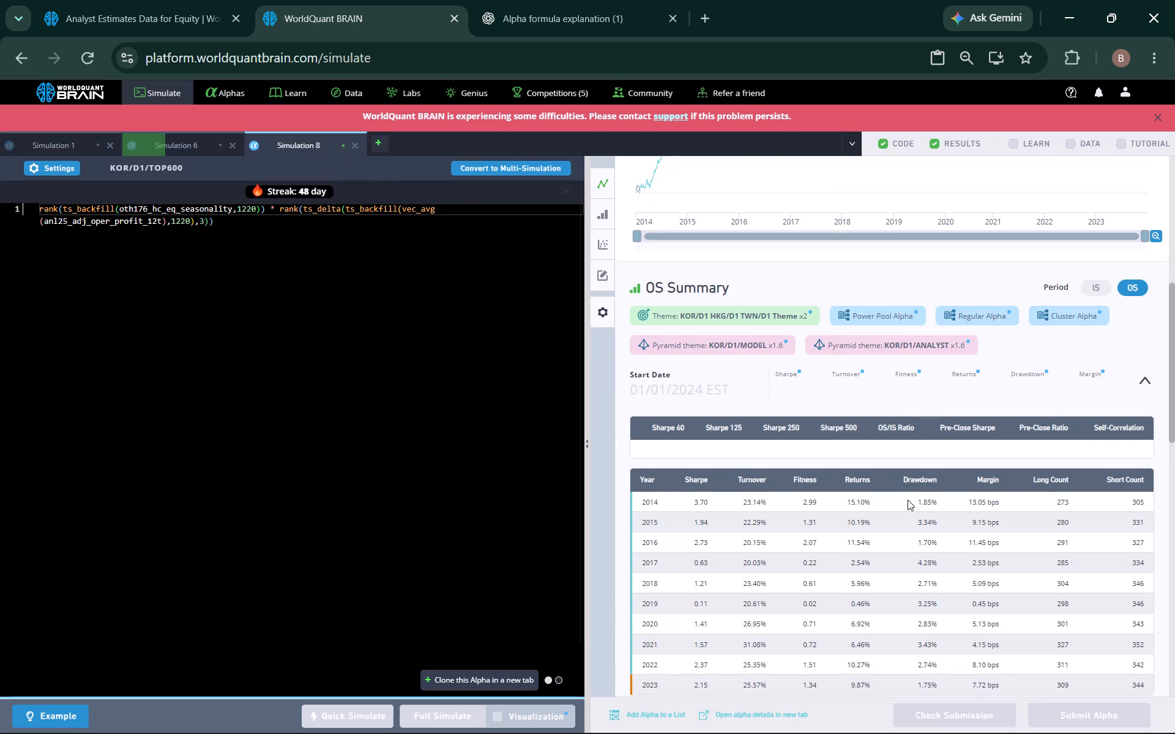
{"action": "scroll", "coordinate": [909, 513], "scroll_direction": "down", "scroll_amount": 2}
{"action": "scroll", "coordinate": [909, 520], "scroll_direction": "up", "scroll_amount": 4}
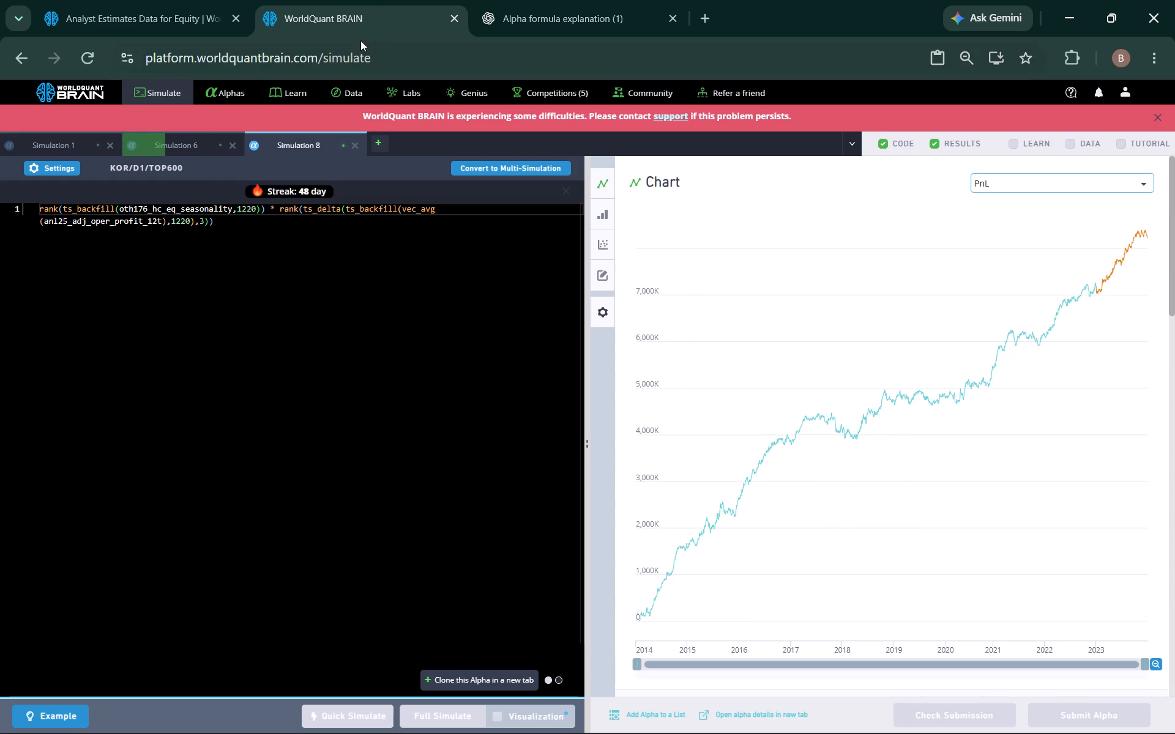
Look through the first two pages of platform announcements for the KOR/D1 HKG/D1 TWN/D1 theme and its recommended datasets.
{"action": "left_click", "coordinate": [207, 13]}
{"action": "scroll", "coordinate": [499, 244], "scroll_direction": "up", "scroll_amount": 4}
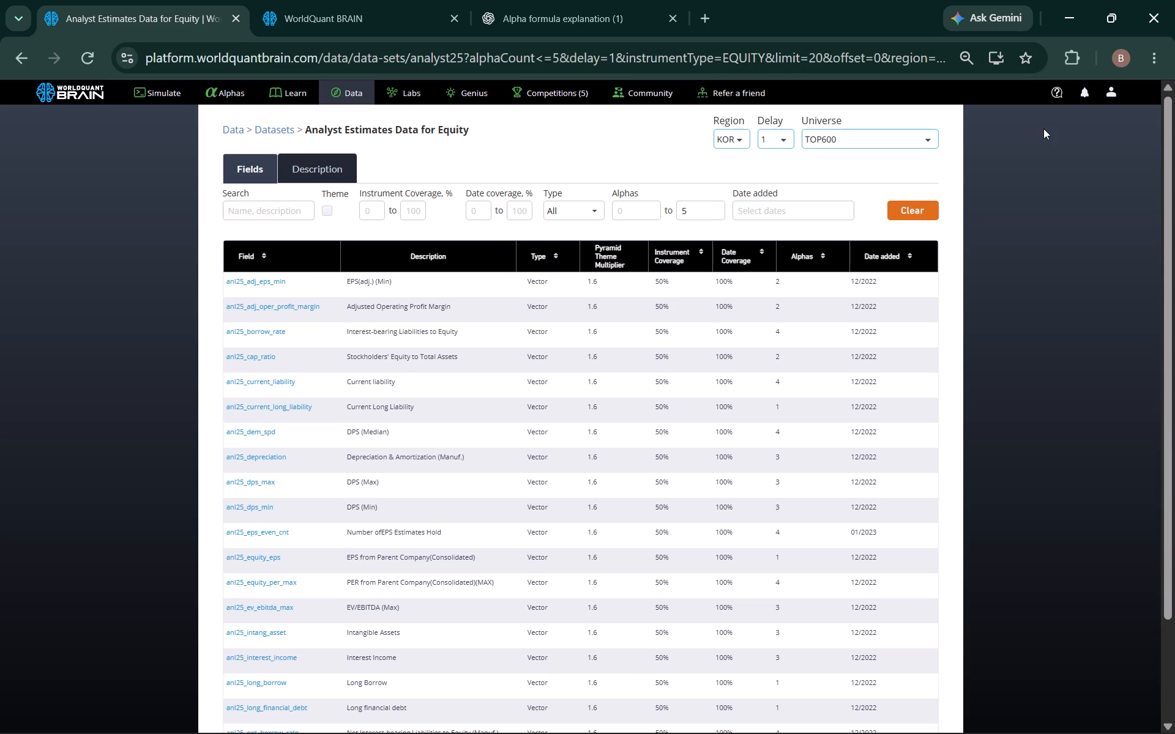
{"action": "left_click", "coordinate": [1085, 94]}
{"action": "left_click", "coordinate": [993, 270]}
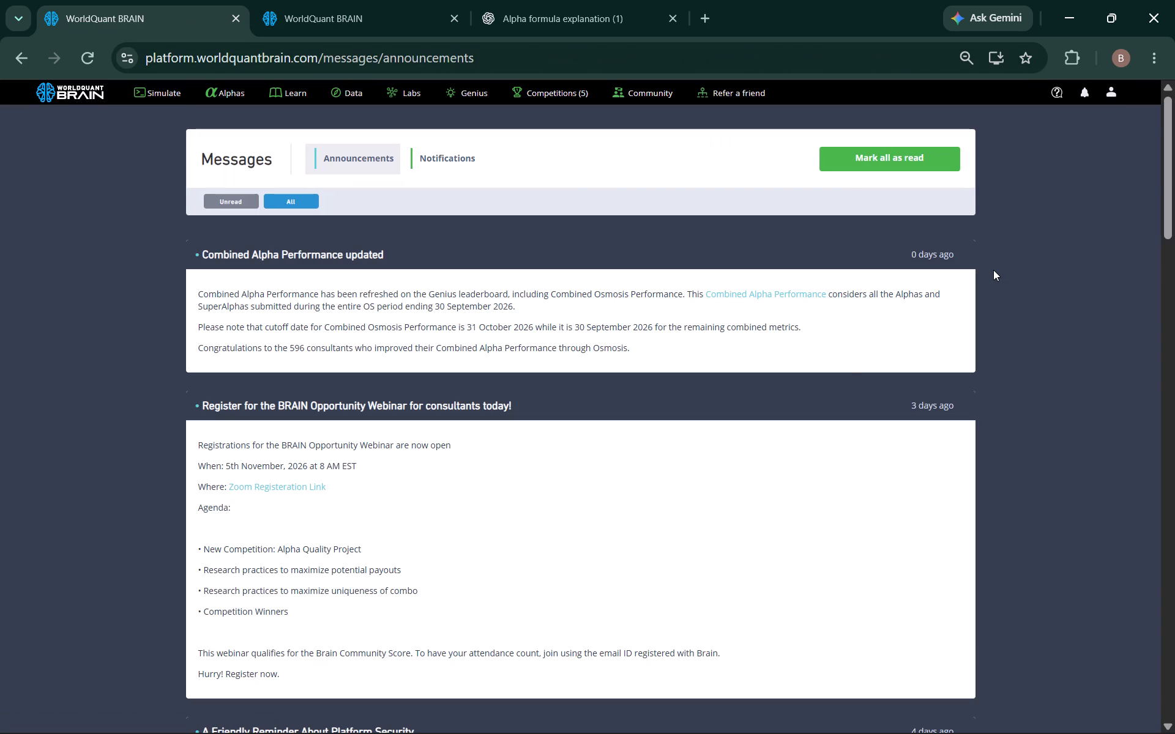
{"action": "scroll", "coordinate": [702, 376], "scroll_direction": "down", "scroll_amount": 2}
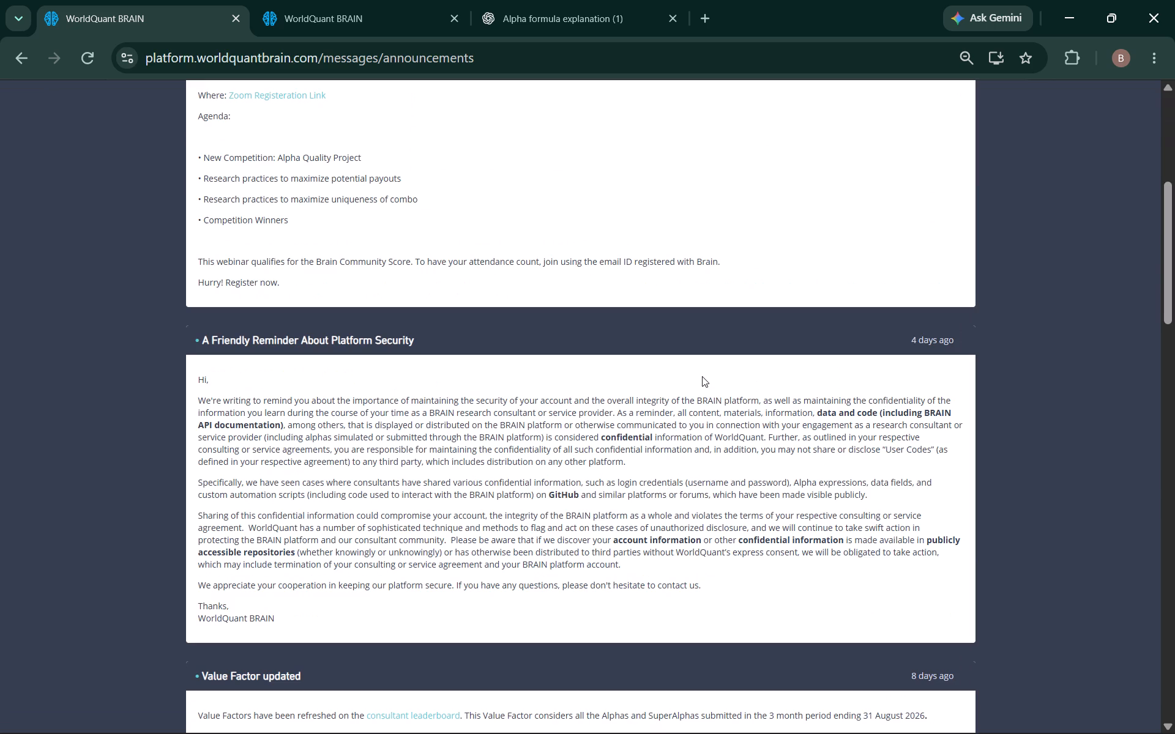
{"action": "scroll", "coordinate": [702, 376], "scroll_direction": "down", "scroll_amount": 12}
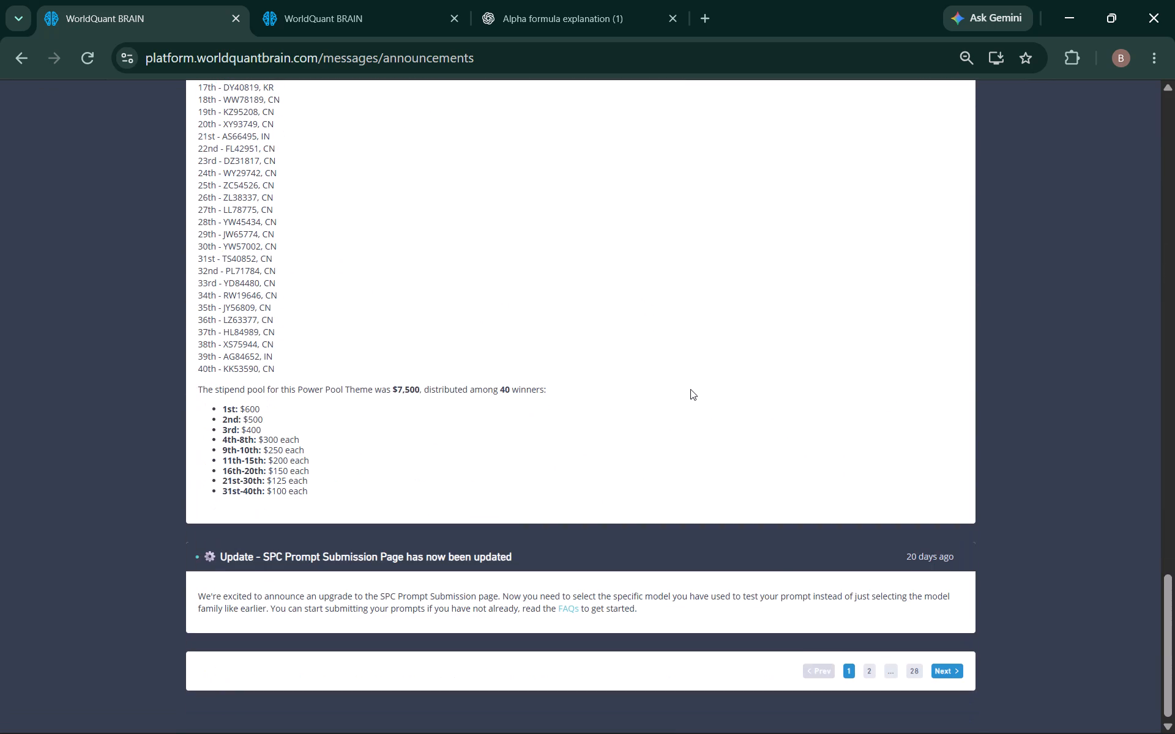
{"action": "left_click", "coordinate": [875, 672]}
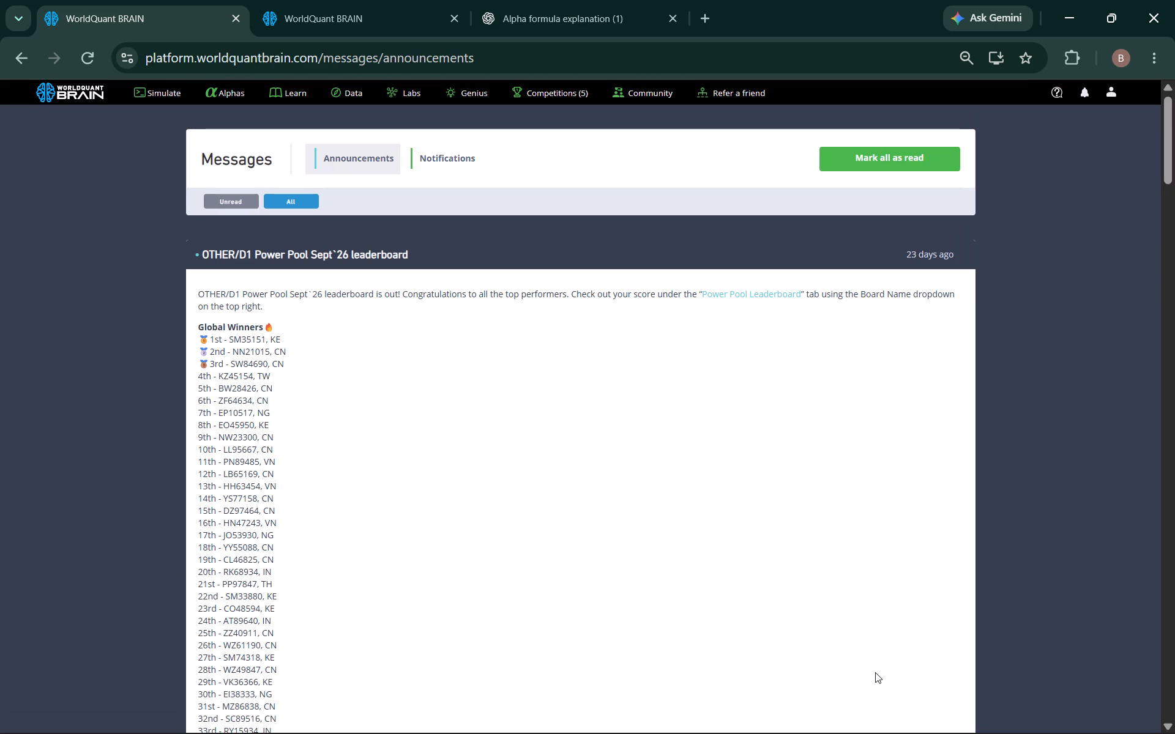
{"action": "scroll", "coordinate": [568, 479], "scroll_direction": "down", "scroll_amount": 6}
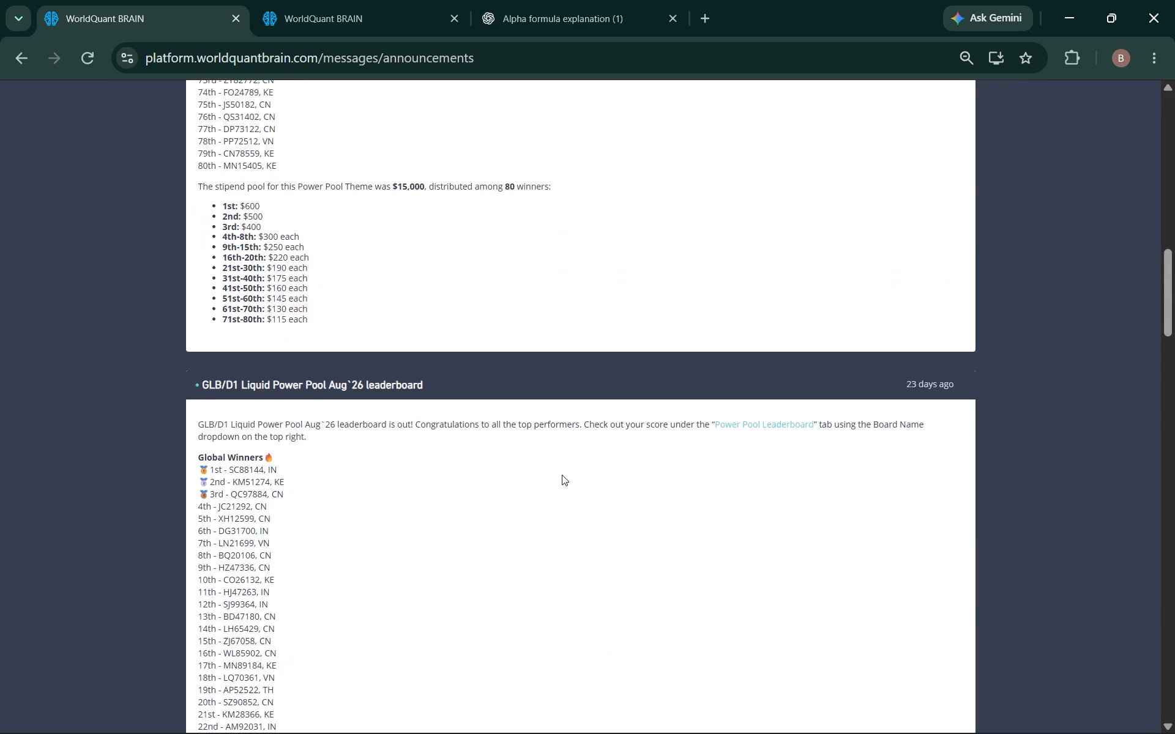
{"action": "scroll", "coordinate": [562, 474], "scroll_direction": "down", "scroll_amount": 4}
{"action": "scroll", "coordinate": [561, 474], "scroll_direction": "up", "scroll_amount": 2}
{"action": "scroll", "coordinate": [561, 474], "scroll_direction": "down", "scroll_amount": 9}
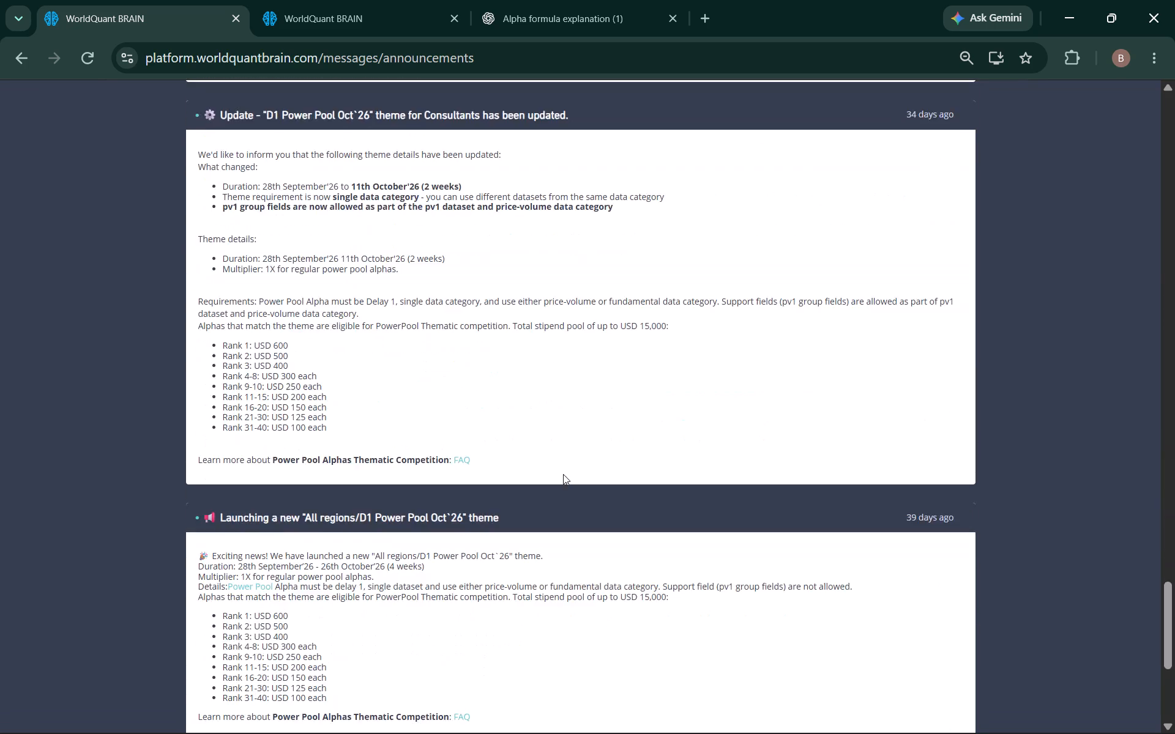
{"action": "scroll", "coordinate": [563, 474], "scroll_direction": "down", "scroll_amount": 3}
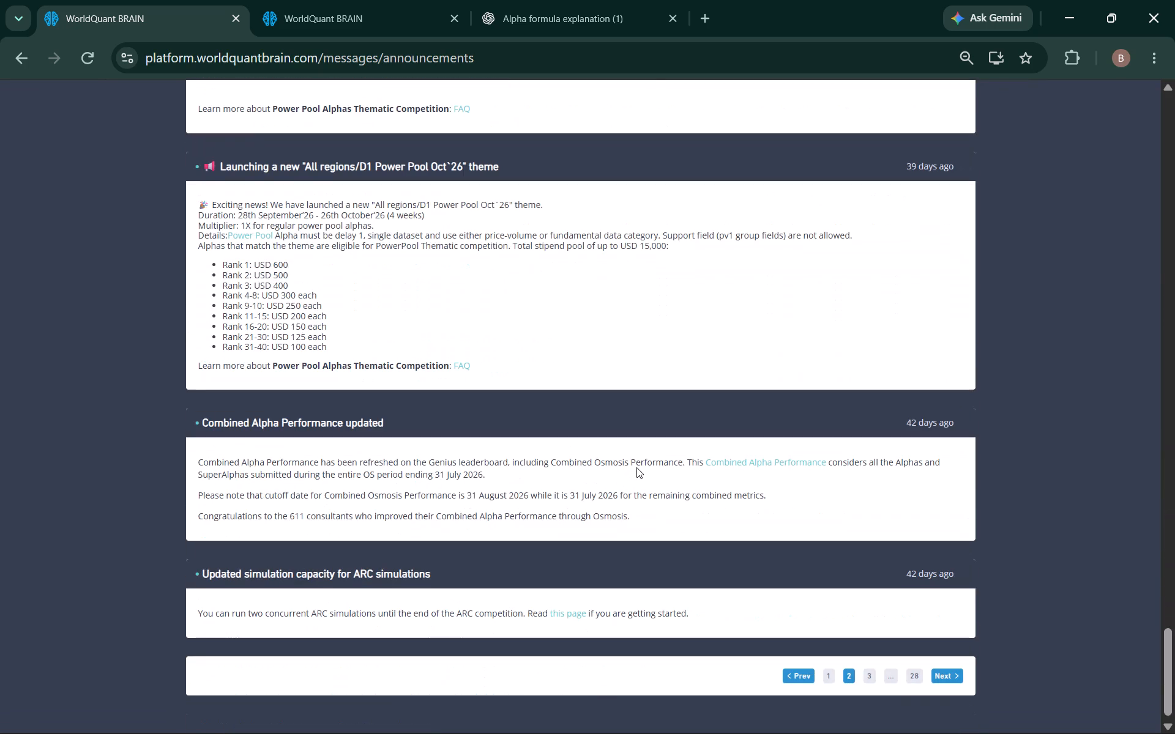
{"action": "scroll", "coordinate": [670, 396], "scroll_direction": "up", "scroll_amount": 1}
{"action": "scroll", "coordinate": [613, 401], "scroll_direction": "up", "scroll_amount": 1}
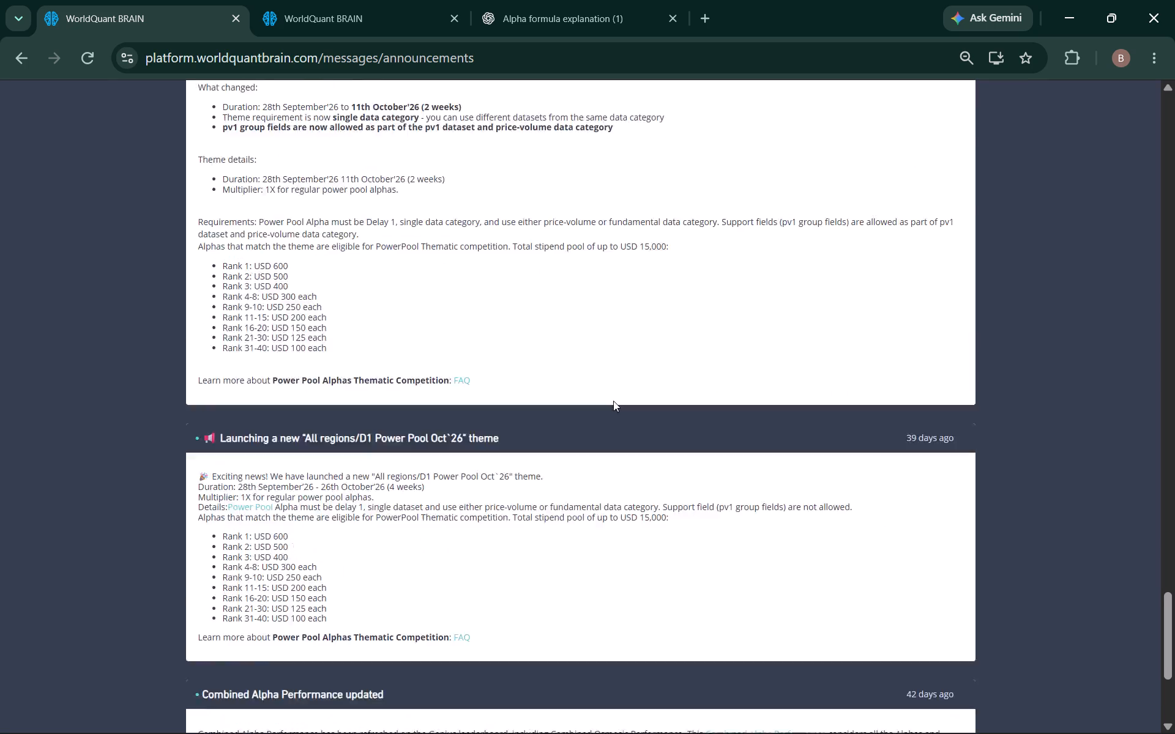
{"action": "scroll", "coordinate": [613, 401], "scroll_direction": "down", "scroll_amount": 2}
{"action": "scroll", "coordinate": [619, 407], "scroll_direction": "up", "scroll_amount": 4}
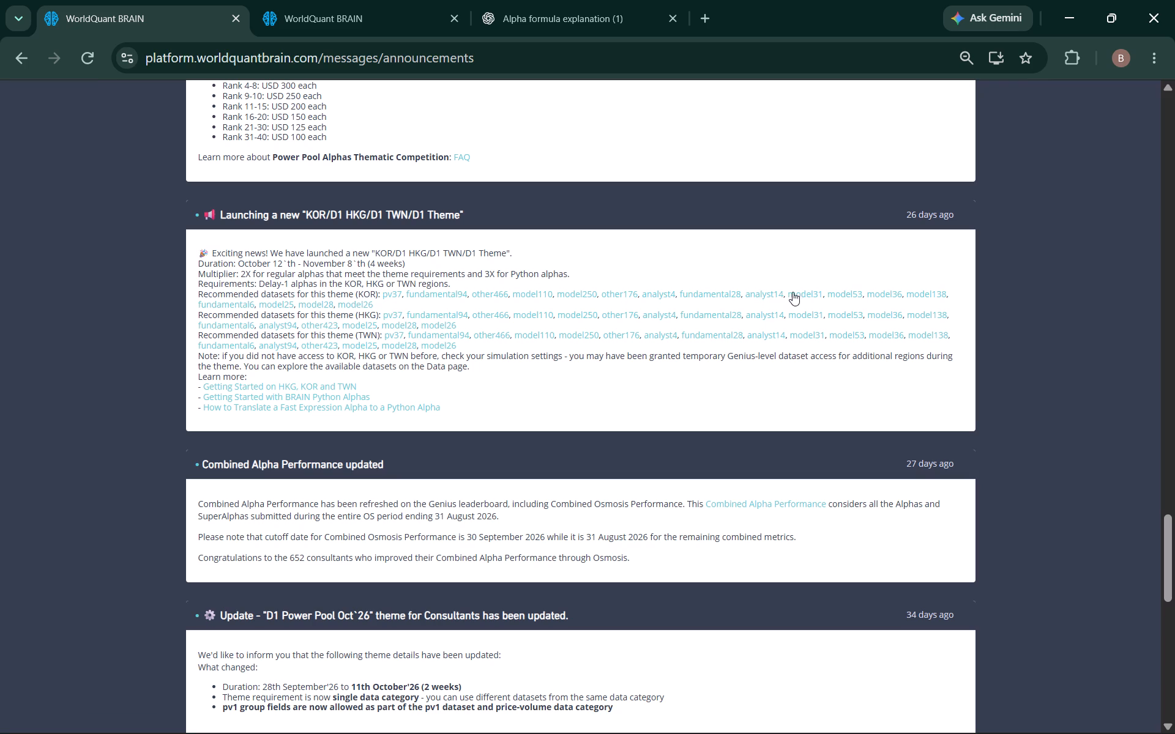
Open the other176 dataset from the theme announcement's recommended KOR datasets.
{"action": "left_click", "coordinate": [625, 295]}
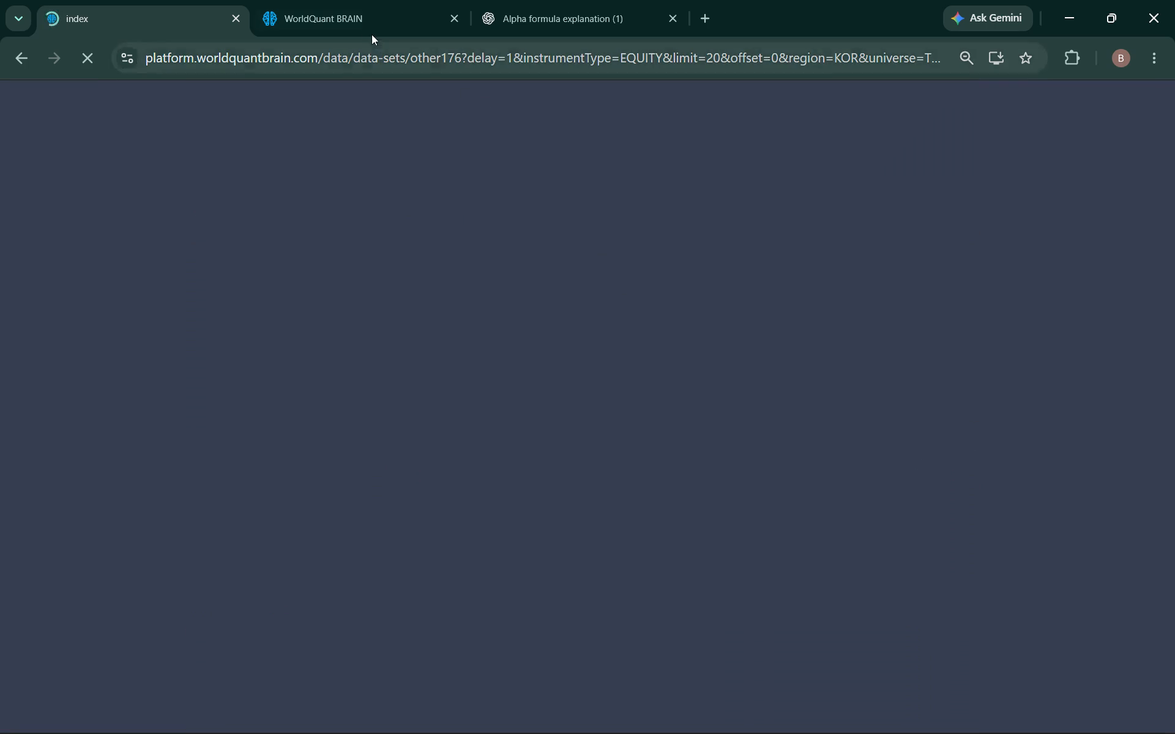
{"action": "left_click", "coordinate": [369, 29]}
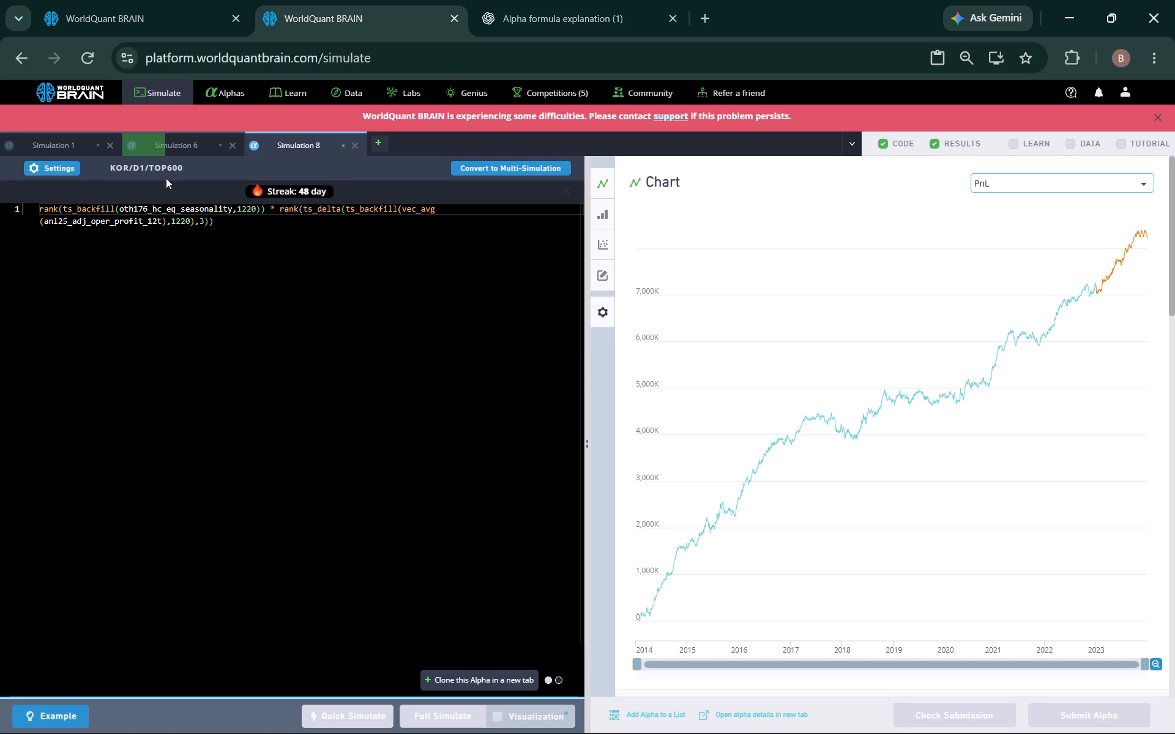
{"action": "left_click", "coordinate": [160, 16]}
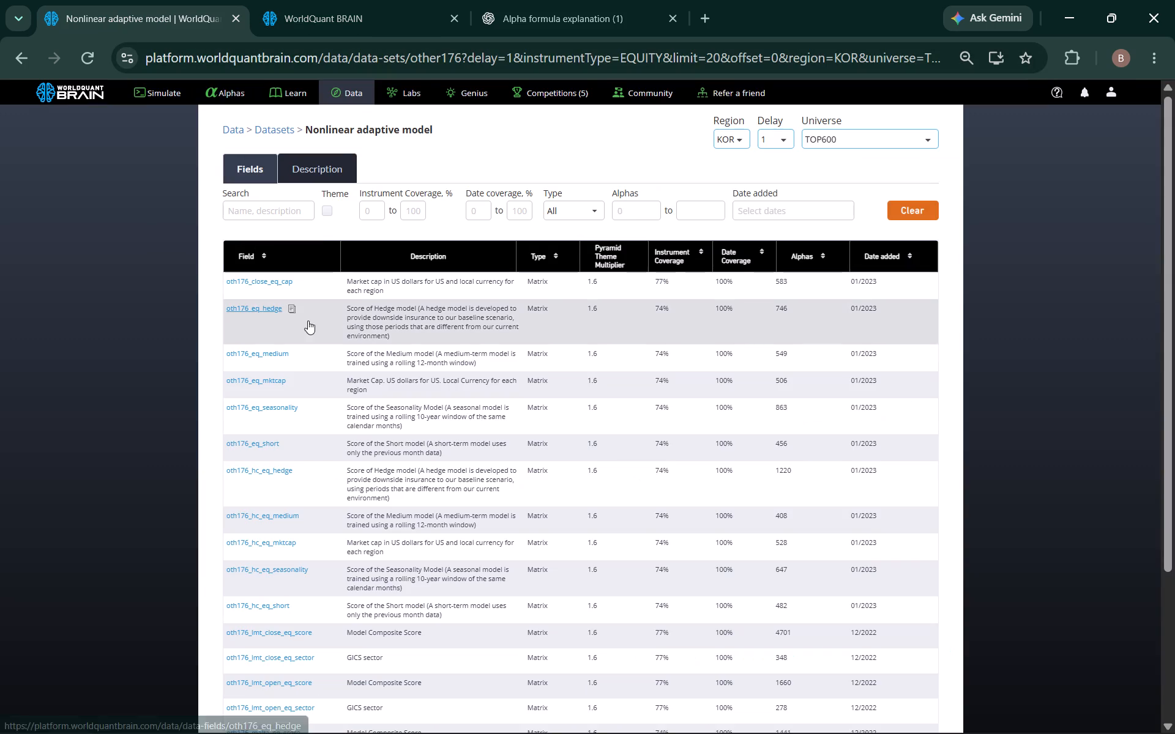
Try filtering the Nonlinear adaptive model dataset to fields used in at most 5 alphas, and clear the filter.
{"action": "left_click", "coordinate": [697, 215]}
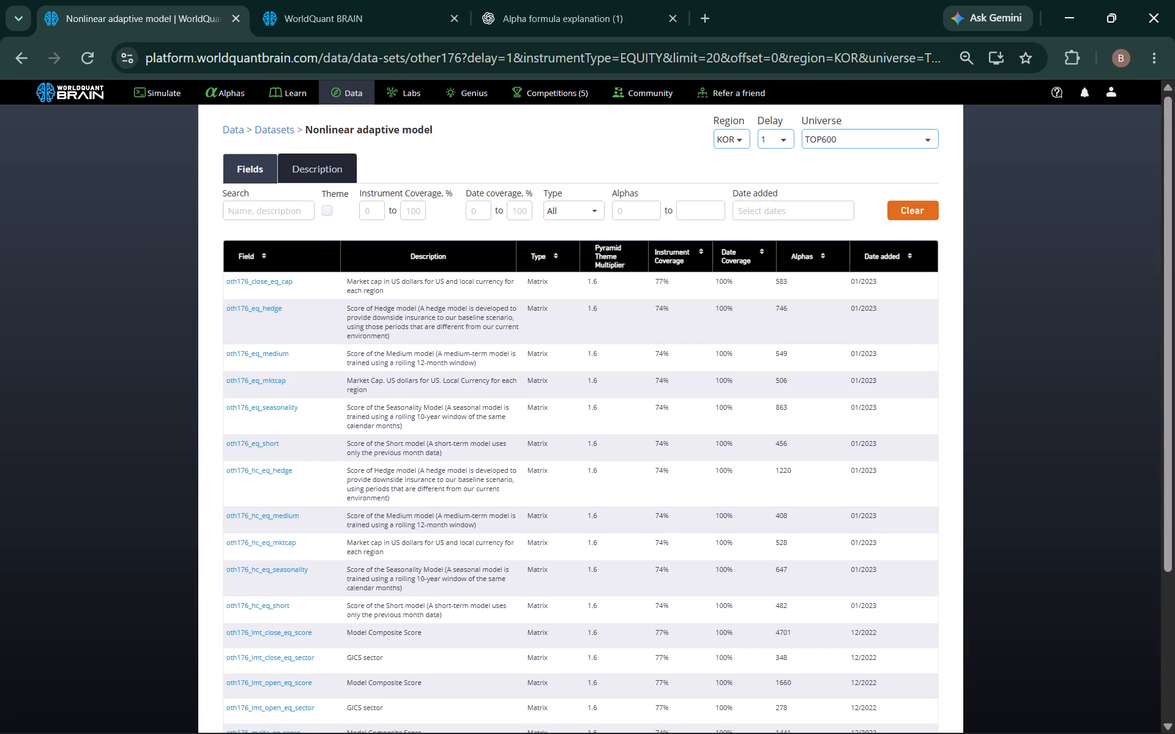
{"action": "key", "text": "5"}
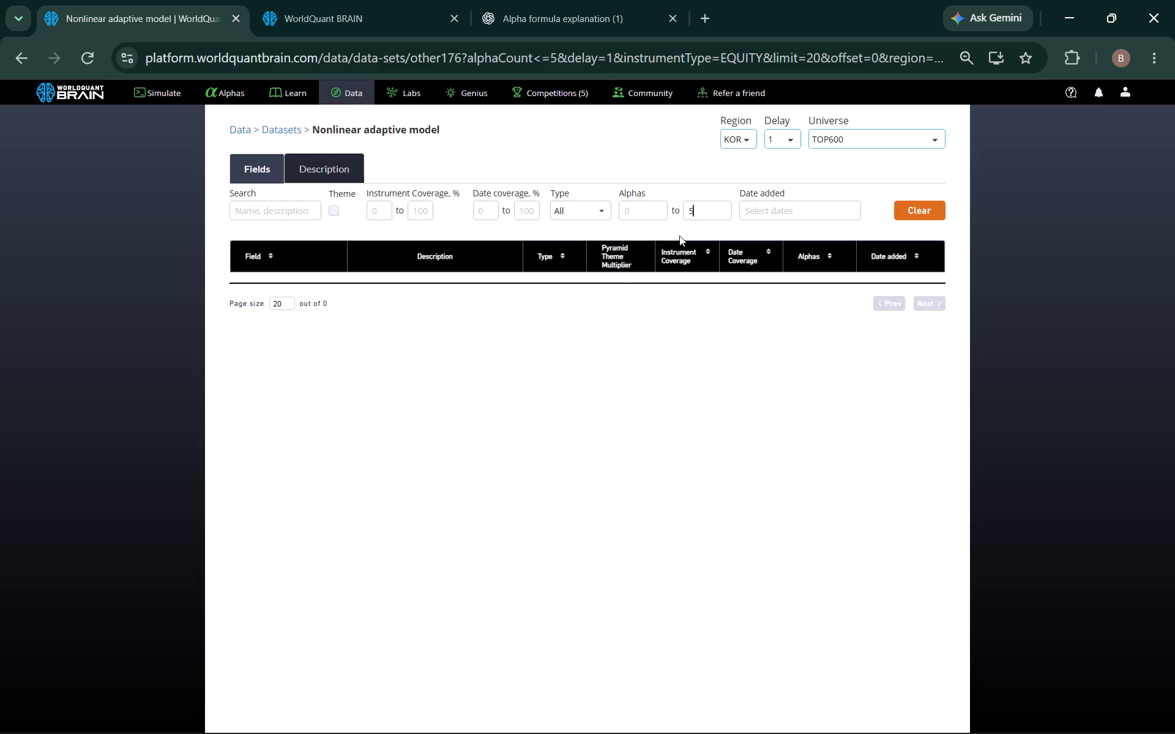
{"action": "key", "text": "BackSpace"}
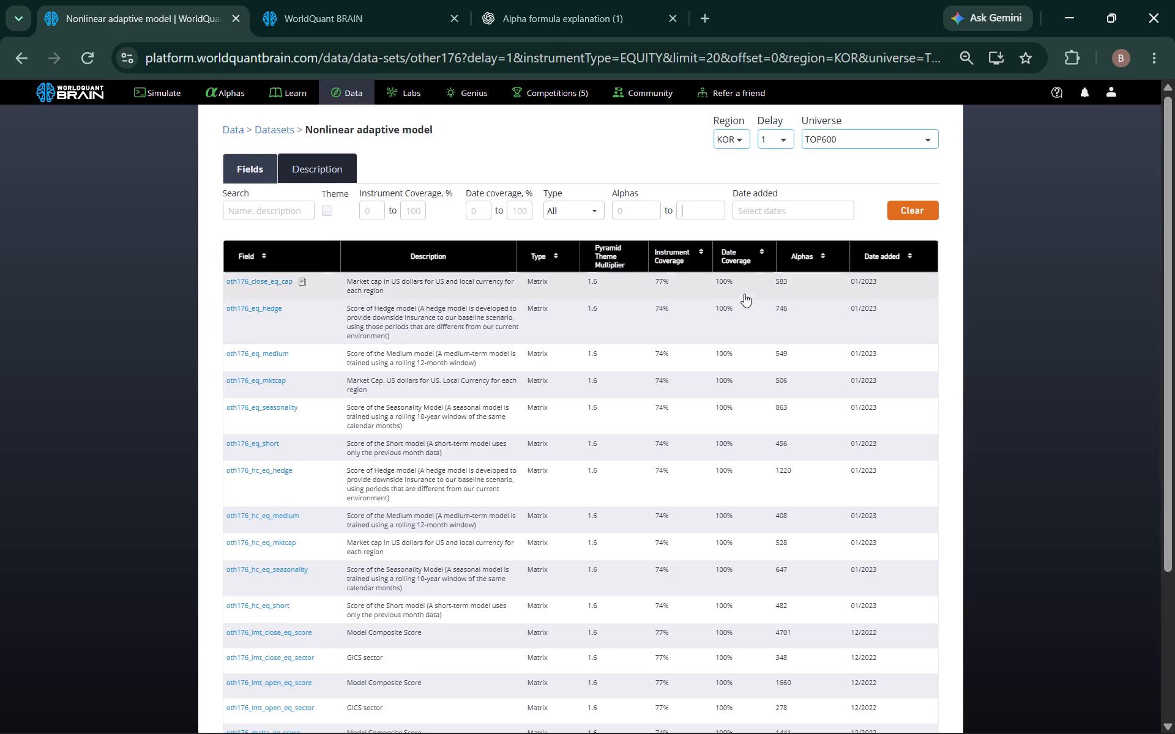
Replace oth176_hc_eq_seasonality in Simulation 8's formula with oth176_open_eq_cap, copied from the dataset's field list, and run a full simulation.
{"action": "scroll", "coordinate": [696, 381], "scroll_direction": "down", "scroll_amount": 6}
{"action": "scroll", "coordinate": [649, 384], "scroll_direction": "up", "scroll_amount": 1}
{"action": "scroll", "coordinate": [769, 505], "scroll_direction": "down", "scroll_amount": 4}
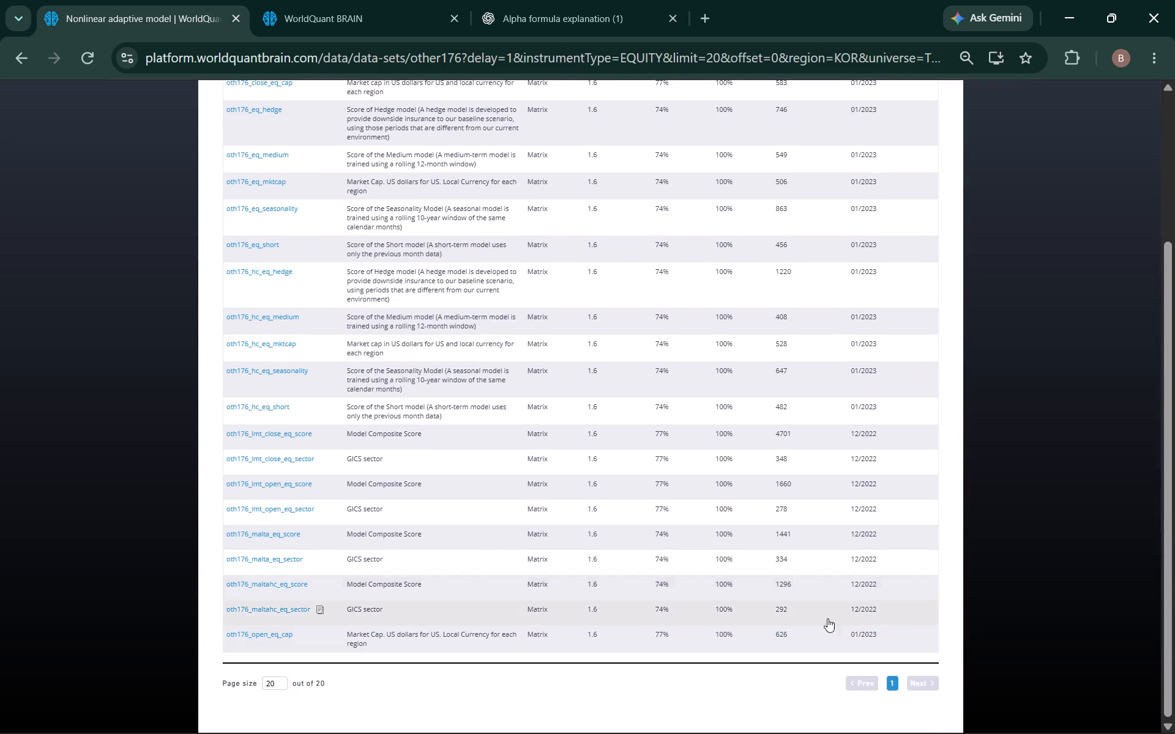
{"action": "left_click", "coordinate": [304, 635]}
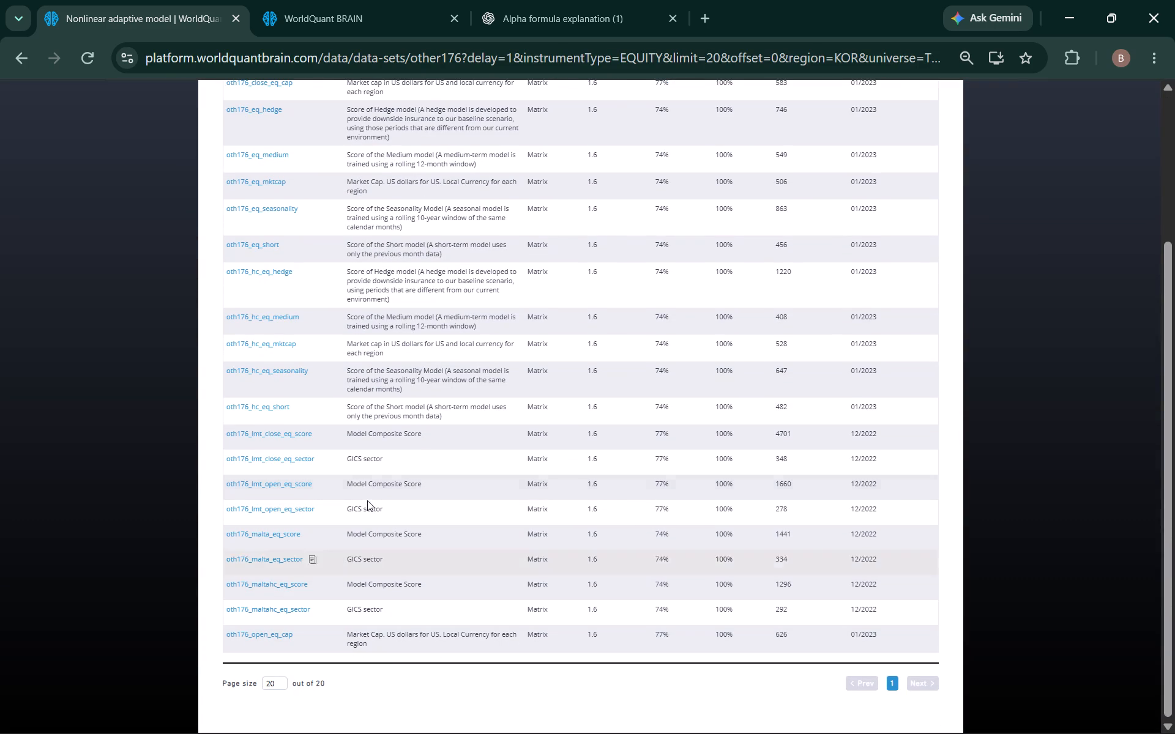
{"action": "left_click", "coordinate": [363, 10]}
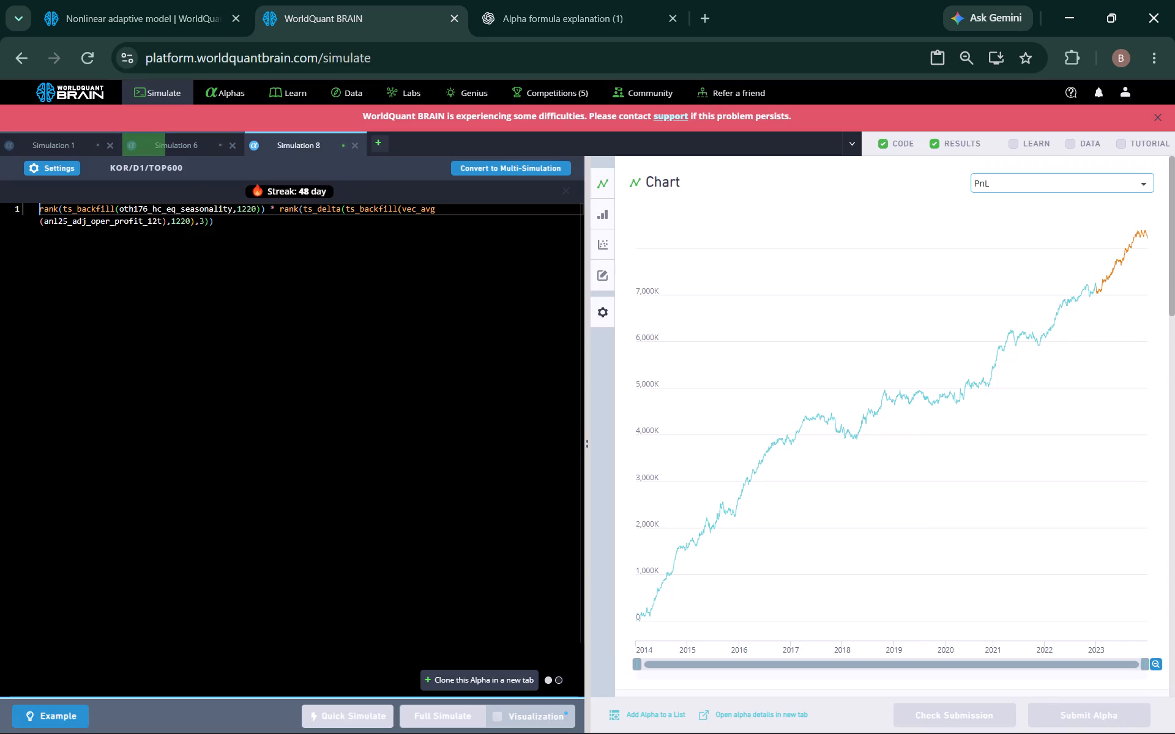
{"action": "double_click", "coordinate": [190, 207]}
{"action": "right_click", "coordinate": [192, 209]}
{"action": "left_click", "coordinate": [212, 271]}
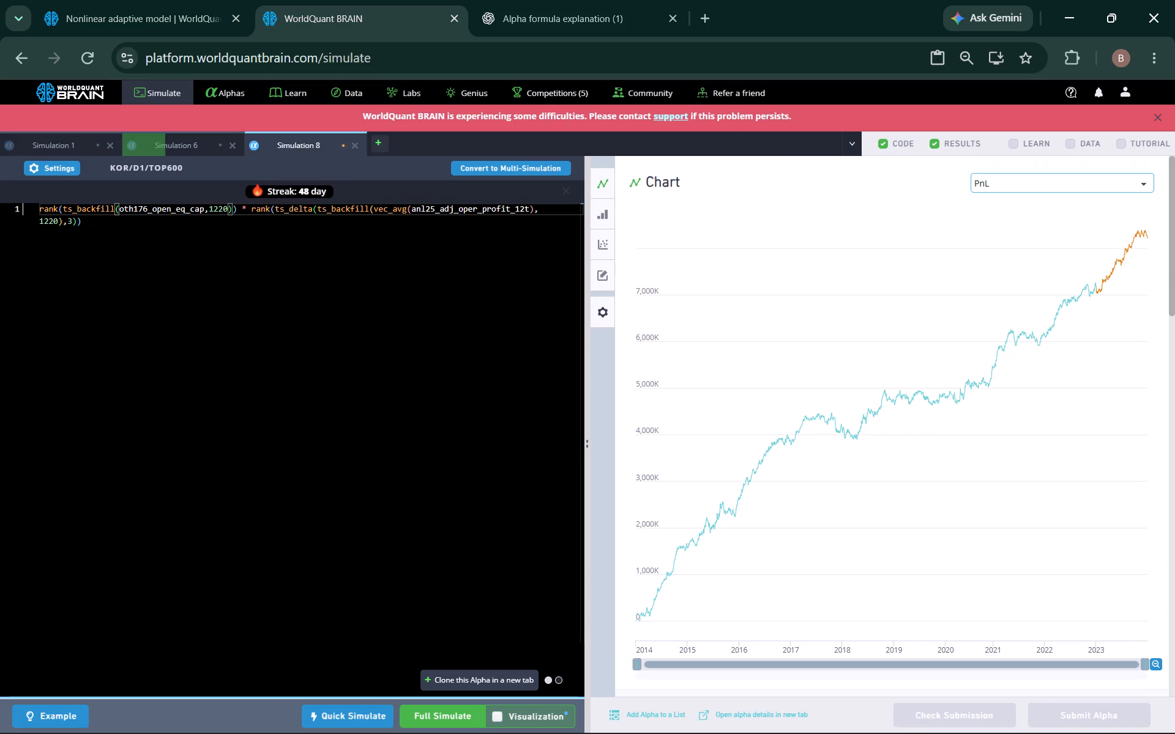
{"action": "left_click", "coordinate": [444, 708]}
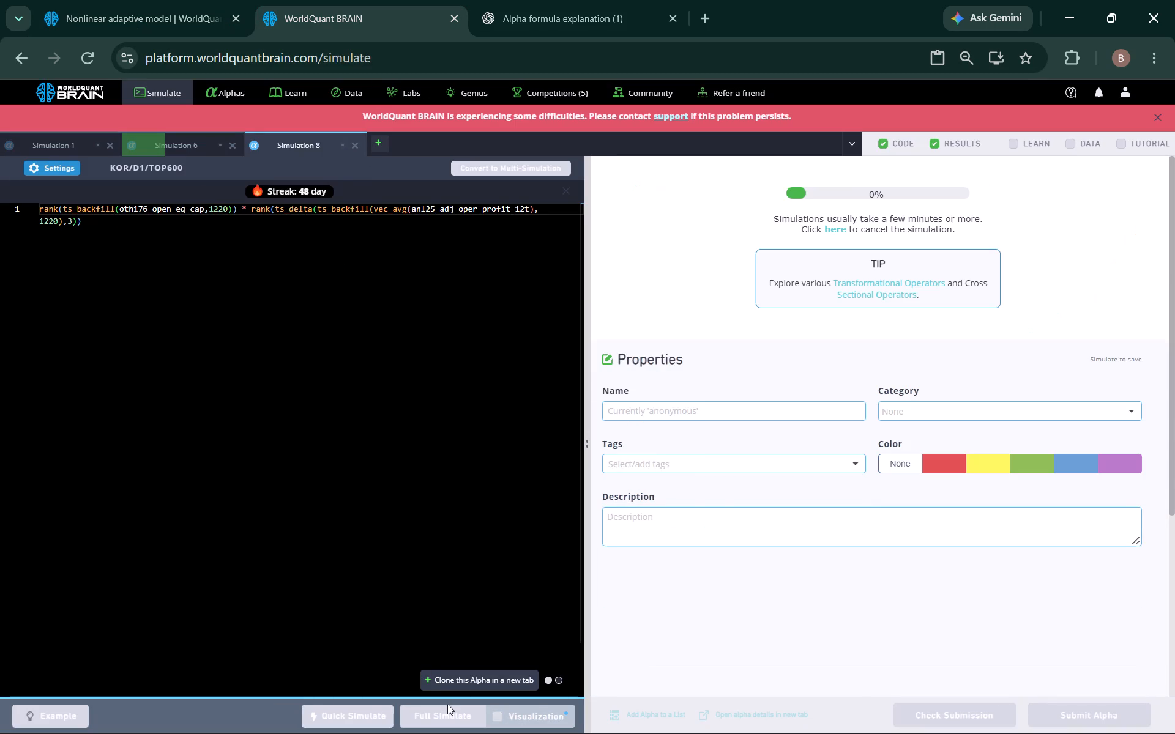
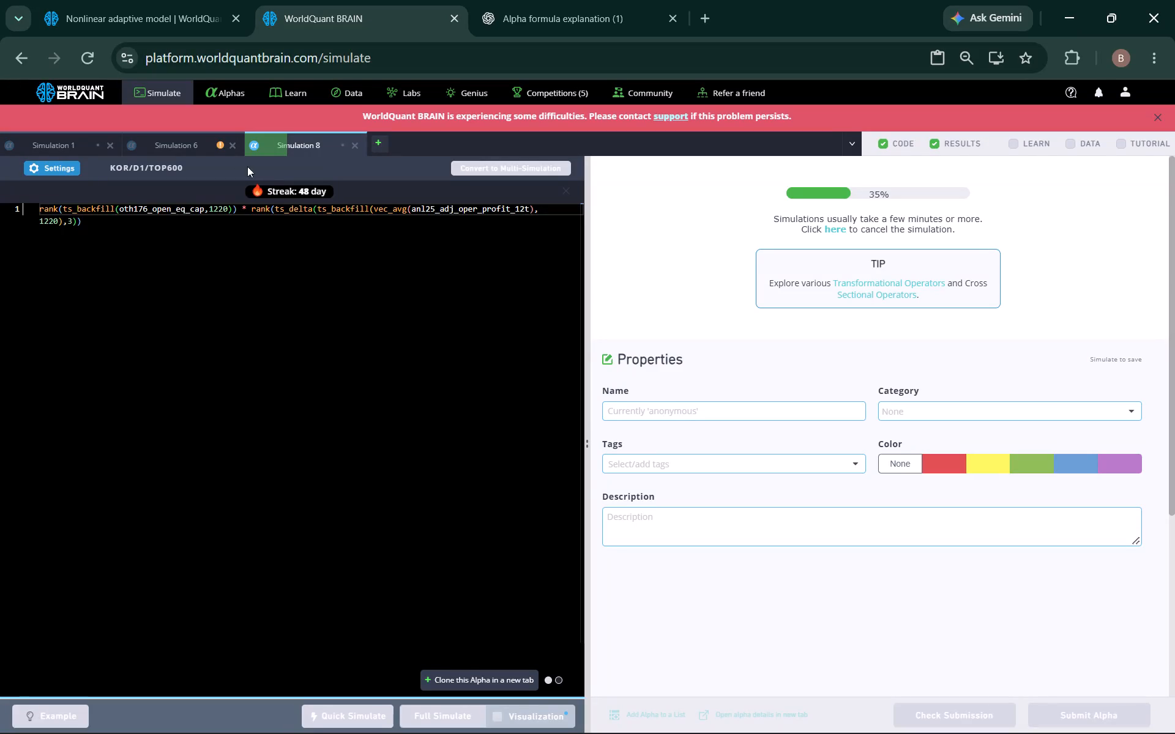
Review Simulation 6's HKG alpha: reveal the test period, run the Prod Correlation check and expand the IS testing warning.
{"action": "left_click", "coordinate": [189, 146]}
{"action": "scroll", "coordinate": [669, 365], "scroll_direction": "down", "scroll_amount": 3}
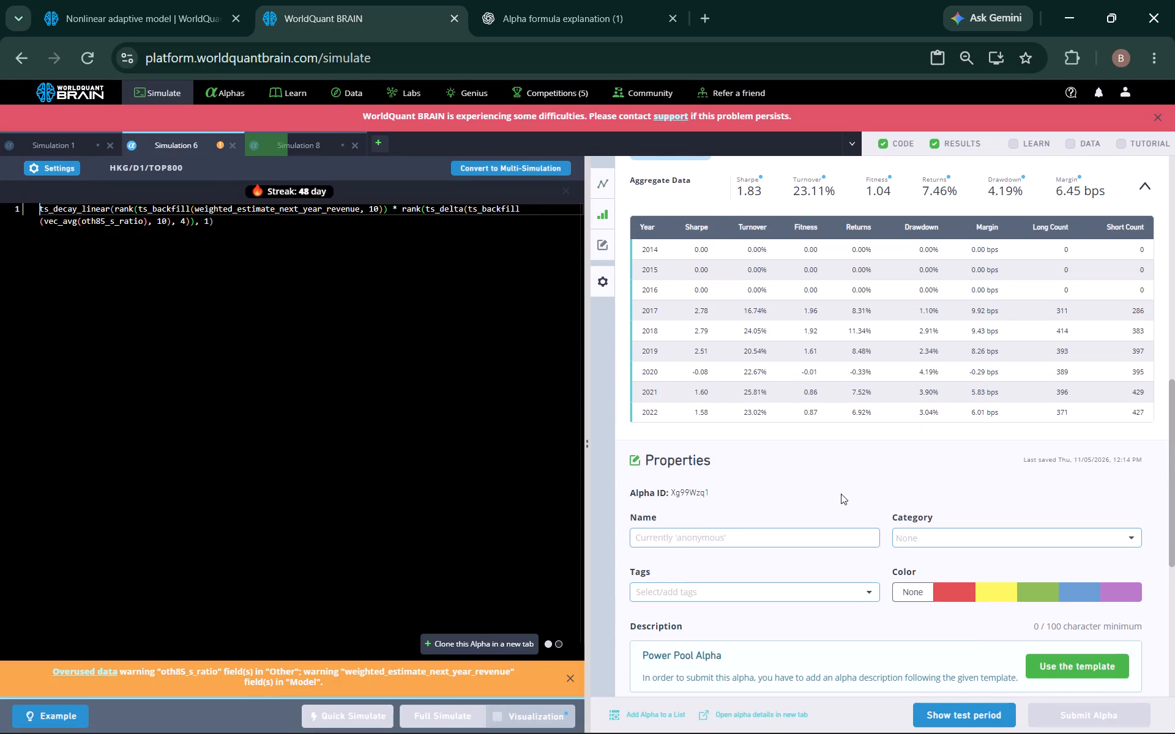
{"action": "left_click", "coordinate": [957, 715]}
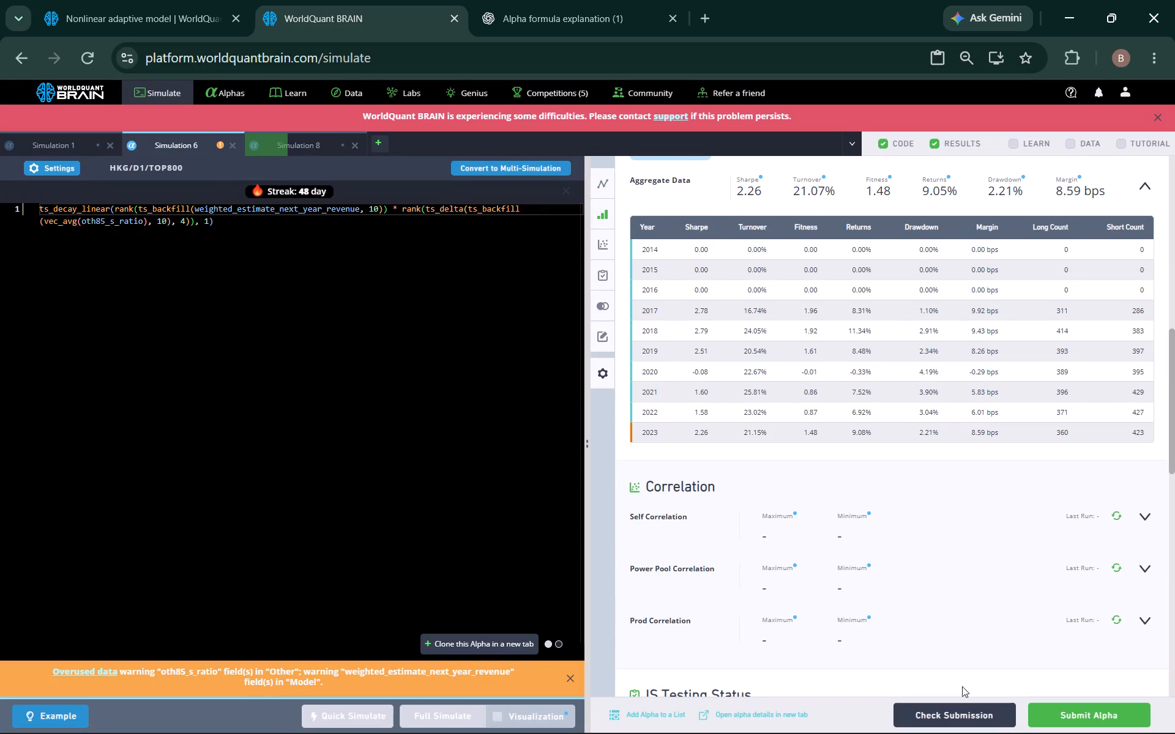
{"action": "scroll", "coordinate": [917, 448], "scroll_direction": "down", "scroll_amount": 3}
{"action": "scroll", "coordinate": [906, 441], "scroll_direction": "up", "scroll_amount": 2}
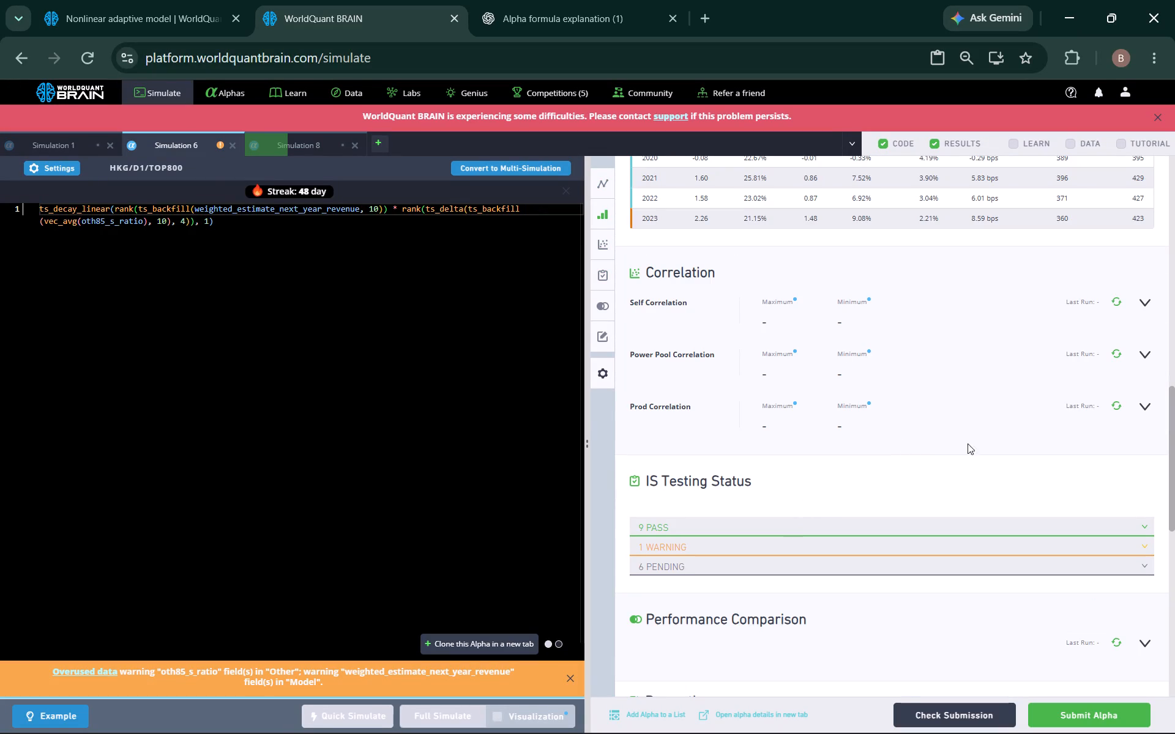
{"action": "left_click", "coordinate": [1120, 403]}
{"action": "left_click", "coordinate": [1043, 543]}
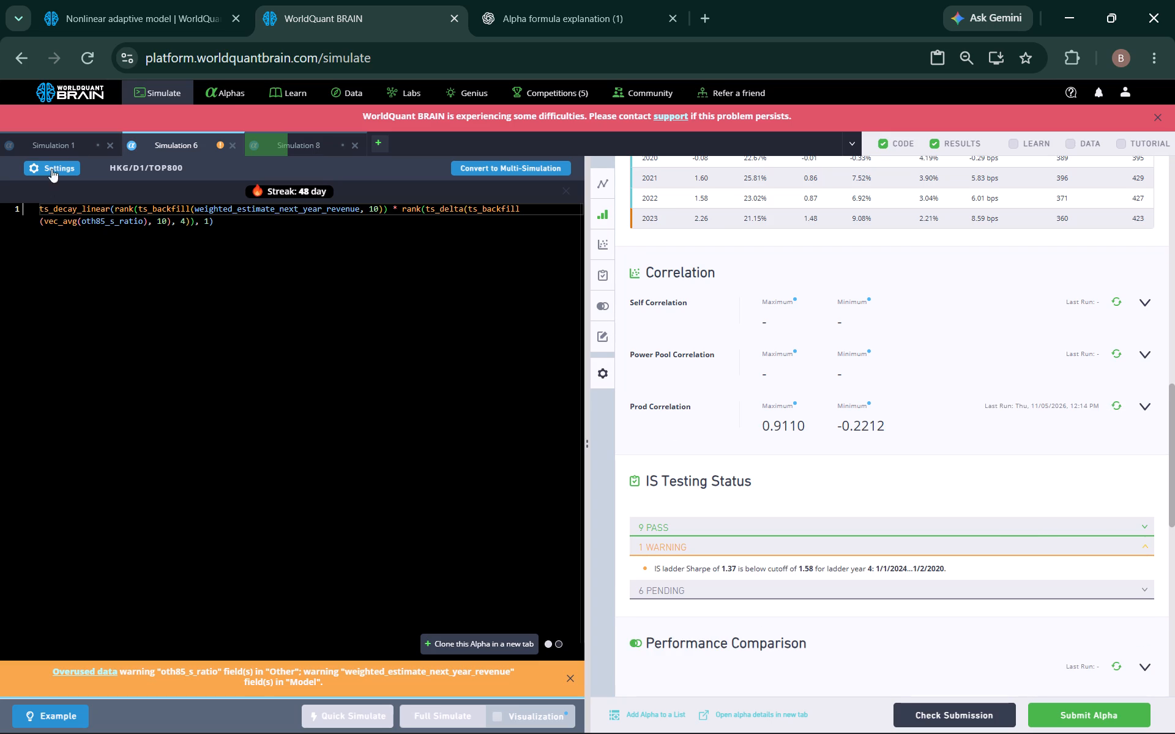
Close Simulation 6 and display the results view instead of the tutorial for Simulation 1.
{"action": "left_click", "coordinate": [229, 145]}
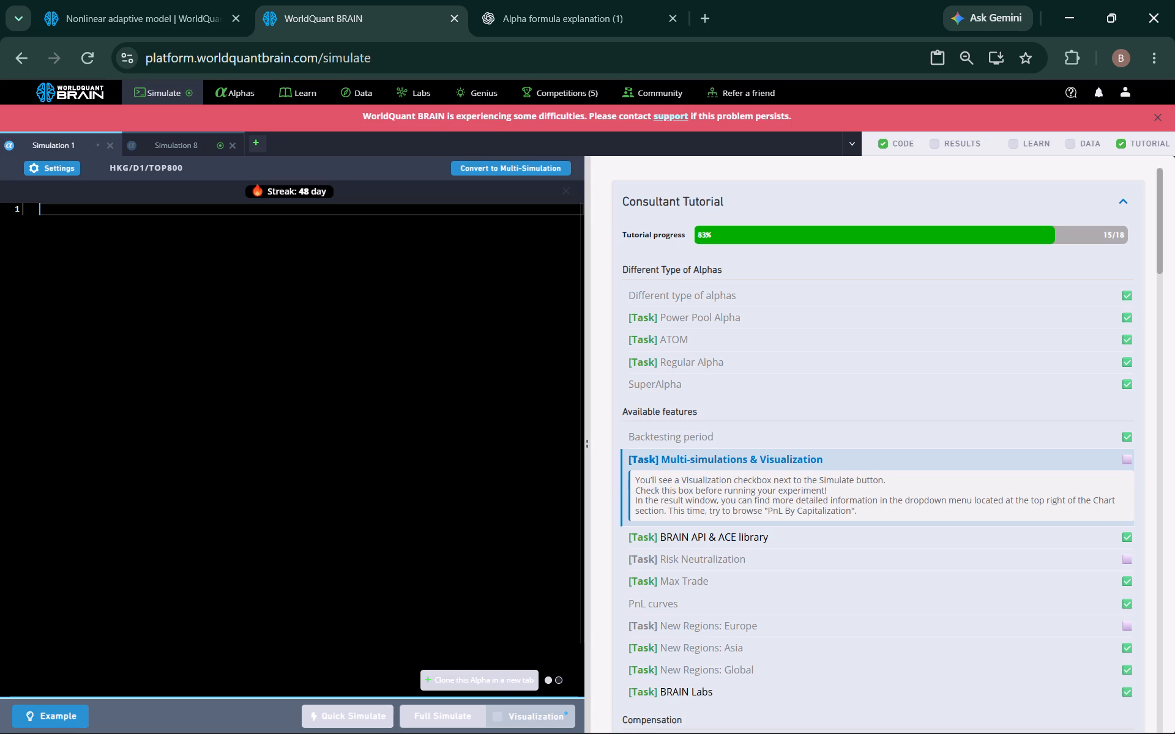
{"action": "left_click", "coordinate": [936, 143]}
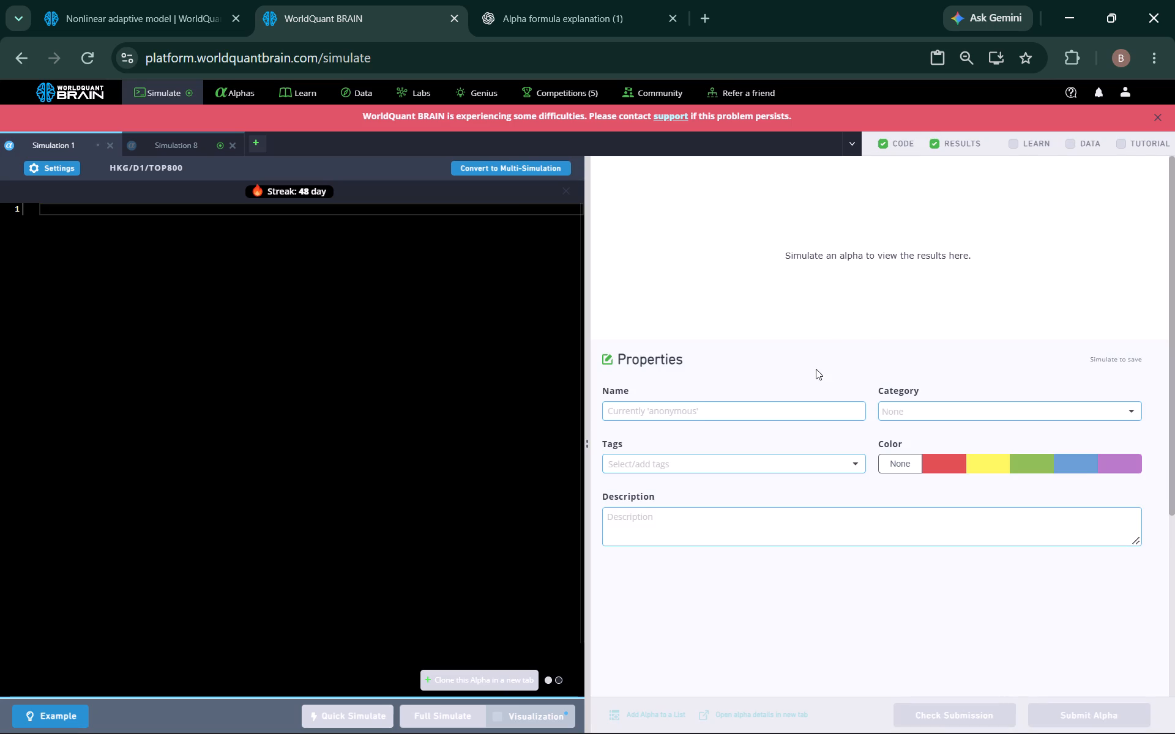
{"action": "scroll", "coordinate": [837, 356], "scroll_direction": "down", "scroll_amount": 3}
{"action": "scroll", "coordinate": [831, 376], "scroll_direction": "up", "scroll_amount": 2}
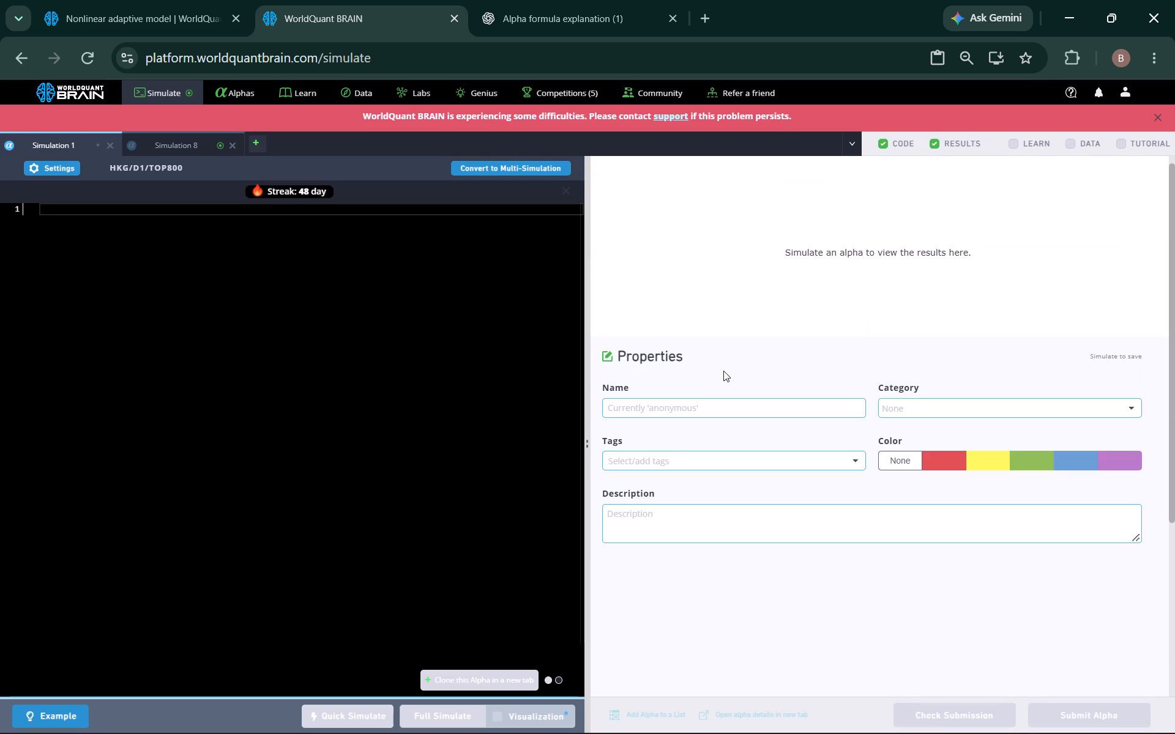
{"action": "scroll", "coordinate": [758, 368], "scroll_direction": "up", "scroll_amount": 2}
Review Simulation 8's yearly results, reveal its test period and expand the failed IS tests.
{"action": "left_click", "coordinate": [187, 143]}
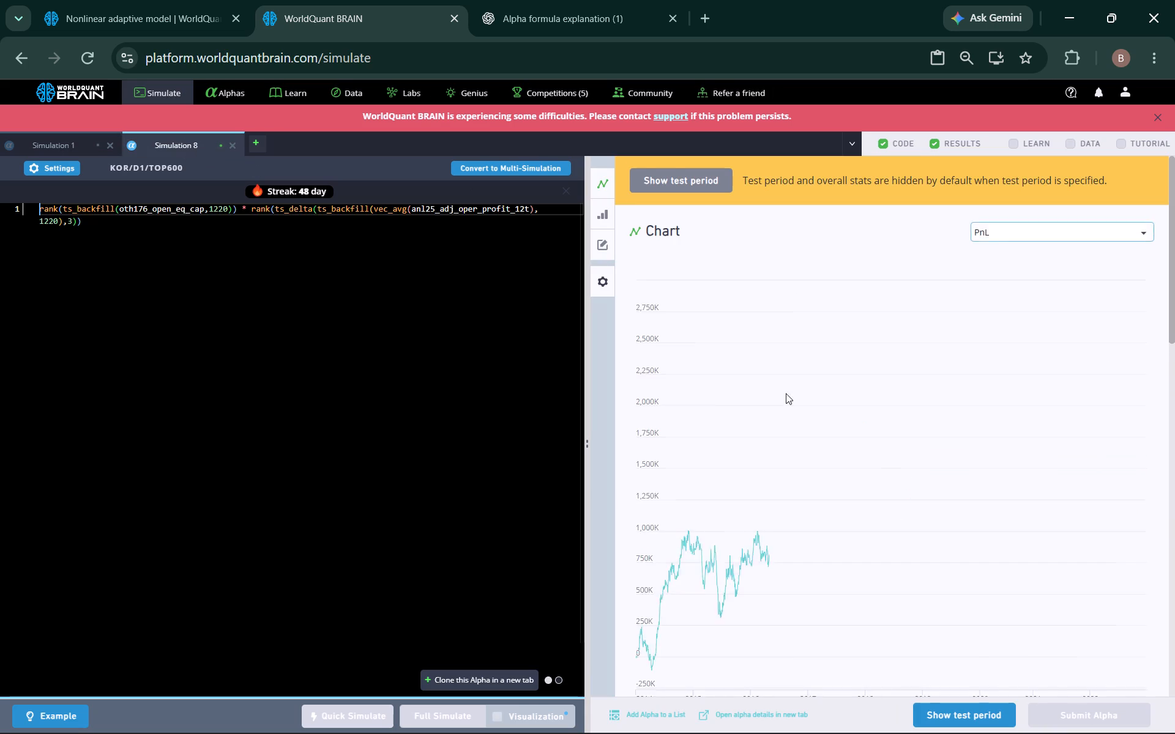
{"action": "scroll", "coordinate": [788, 399], "scroll_direction": "down", "scroll_amount": 1}
{"action": "scroll", "coordinate": [889, 508], "scroll_direction": "down", "scroll_amount": 2}
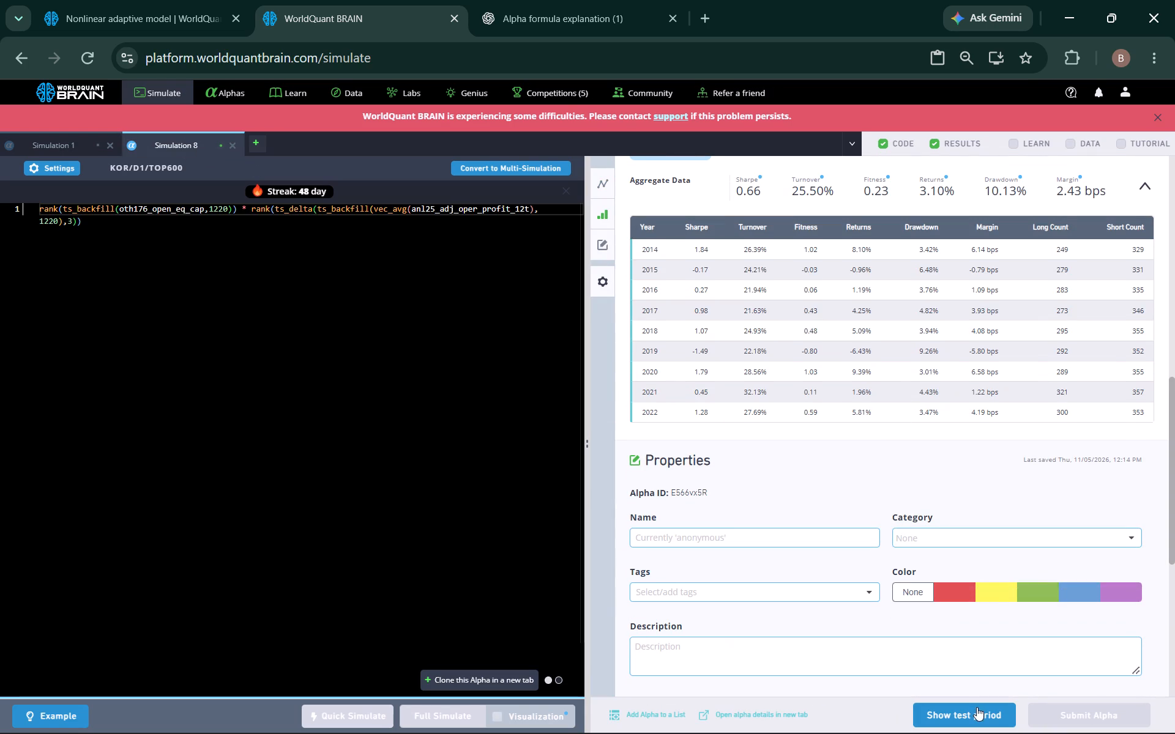
{"action": "left_click", "coordinate": [974, 707]}
{"action": "scroll", "coordinate": [900, 508], "scroll_direction": "down", "scroll_amount": 2}
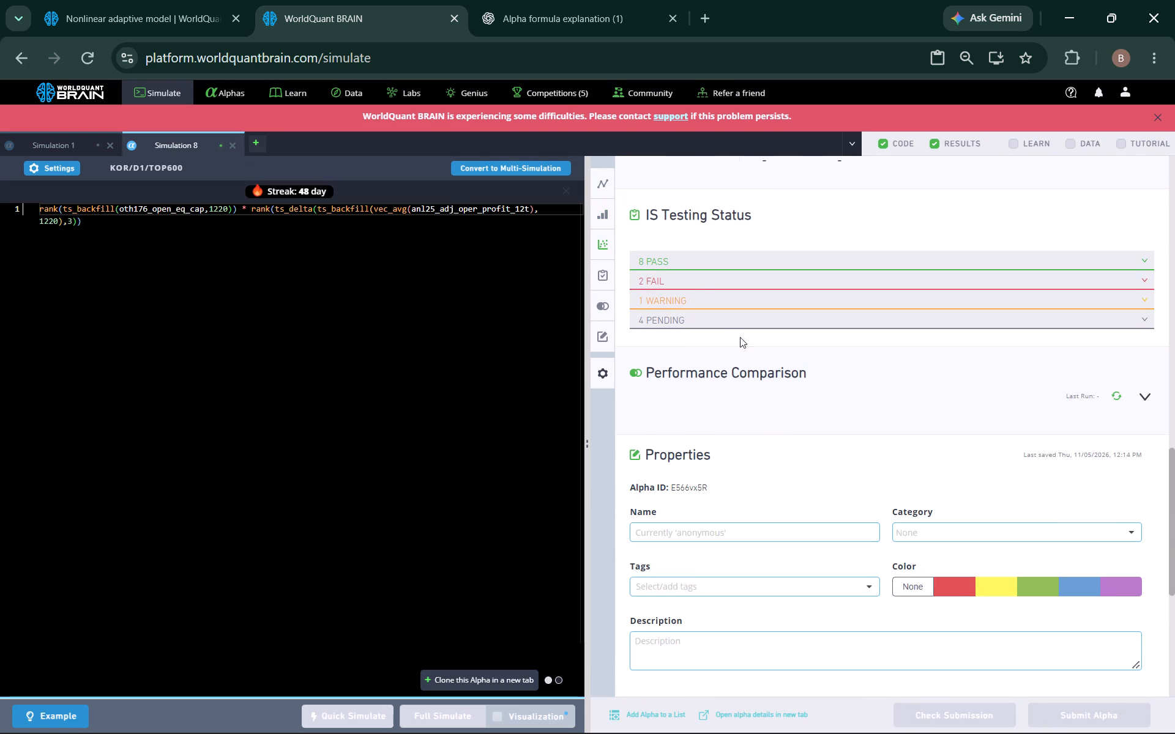
{"action": "left_click", "coordinate": [696, 280]}
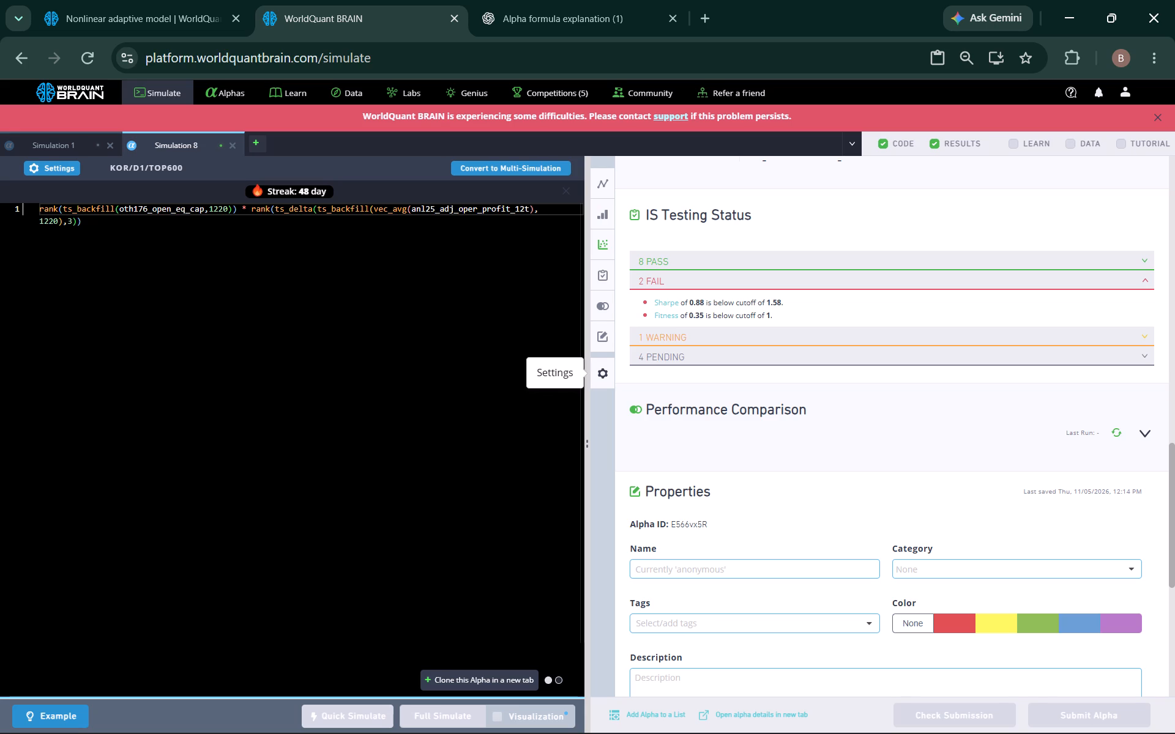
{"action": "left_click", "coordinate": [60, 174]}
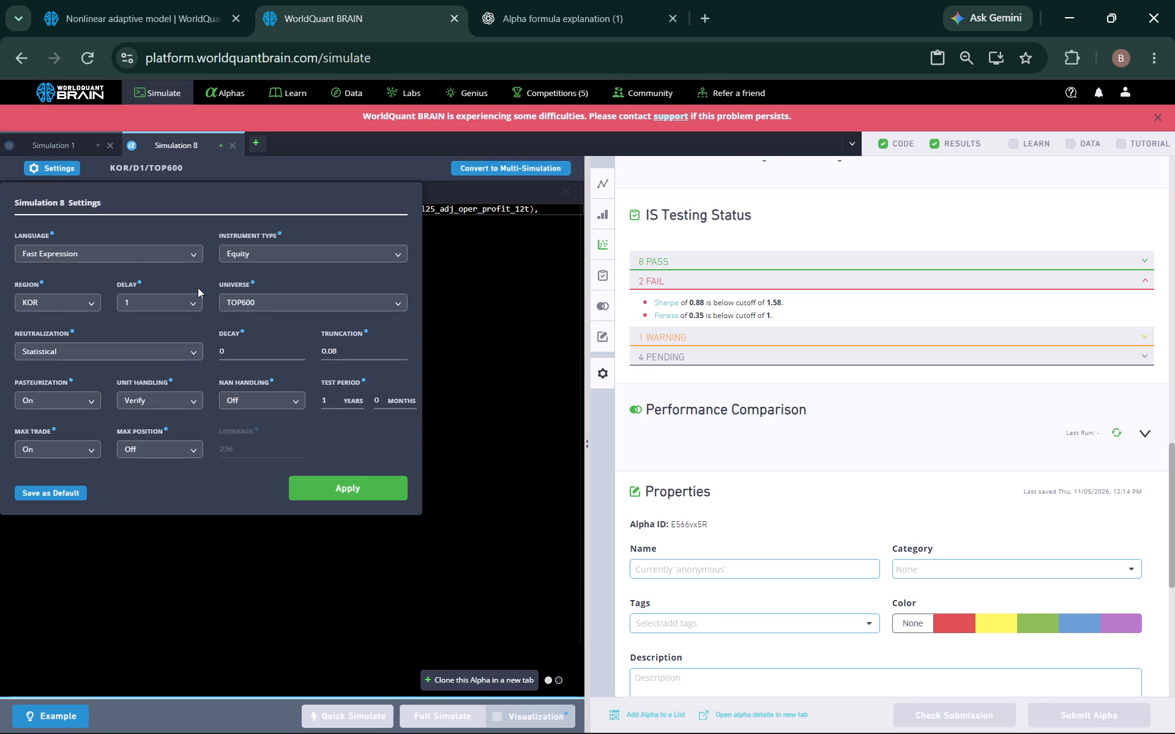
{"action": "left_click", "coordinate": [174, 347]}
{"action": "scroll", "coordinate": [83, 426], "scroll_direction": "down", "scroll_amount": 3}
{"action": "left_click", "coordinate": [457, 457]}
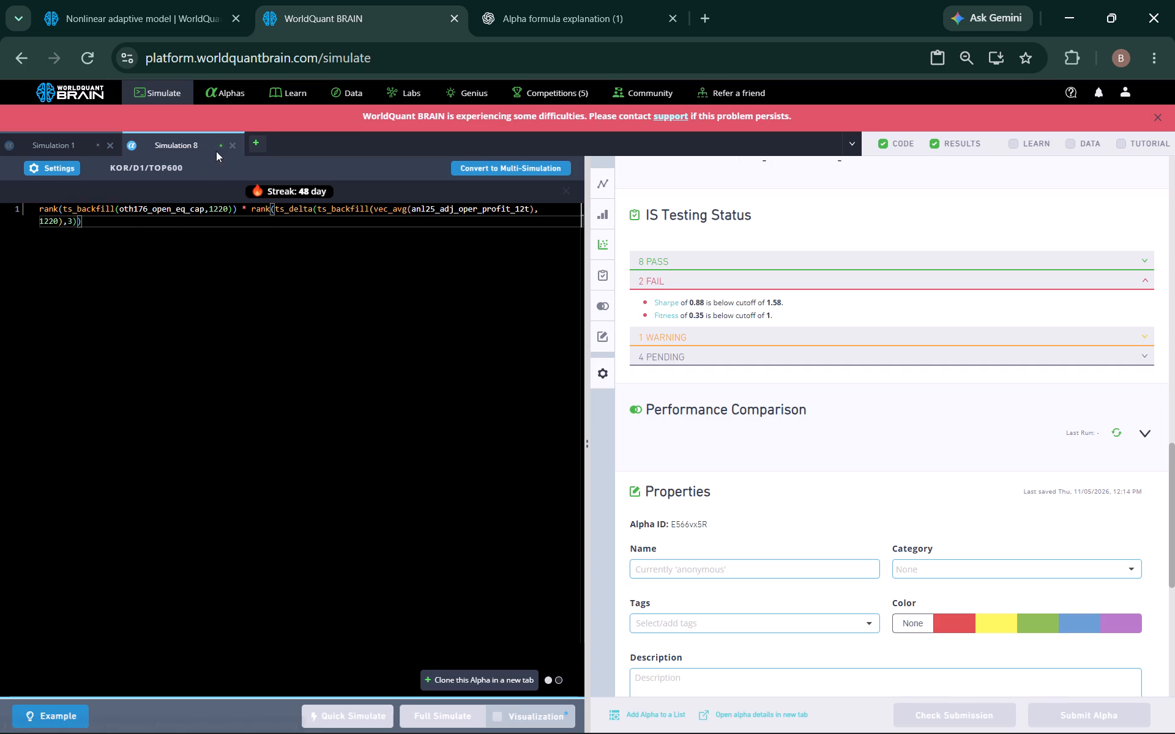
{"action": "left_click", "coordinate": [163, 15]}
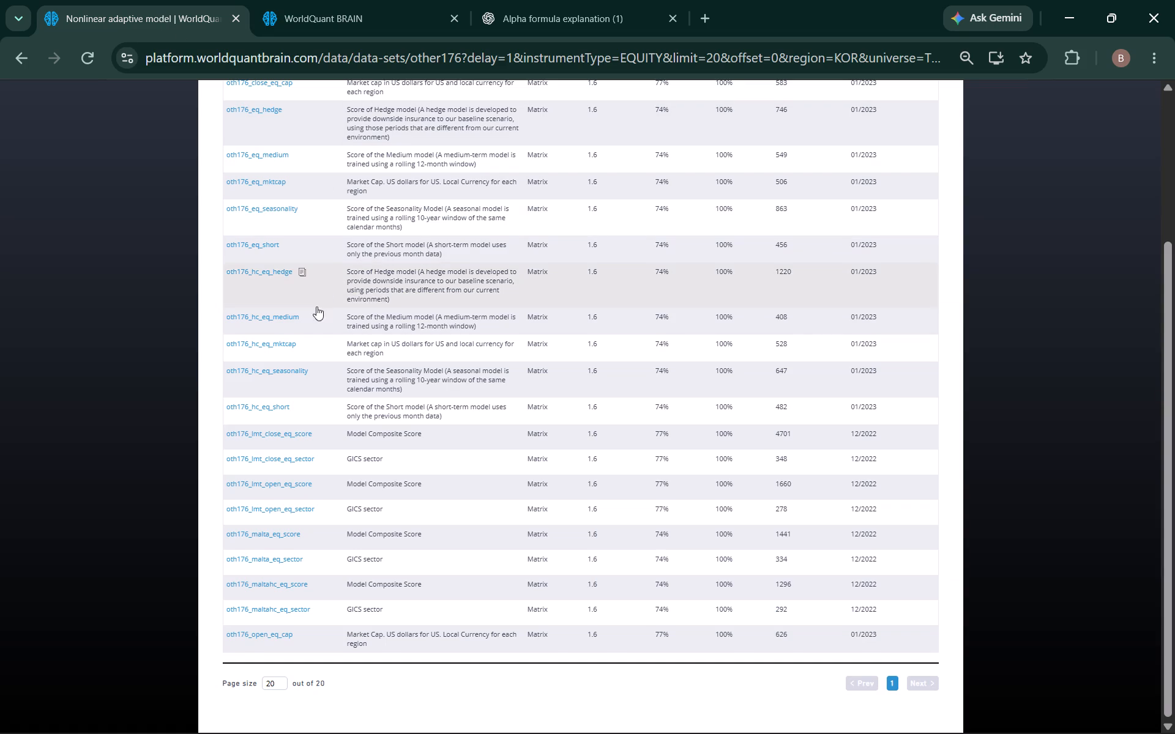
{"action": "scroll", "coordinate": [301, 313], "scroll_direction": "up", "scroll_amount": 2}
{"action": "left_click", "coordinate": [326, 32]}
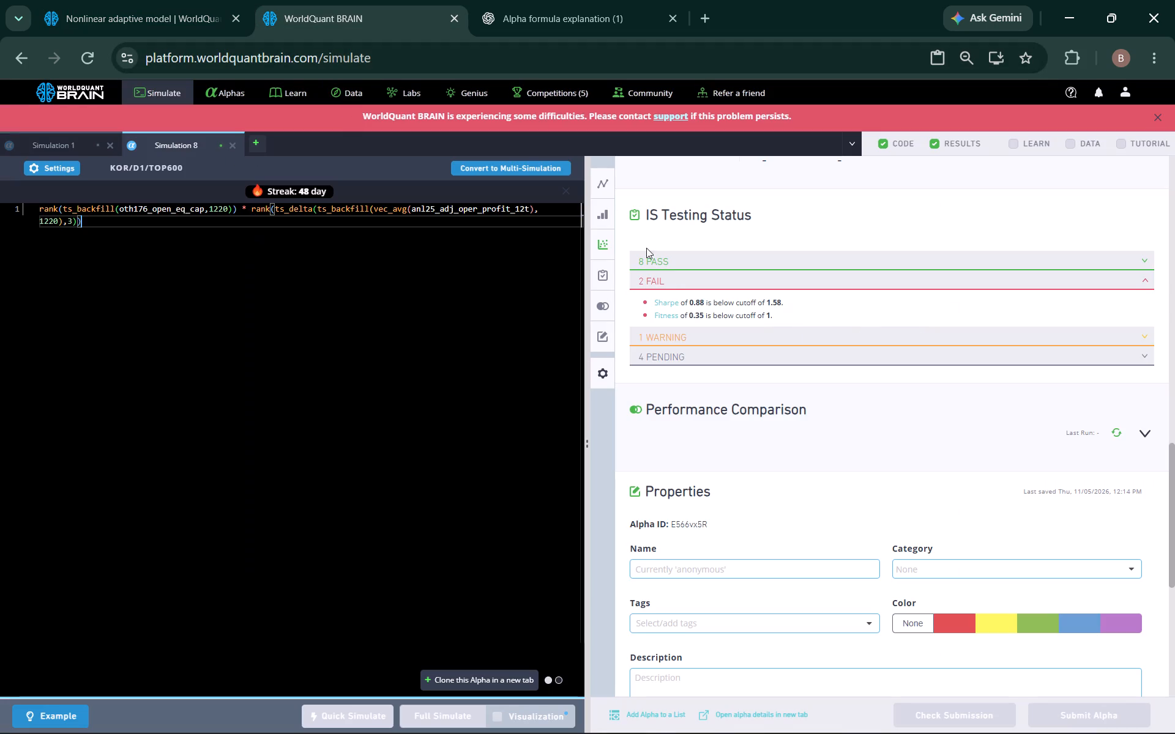
Run the Prod Correlation check for Simulation 8's KOR alpha.
{"action": "scroll", "coordinate": [722, 344], "scroll_direction": "down", "scroll_amount": 2}
{"action": "scroll", "coordinate": [762, 376], "scroll_direction": "up", "scroll_amount": 3}
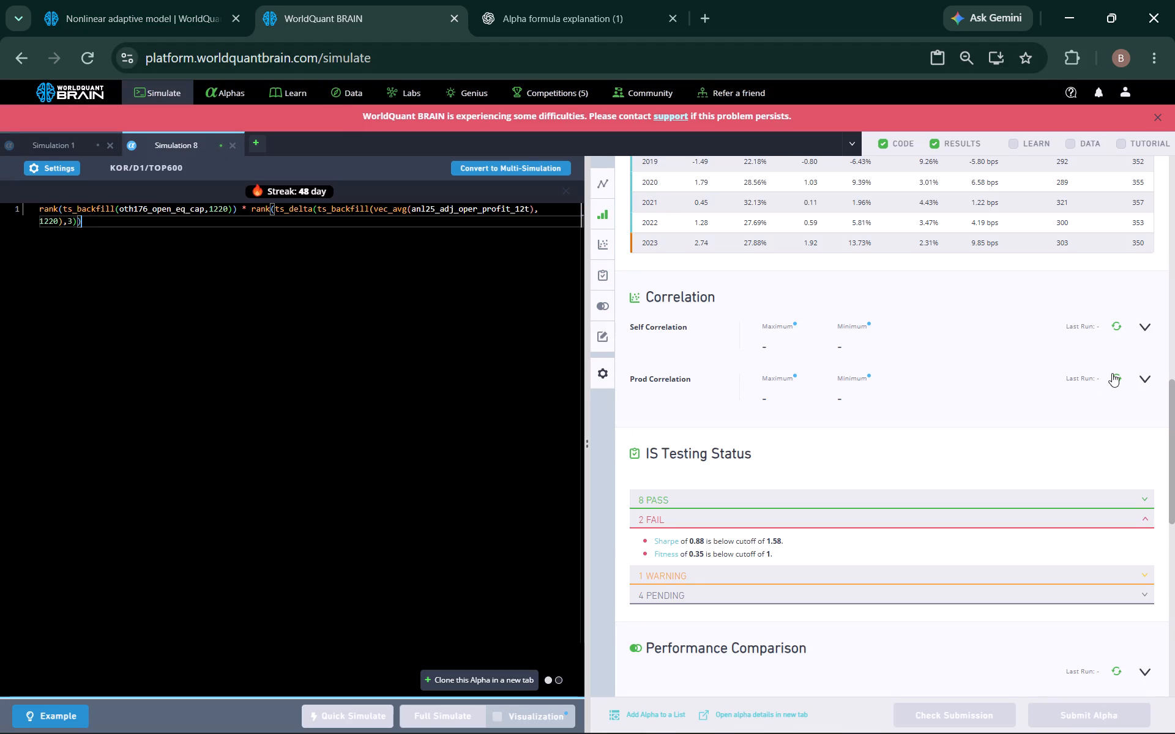
{"action": "left_click", "coordinate": [1113, 373]}
Set both ts_backfill windows in Simulation 8's formula to 120 and run a full simulation.
{"action": "left_click", "coordinate": [217, 206]}
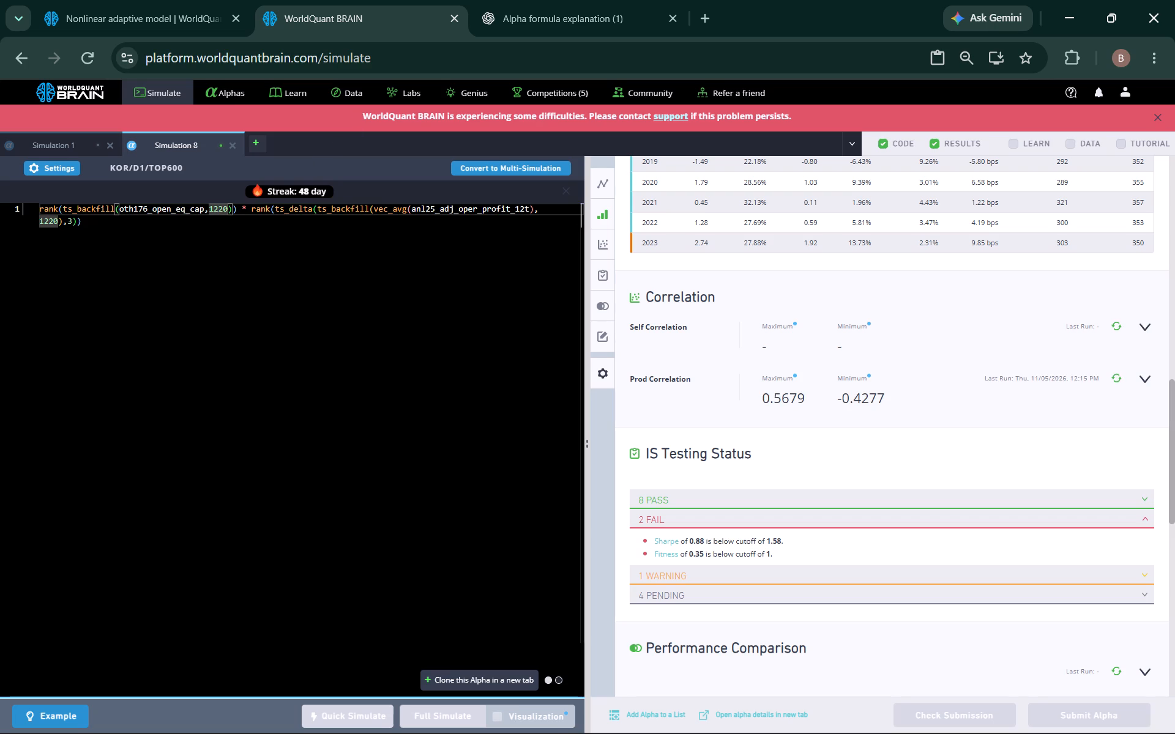
{"action": "key", "text": "BackSpace"}
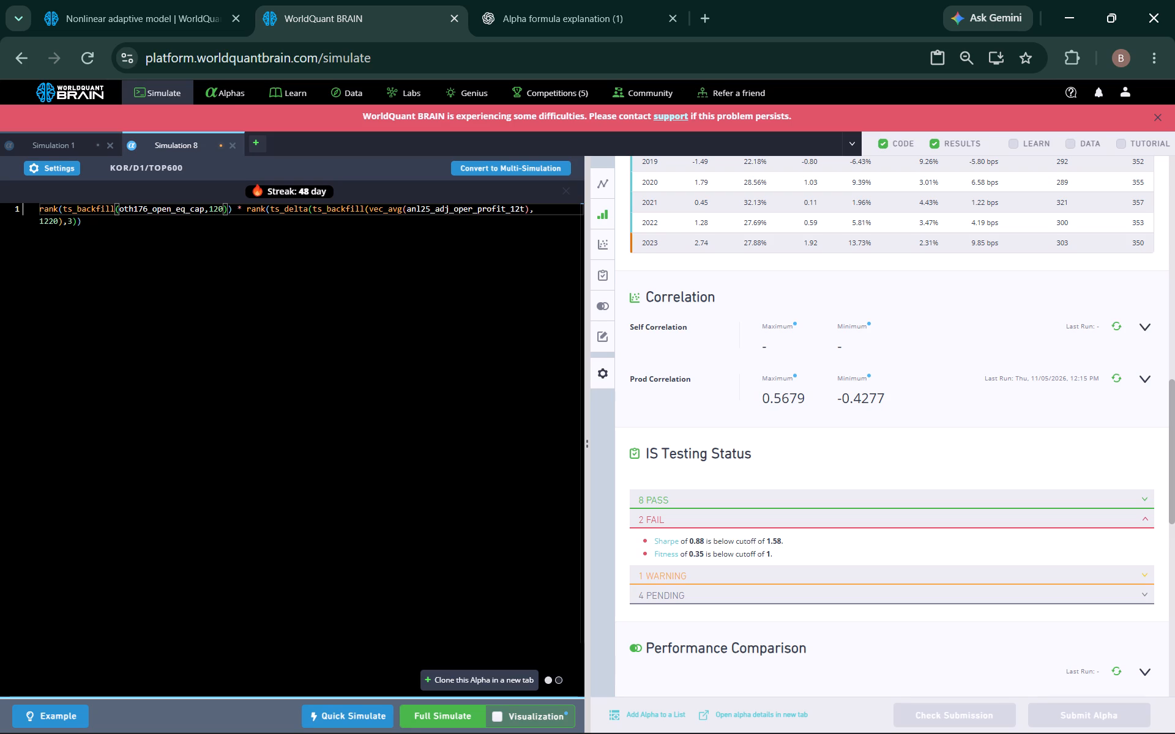
{"action": "left_click", "coordinate": [48, 218]}
{"action": "key", "text": "BackSpace"}
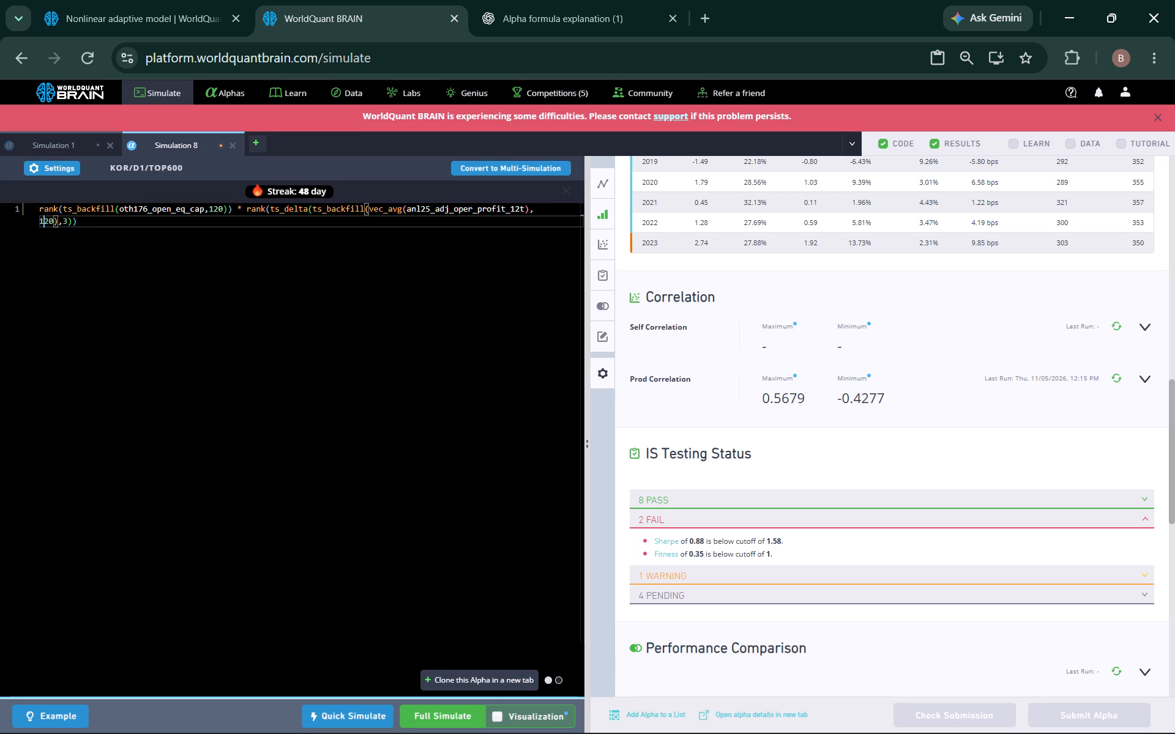
{"action": "left_click", "coordinate": [442, 713]}
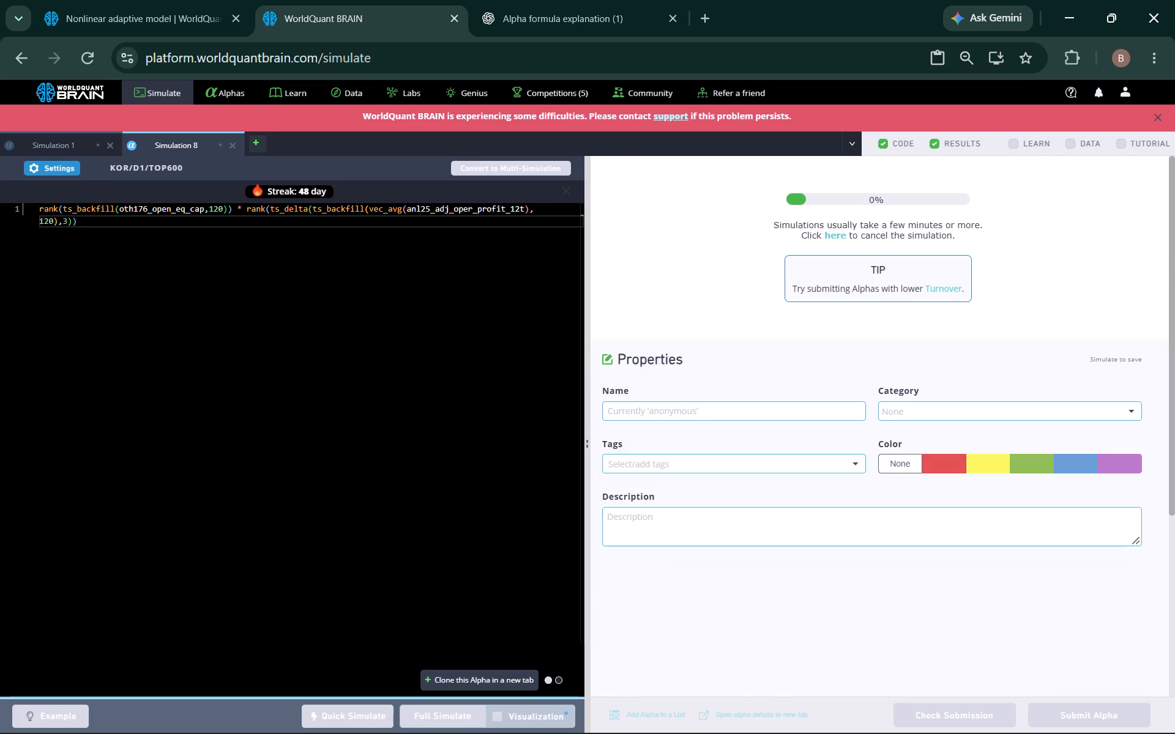
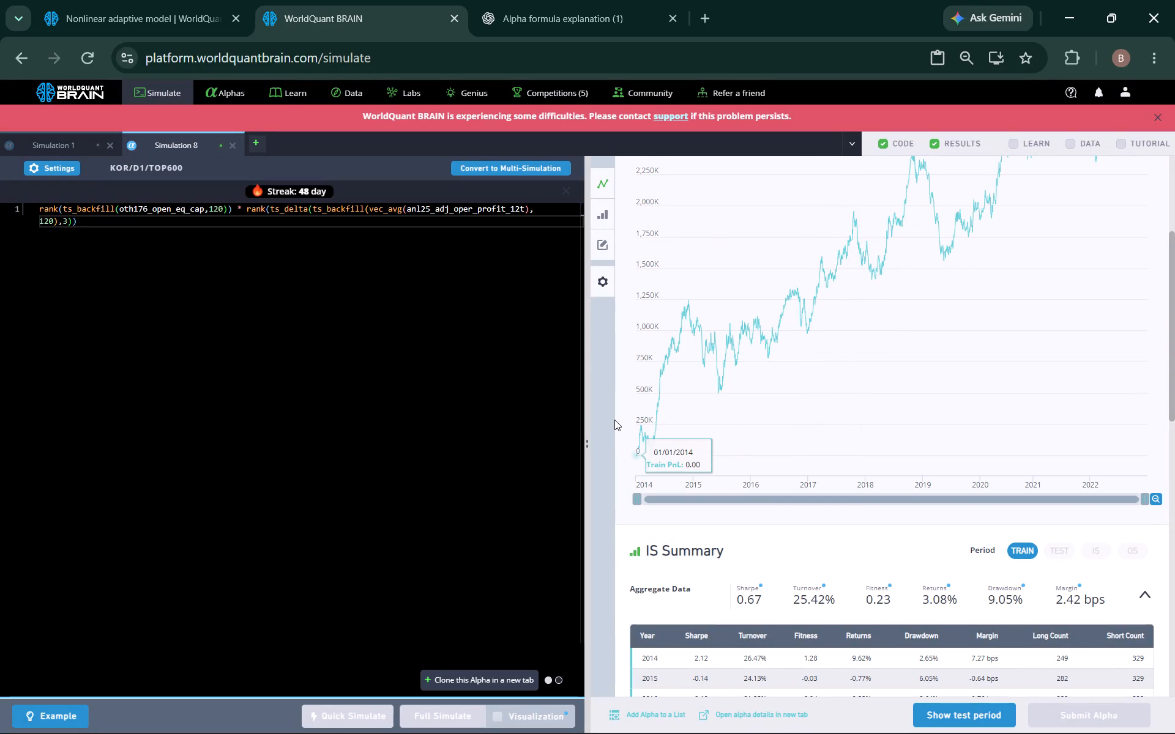
Review Simulation 8's yearly results, reveal its test period and expand the failed IS tests.
{"action": "scroll", "coordinate": [860, 528], "scroll_direction": "down", "scroll_amount": 1}
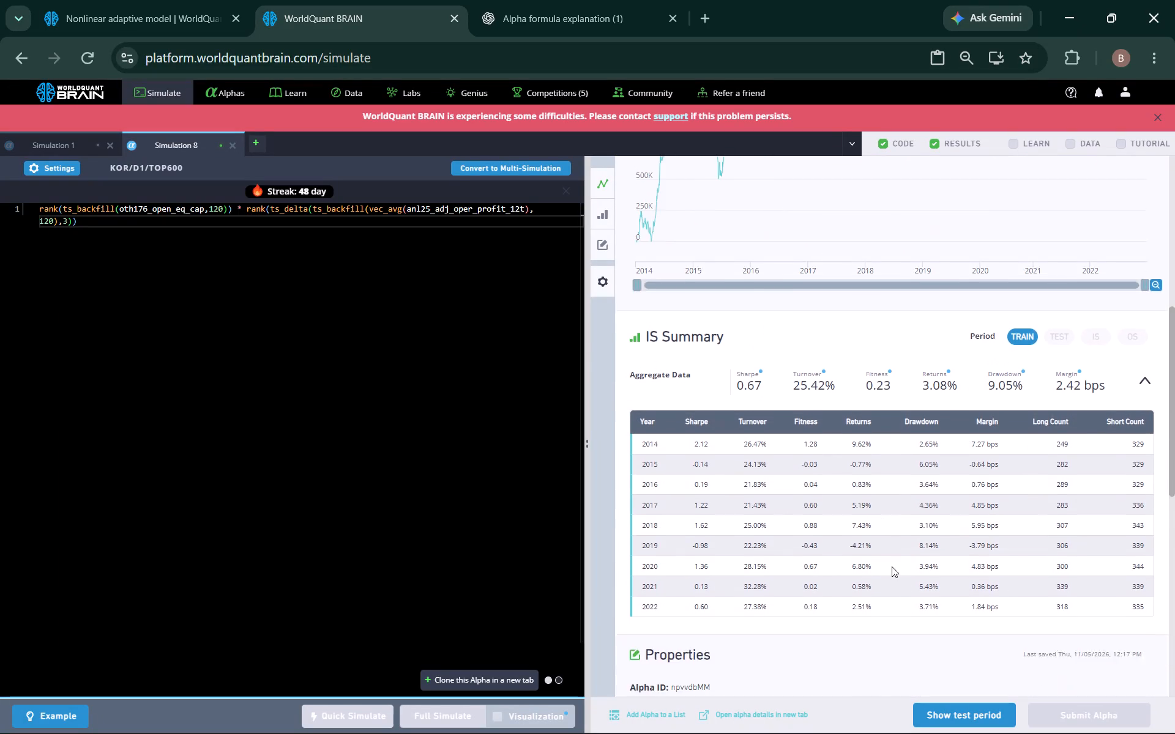
{"action": "scroll", "coordinate": [898, 577], "scroll_direction": "down", "scroll_amount": 1}
{"action": "left_click", "coordinate": [971, 708]}
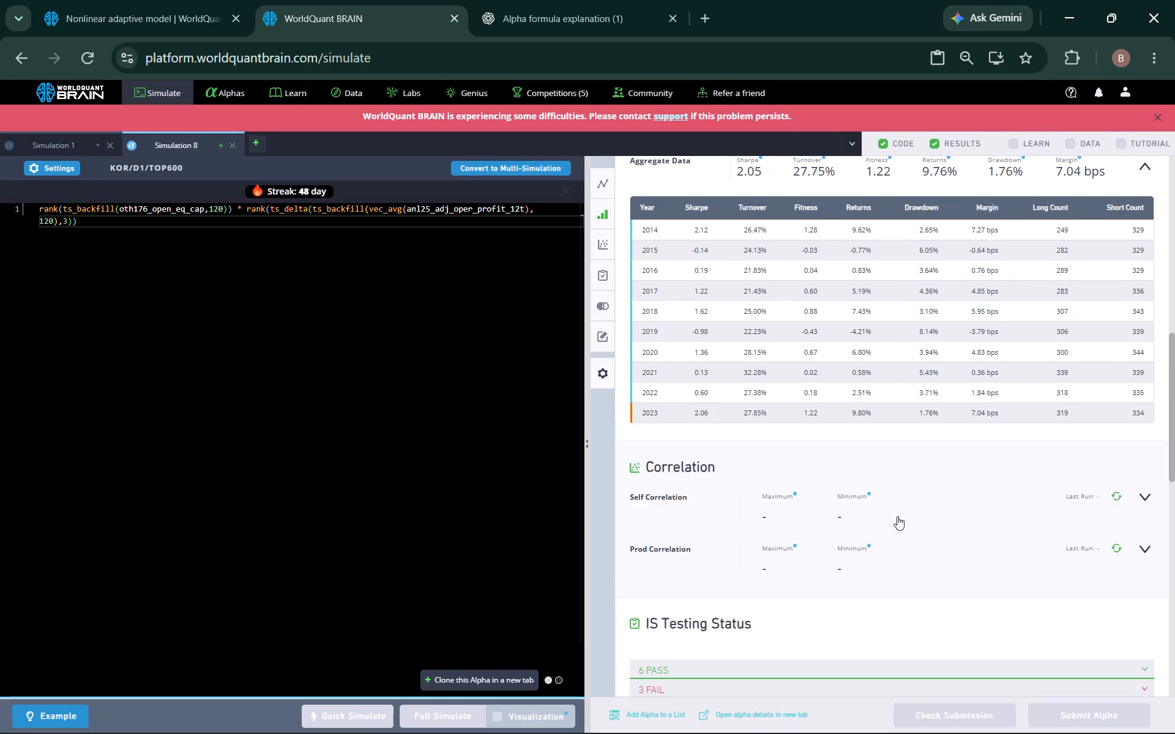
{"action": "scroll", "coordinate": [886, 510], "scroll_direction": "down", "scroll_amount": 1}
{"action": "left_click", "coordinate": [764, 480]}
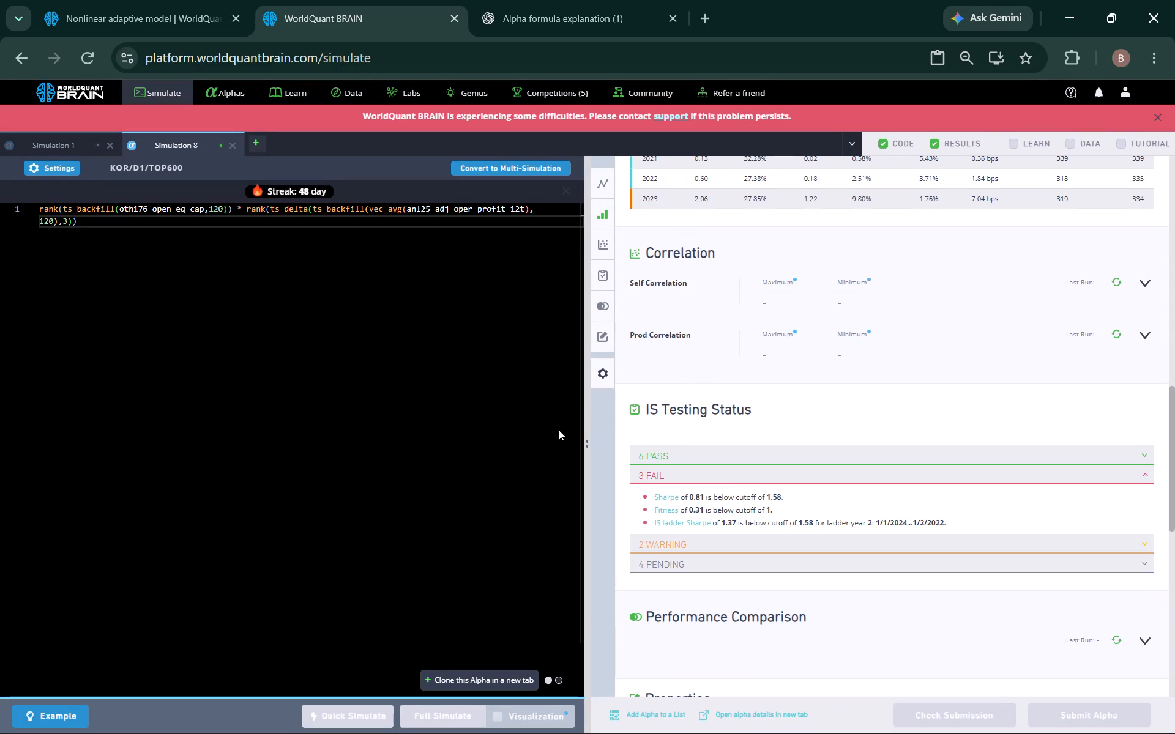
Raise Simulation 8's decay from zero to above 2, apply the settings and run a full simulation.
{"action": "left_click", "coordinate": [42, 171]}
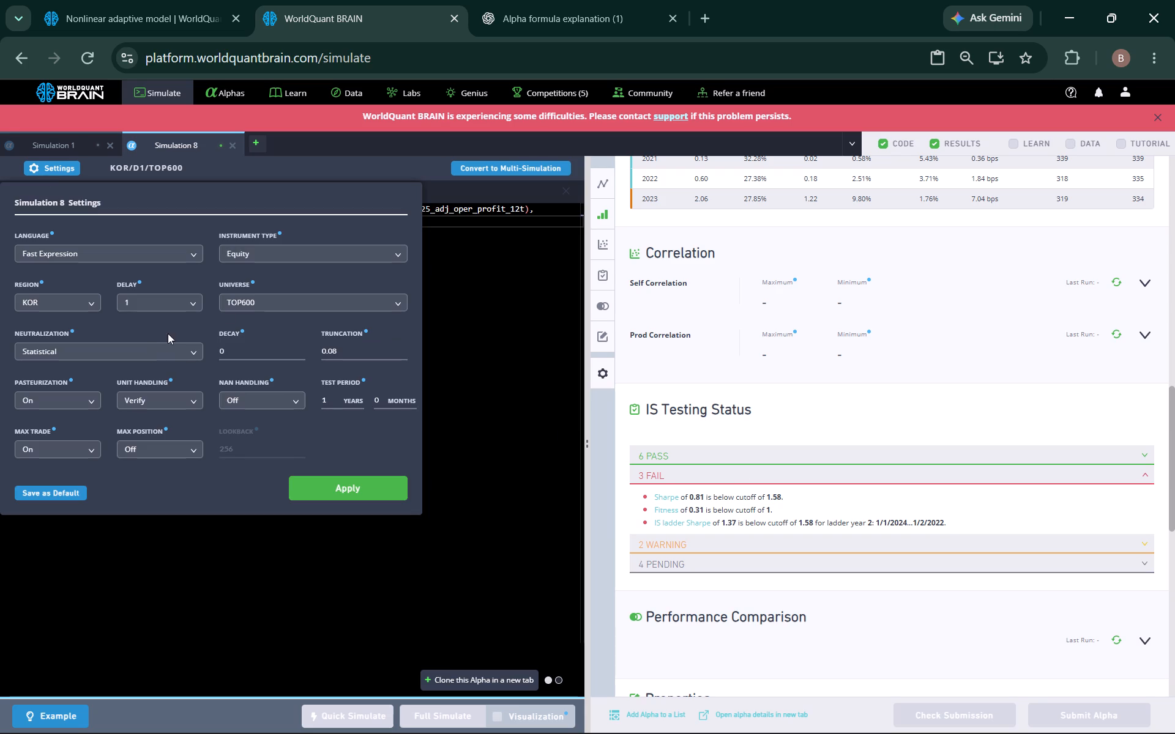
{"action": "left_click", "coordinate": [254, 302]}
{"action": "left_click", "coordinate": [254, 300]}
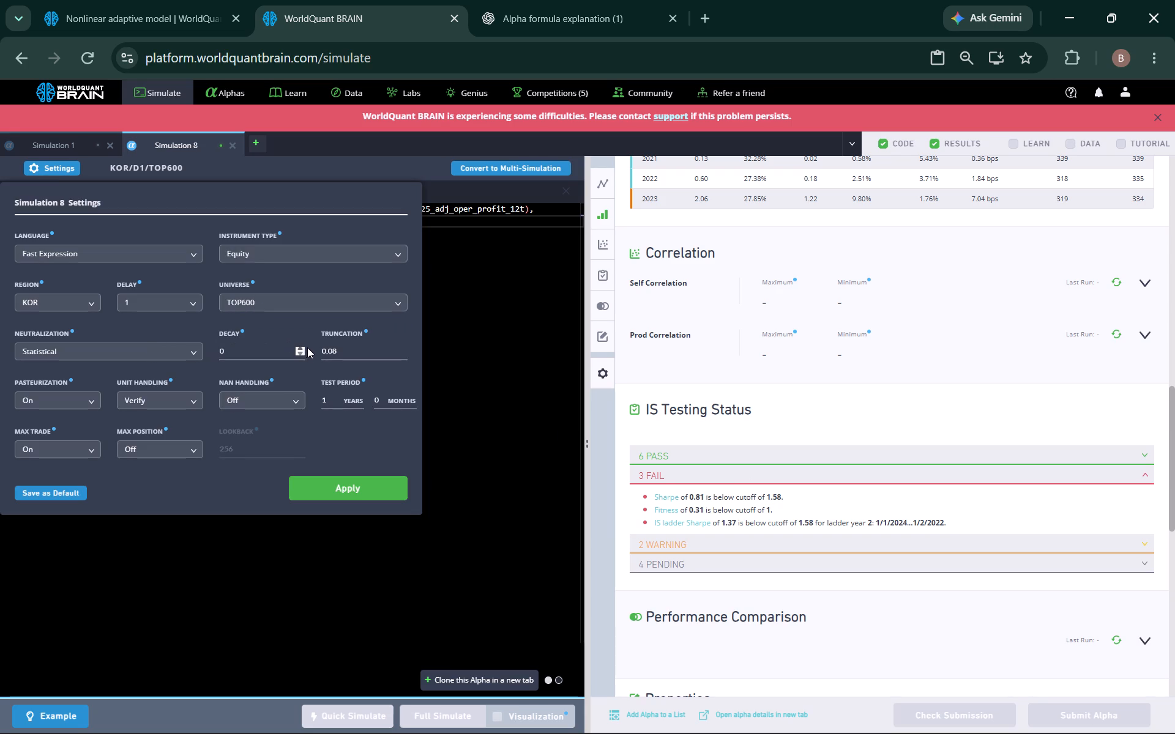
{"action": "double_click", "coordinate": [303, 350]}
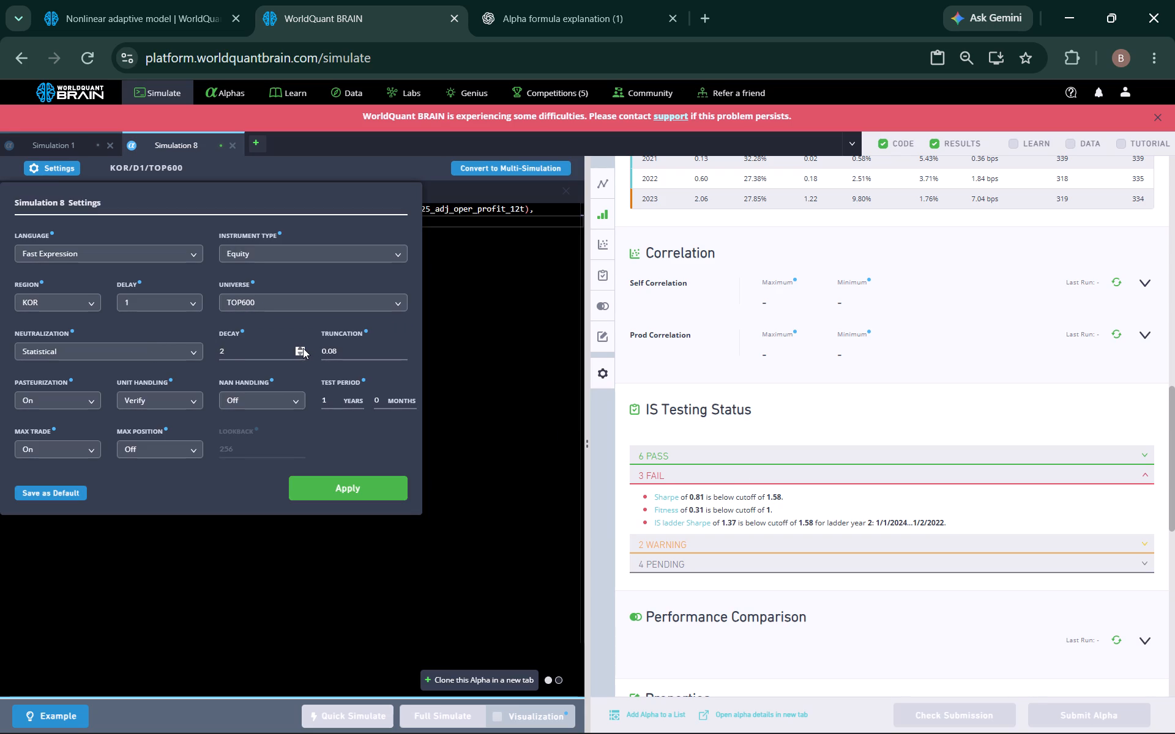
{"action": "left_click", "coordinate": [303, 348]}
{"action": "left_click", "coordinate": [303, 348]}
{"action": "left_click", "coordinate": [343, 484]}
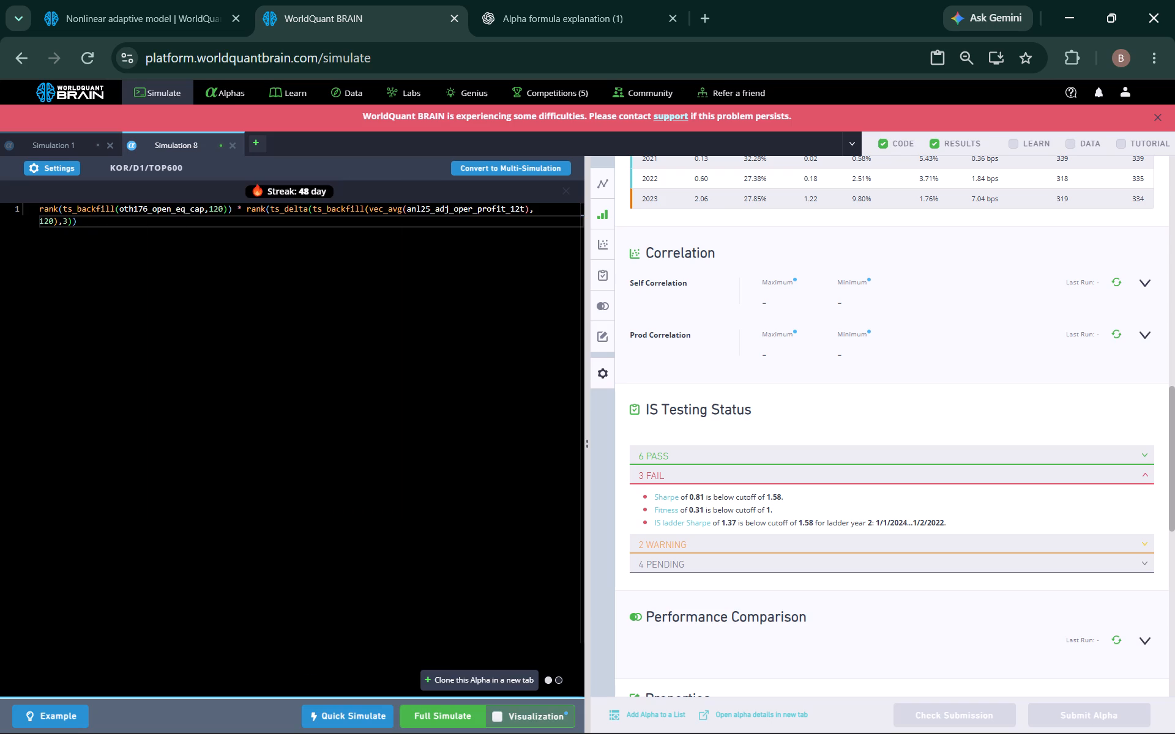
{"action": "left_click", "coordinate": [439, 714]}
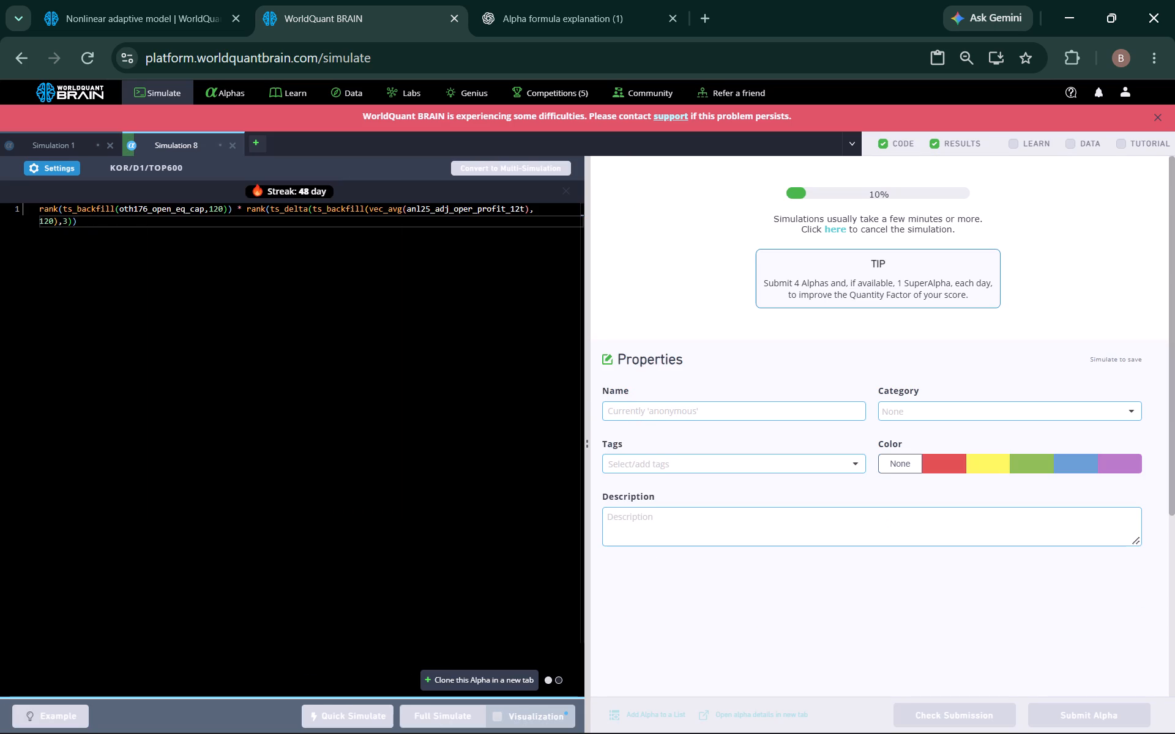
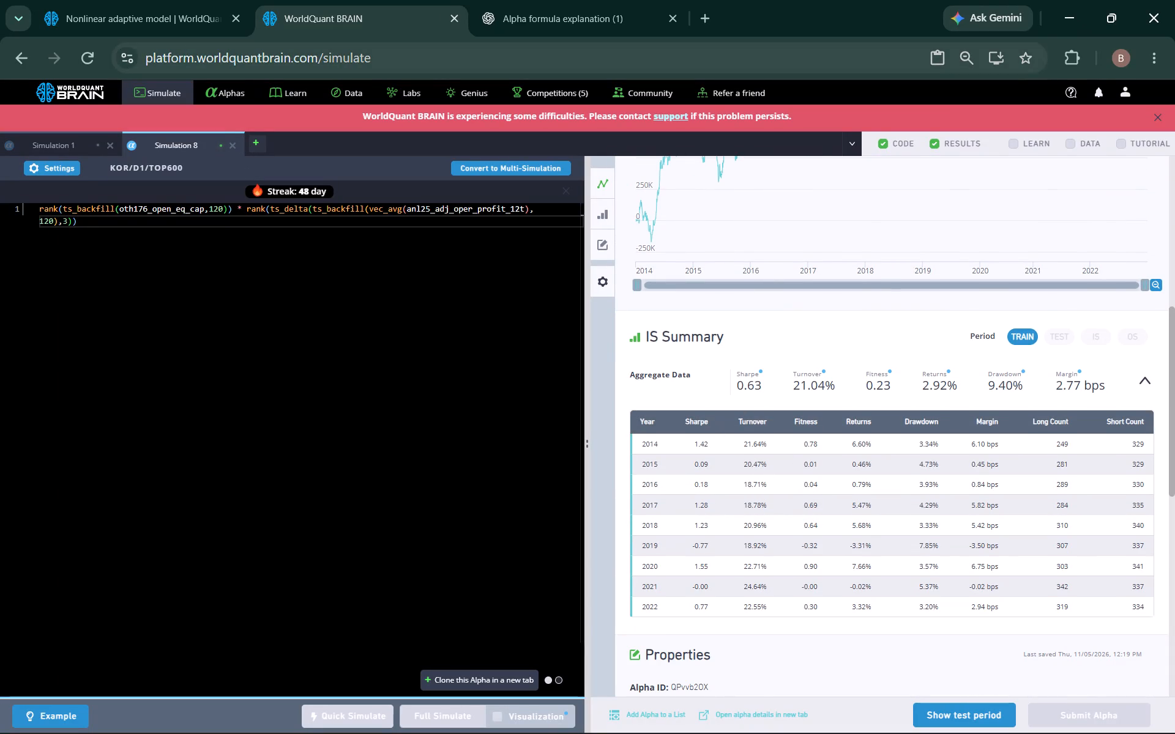
Replace oth176_open_eq_cap with oth176_eq_hedge from the Nonlinear adaptive model dataset in Simulation 8 and run a full simulation.
{"action": "left_click", "coordinate": [185, 17]}
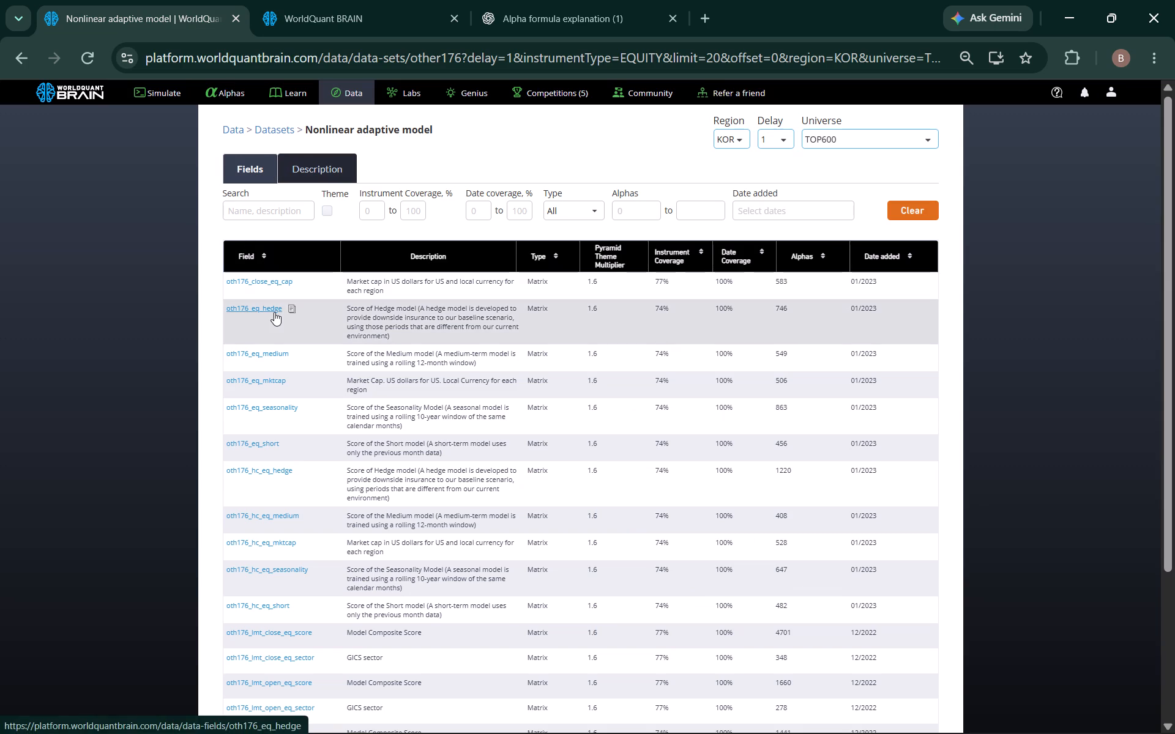
{"action": "left_click", "coordinate": [291, 307]}
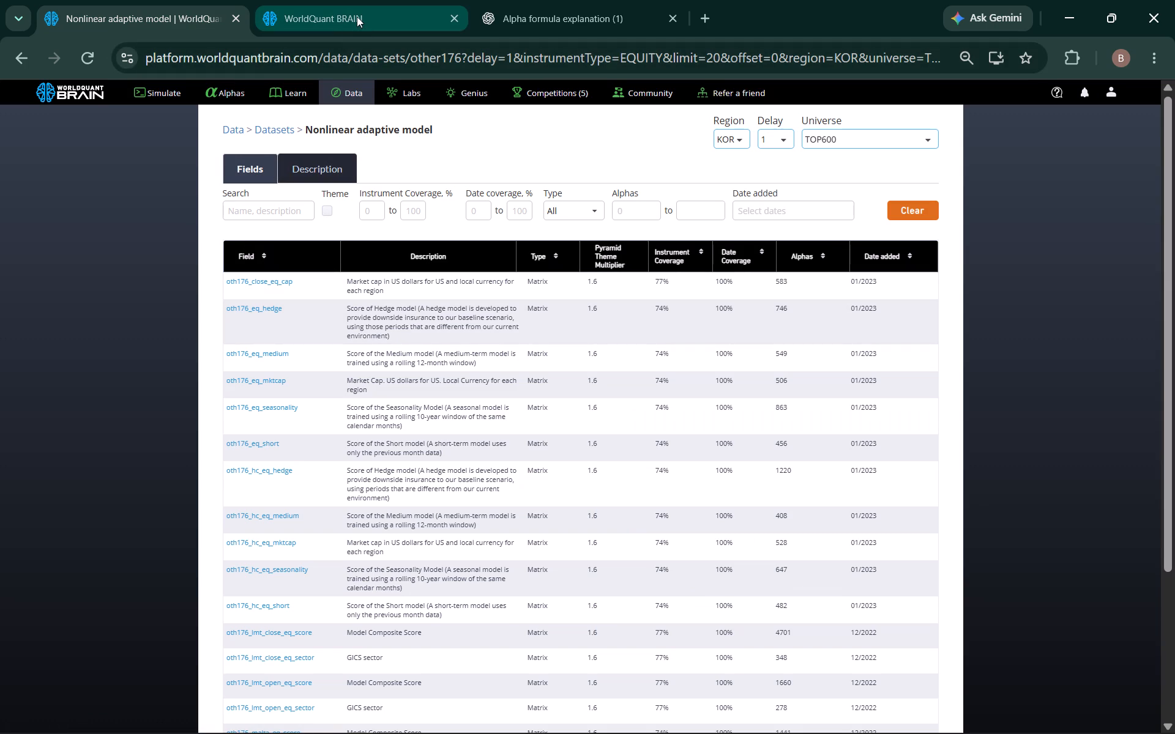
{"action": "left_click", "coordinate": [354, 4]}
{"action": "left_click", "coordinate": [167, 196]}
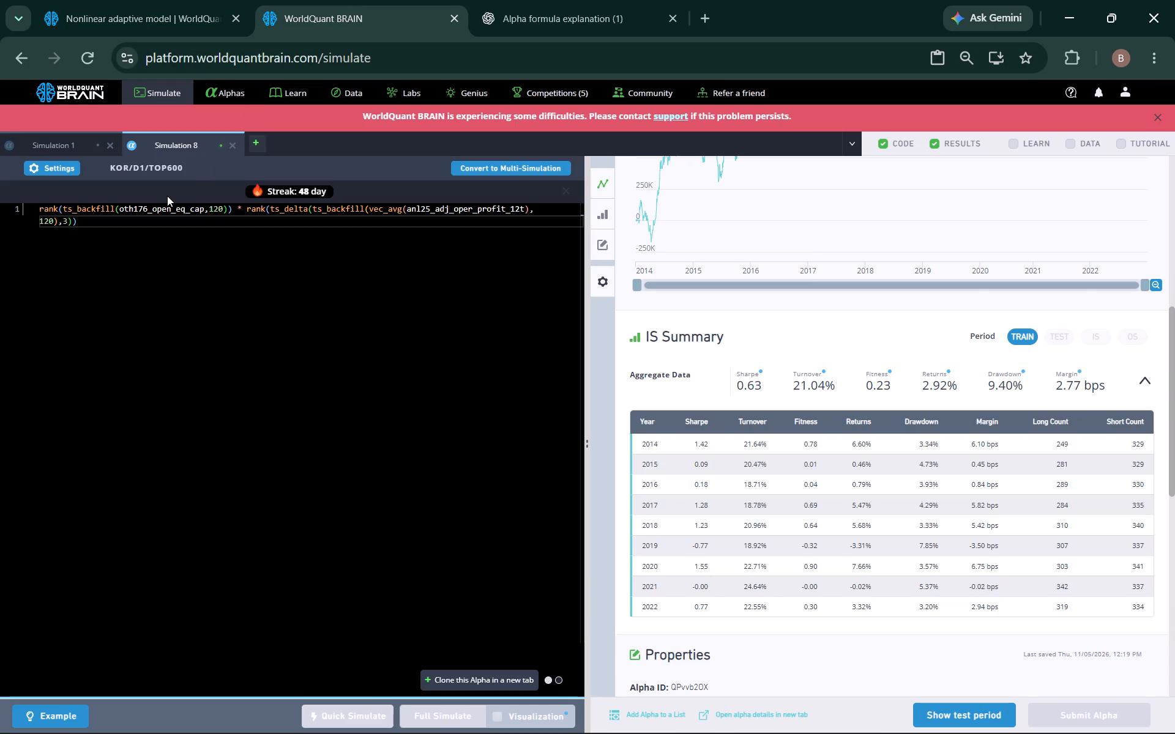
{"action": "double_click", "coordinate": [167, 209]}
{"action": "right_click", "coordinate": [170, 210]}
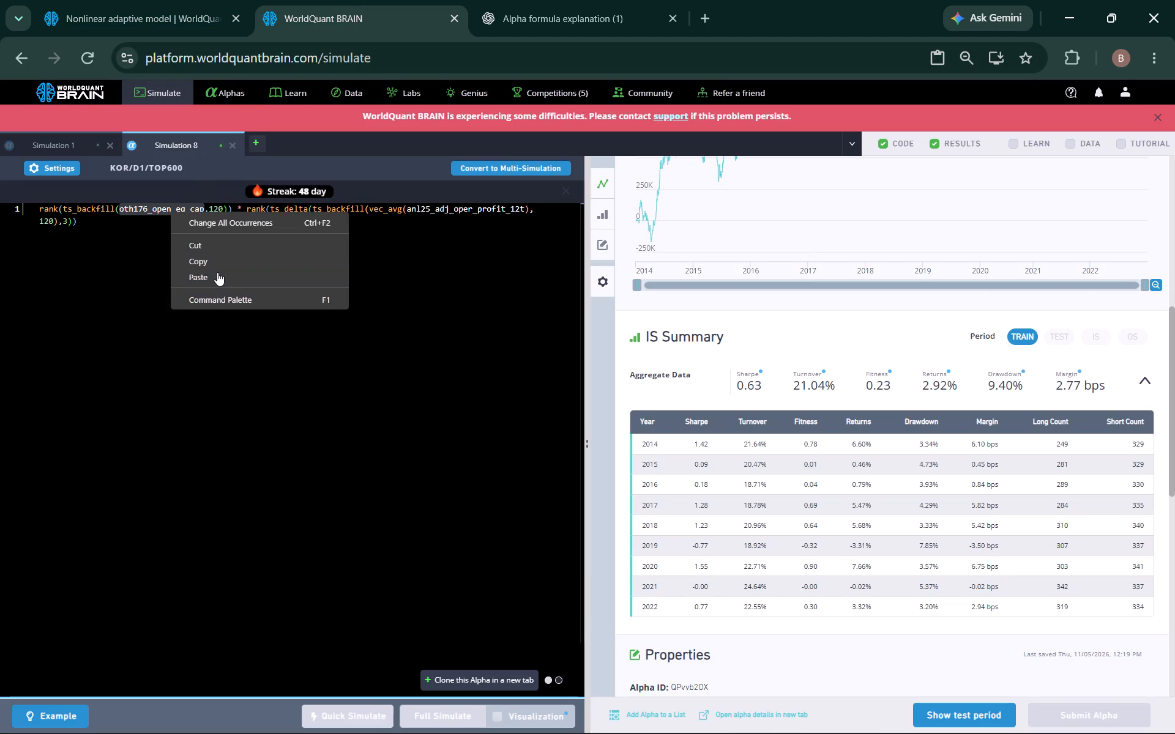
{"action": "left_click", "coordinate": [217, 272]}
{"action": "left_click", "coordinate": [448, 710]}
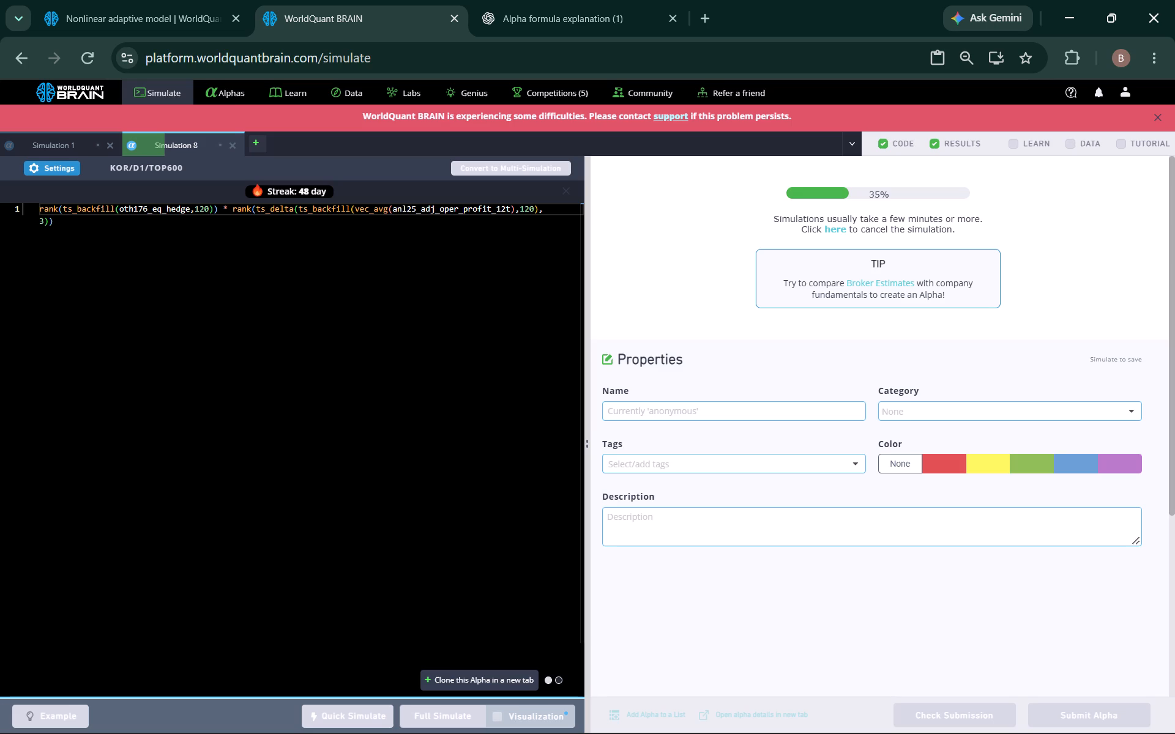
Clone the alpha into a new simulation and apply NaN handling On, decay 2 and Fast Factors neutralization.
{"action": "left_click", "coordinate": [485, 678]}
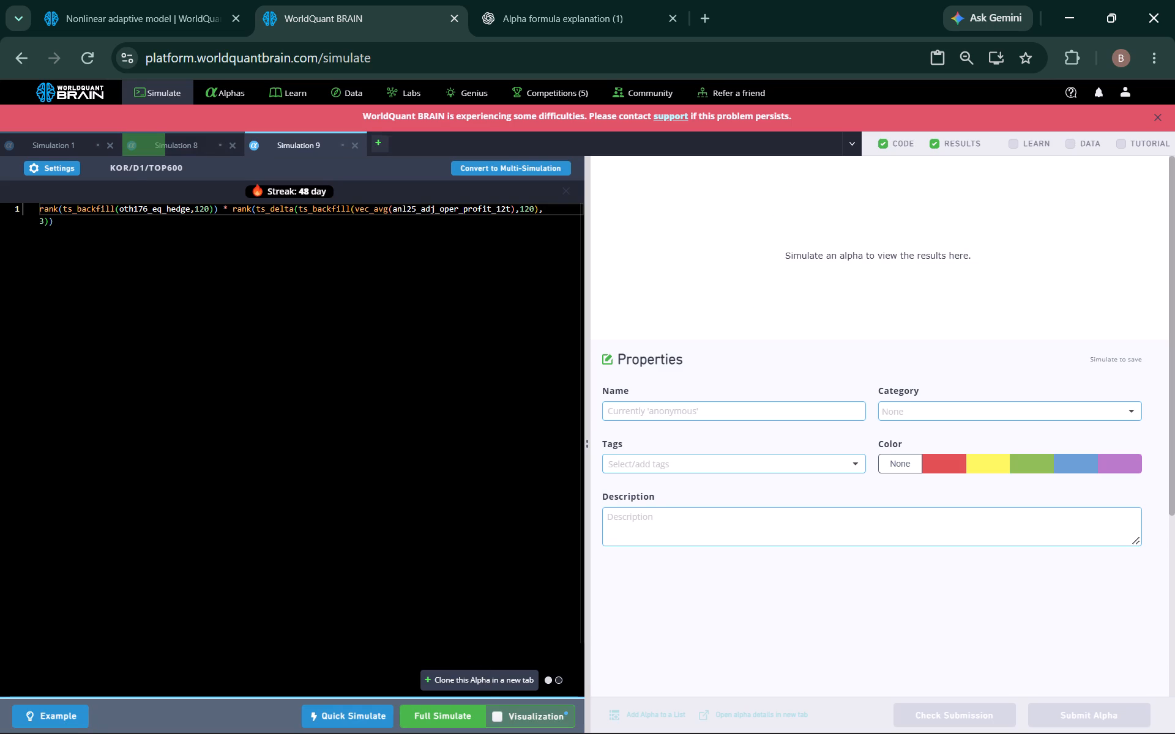
{"action": "left_click", "coordinate": [73, 165]}
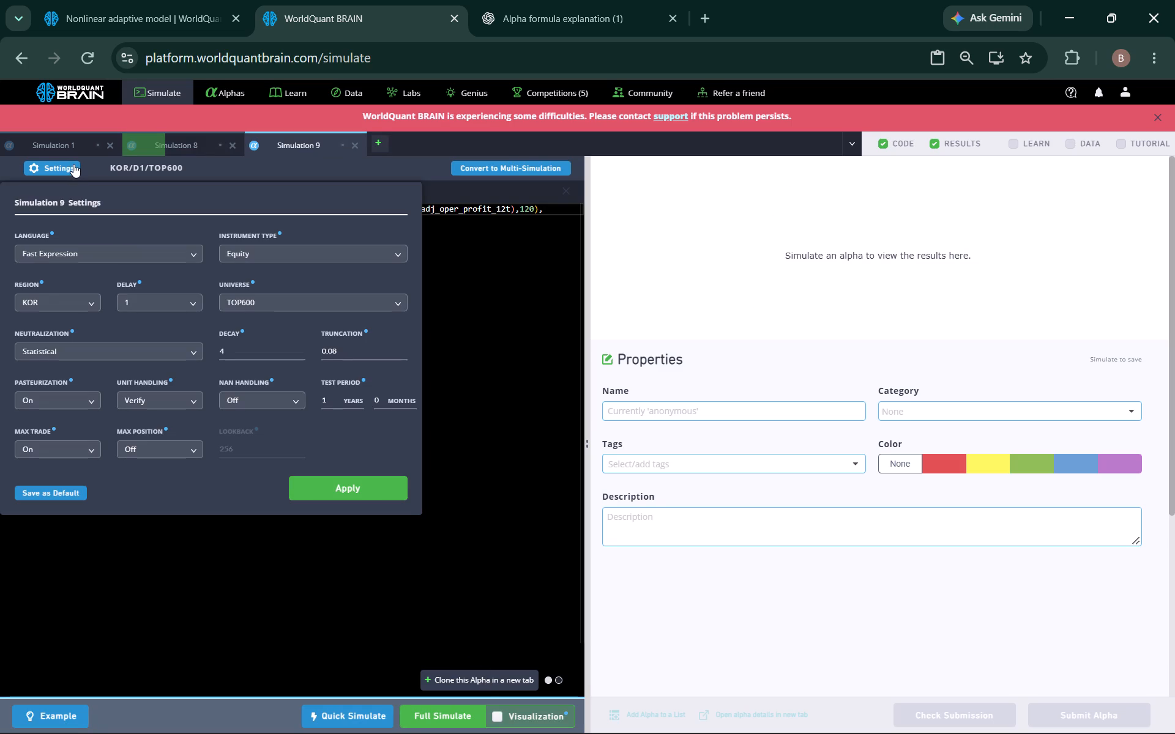
{"action": "left_click", "coordinate": [248, 396]}
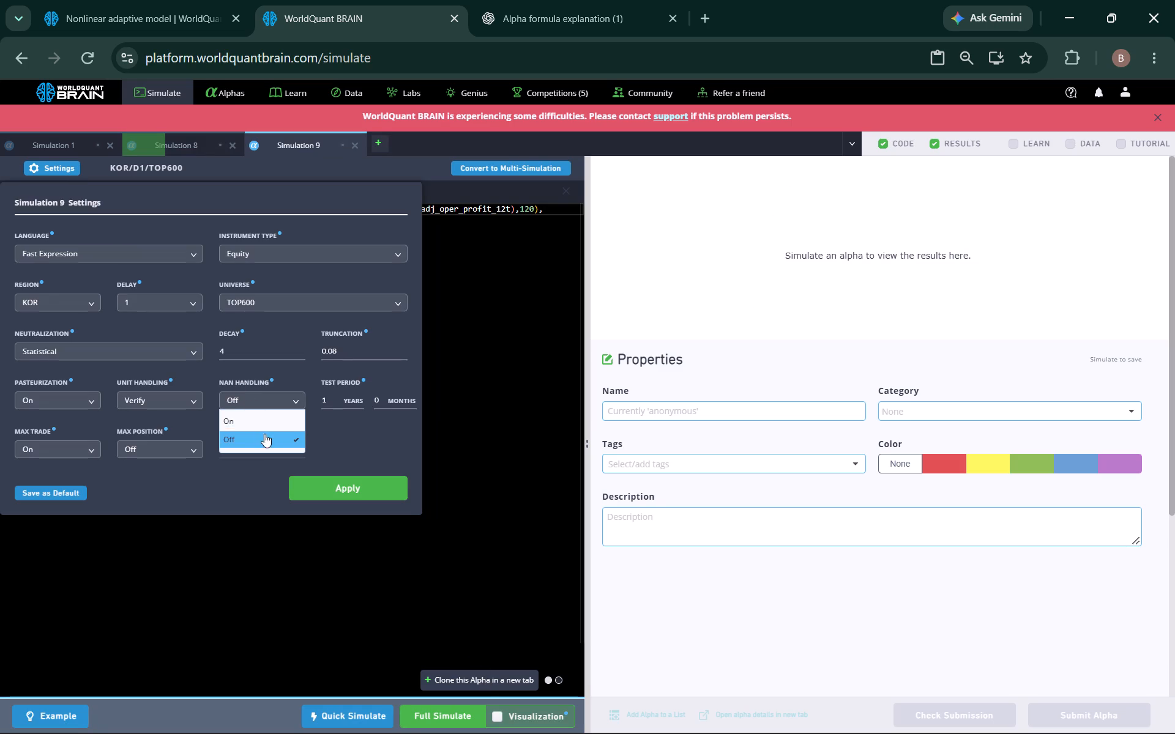
{"action": "left_click", "coordinate": [258, 420]}
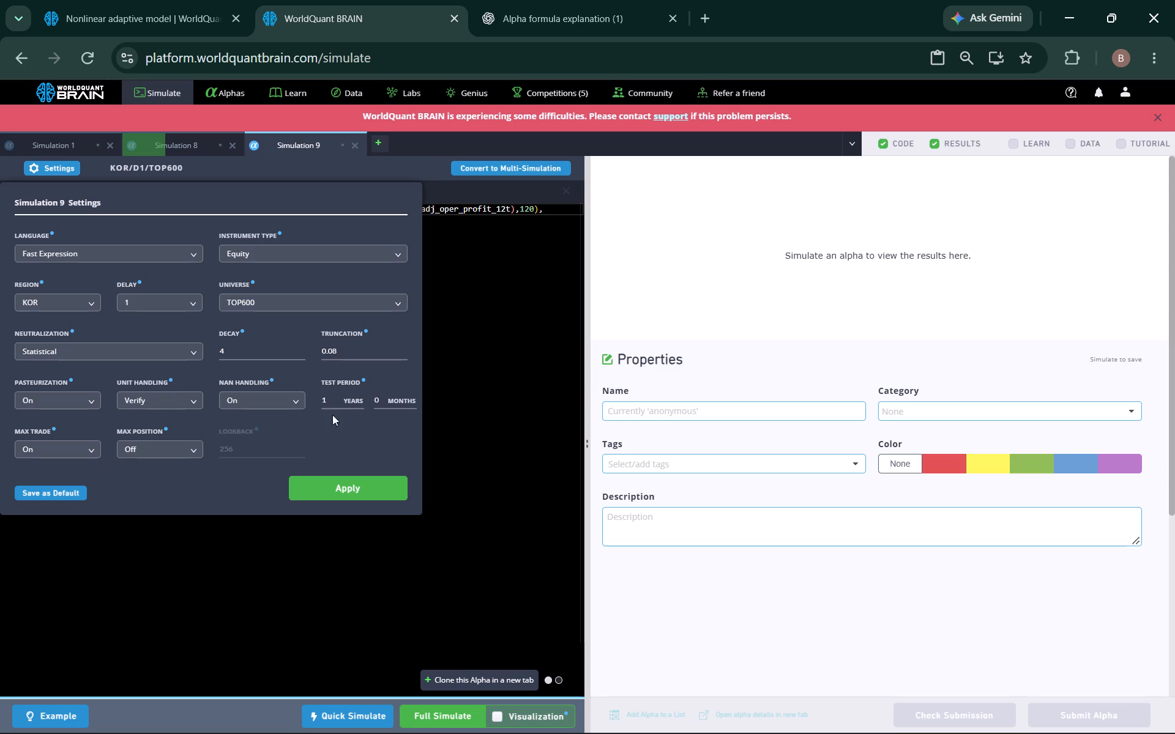
{"action": "double_click", "coordinate": [300, 353]}
{"action": "left_click", "coordinate": [147, 349]}
{"action": "scroll", "coordinate": [129, 412], "scroll_direction": "down", "scroll_amount": 3}
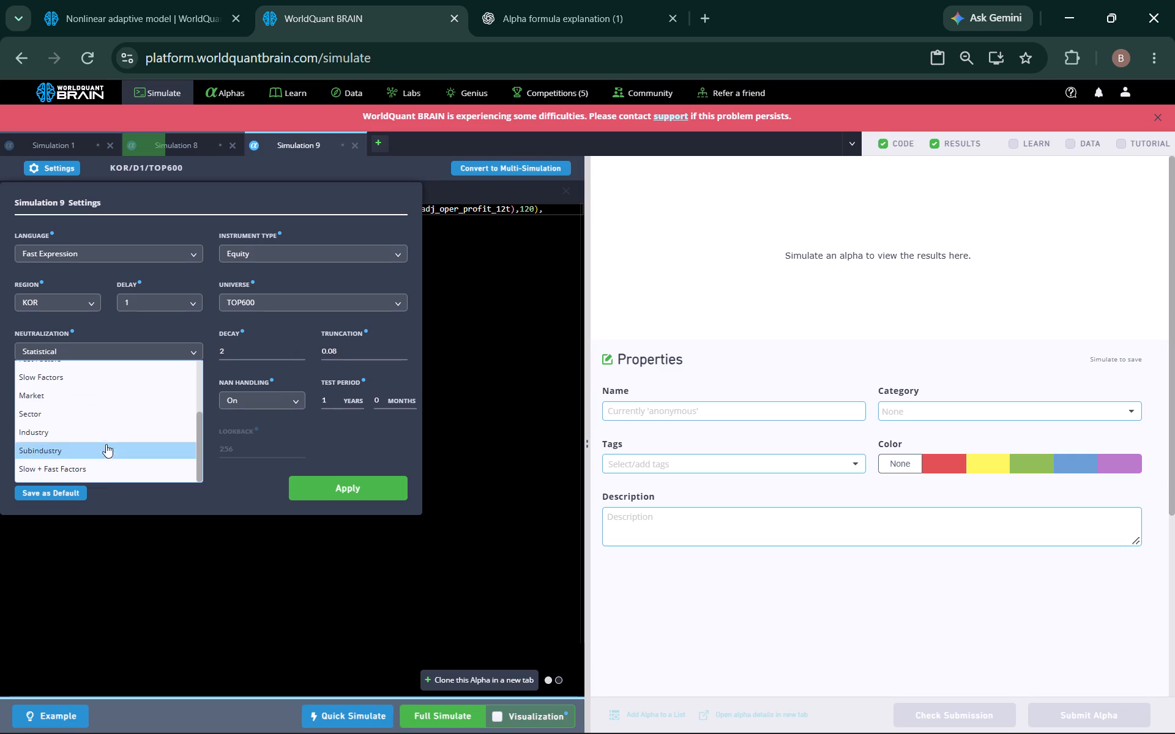
{"action": "scroll", "coordinate": [102, 386], "scroll_direction": "up", "scroll_amount": 1}
{"action": "left_click", "coordinate": [94, 440]}
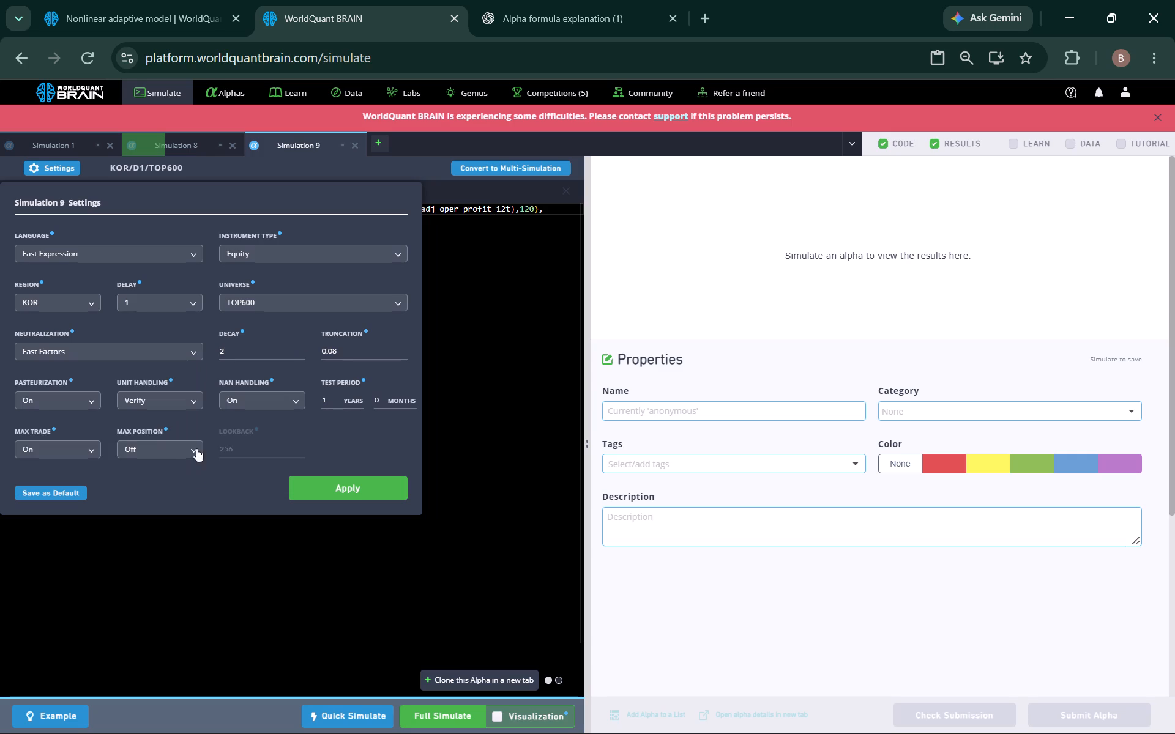
{"action": "left_click", "coordinate": [314, 493]}
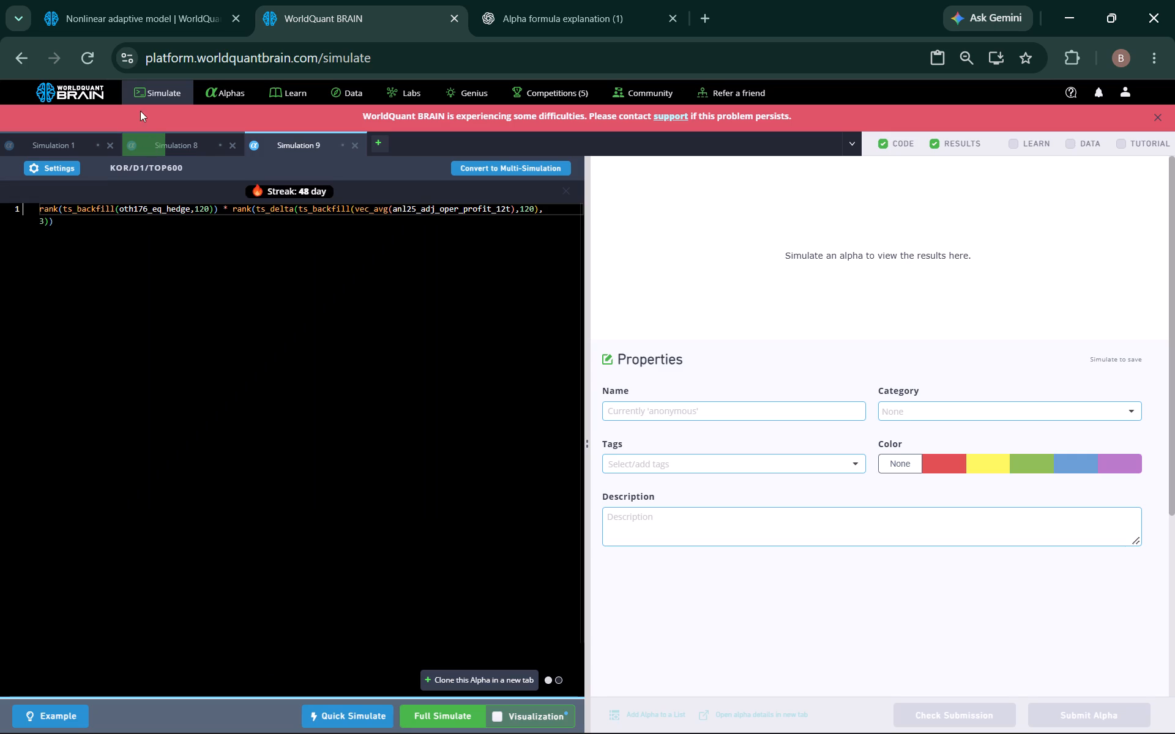
Replace oth176_eq_hedge with the dataset field oth176_maltahc_eq_sector in Simulation 9 and run a full simulation.
{"action": "left_click", "coordinate": [163, 15]}
{"action": "scroll", "coordinate": [282, 439], "scroll_direction": "down", "scroll_amount": 3}
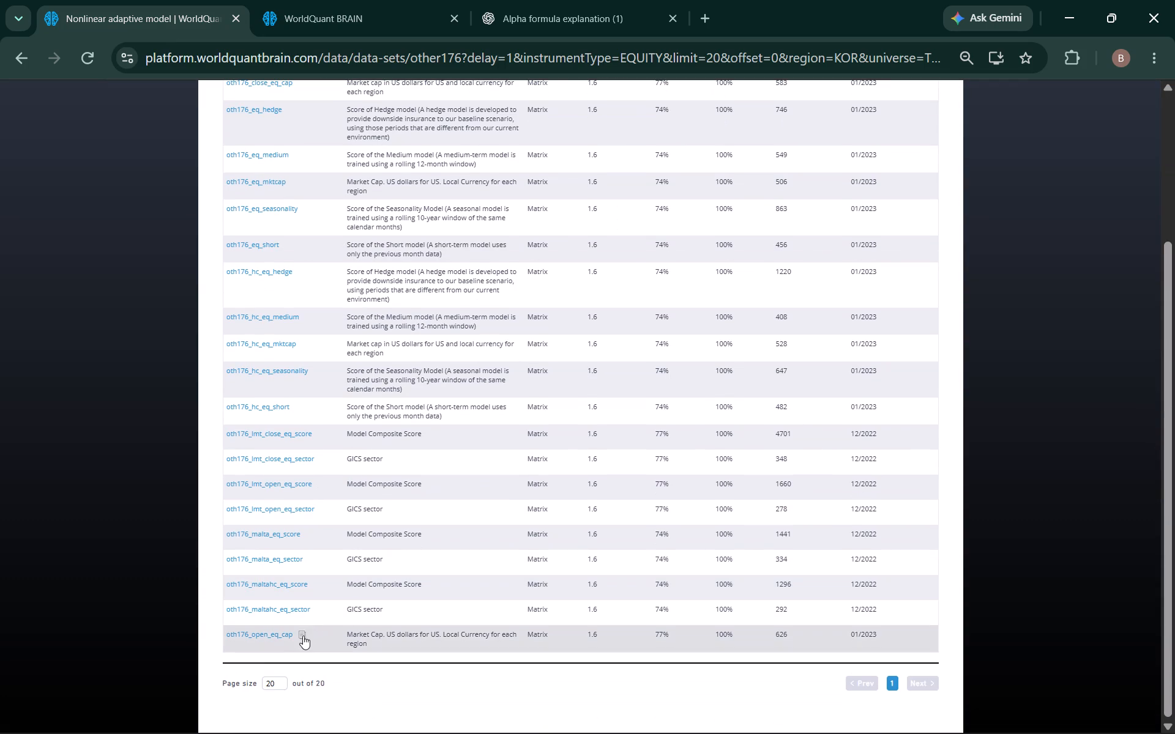
{"action": "left_click", "coordinate": [326, 606]}
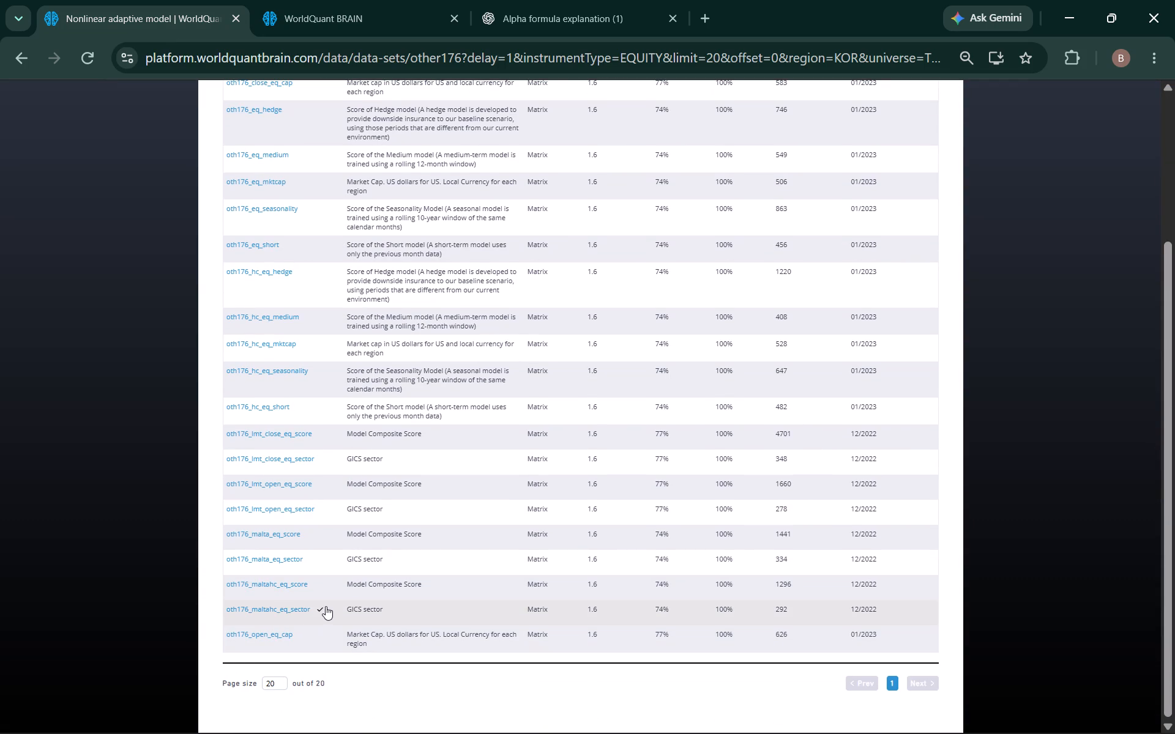
{"action": "left_click", "coordinate": [368, 15]}
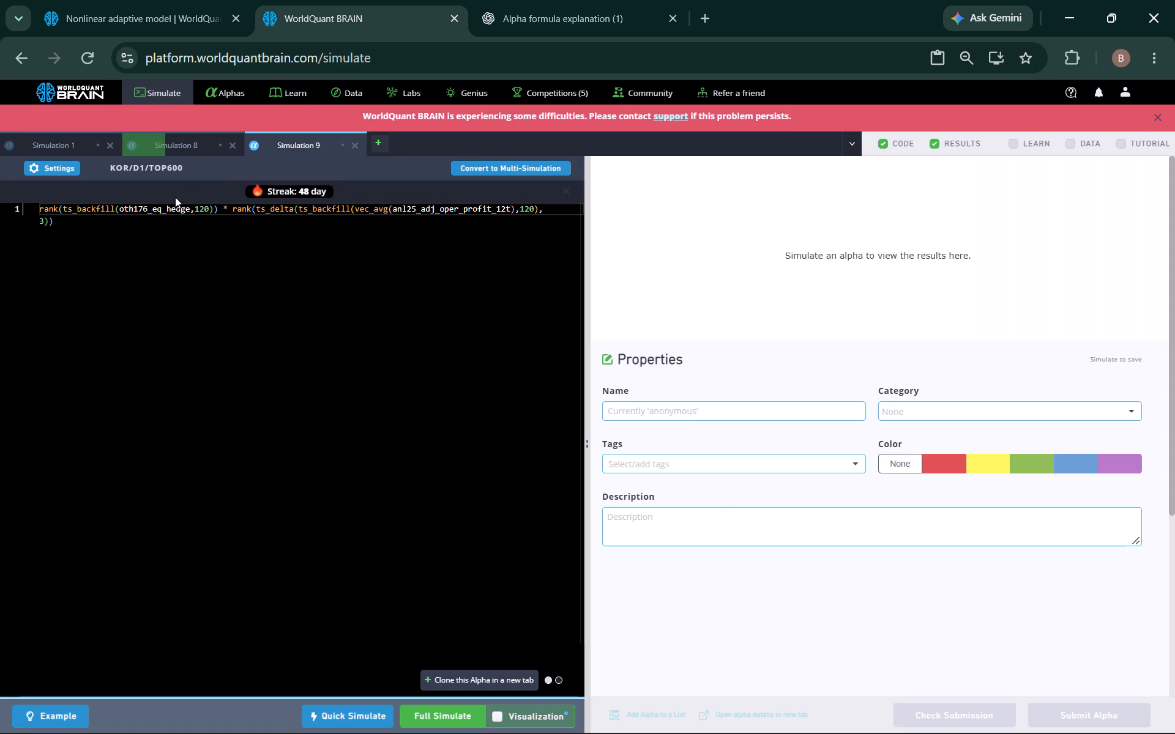
{"action": "double_click", "coordinate": [168, 209]}
{"action": "right_click", "coordinate": [170, 209]}
{"action": "left_click", "coordinate": [188, 276]}
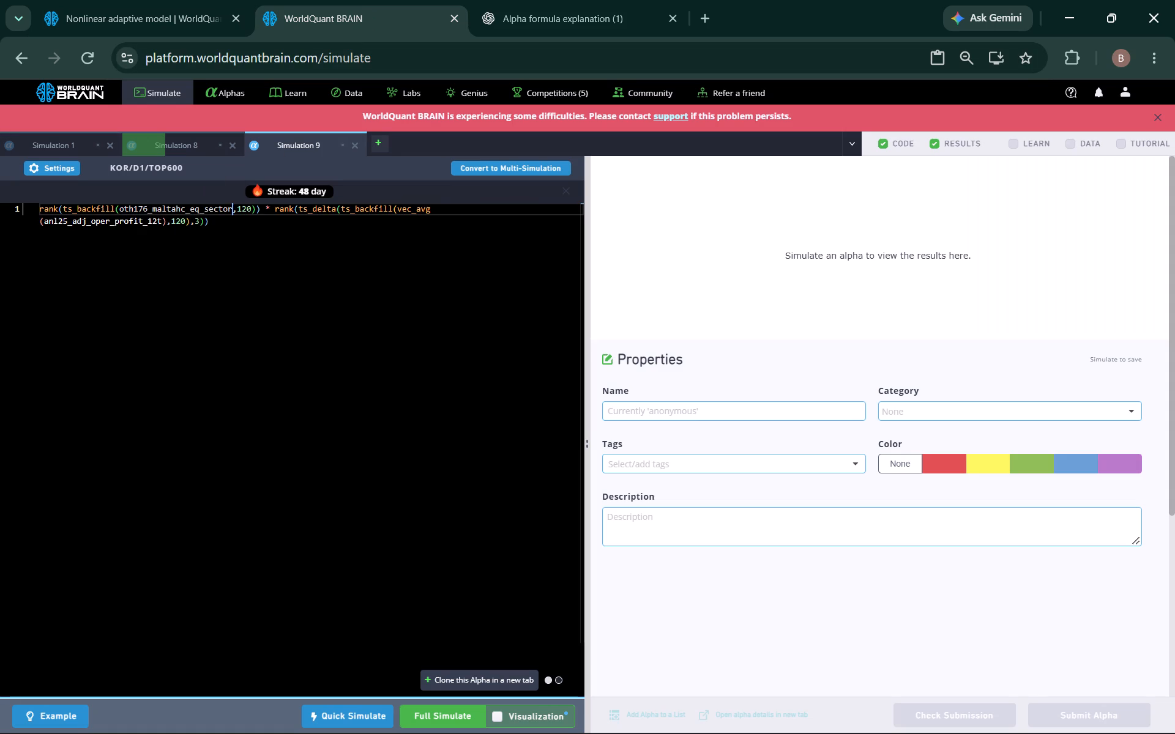
{"action": "left_click", "coordinate": [451, 715]}
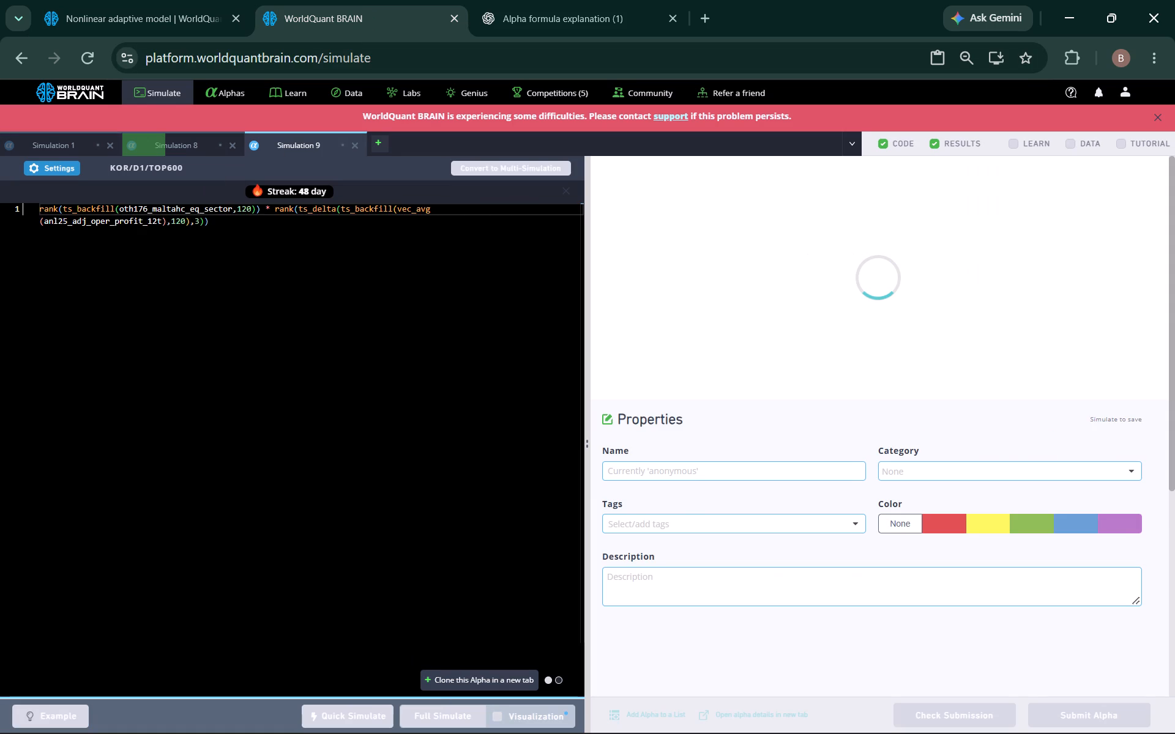
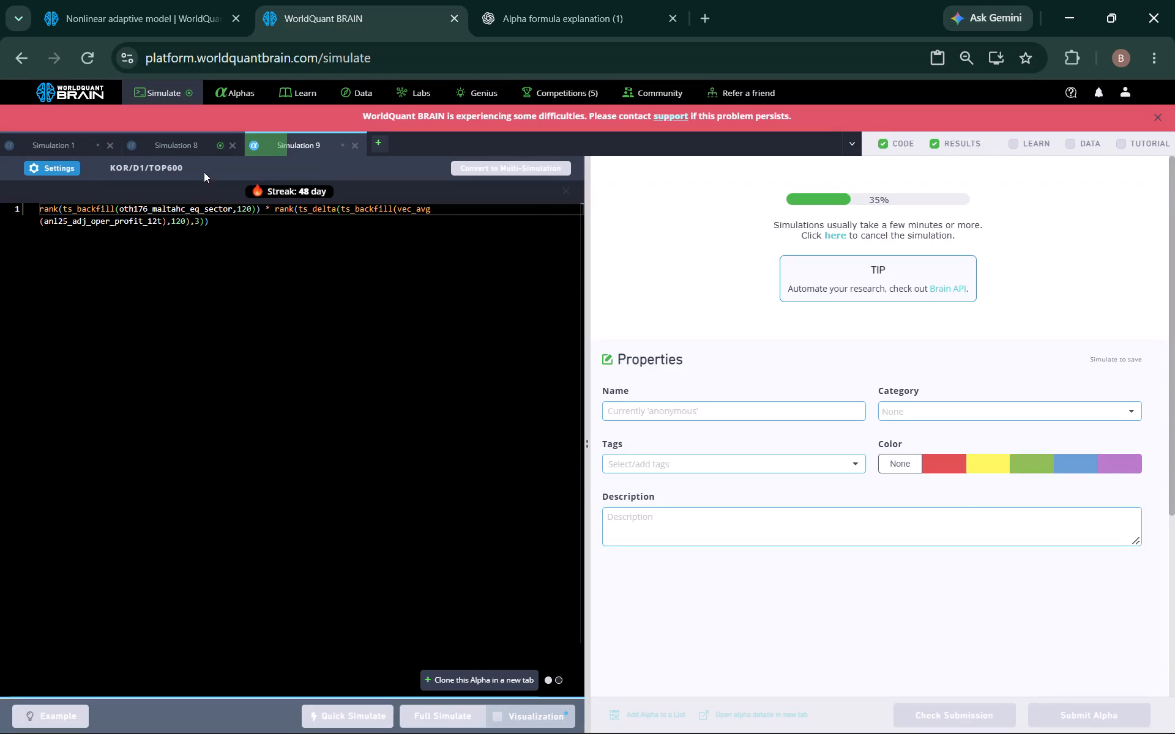
Review Simulation 8's results with the test period shown, including the IS summary and the failed IS tests.
{"action": "left_click", "coordinate": [199, 144]}
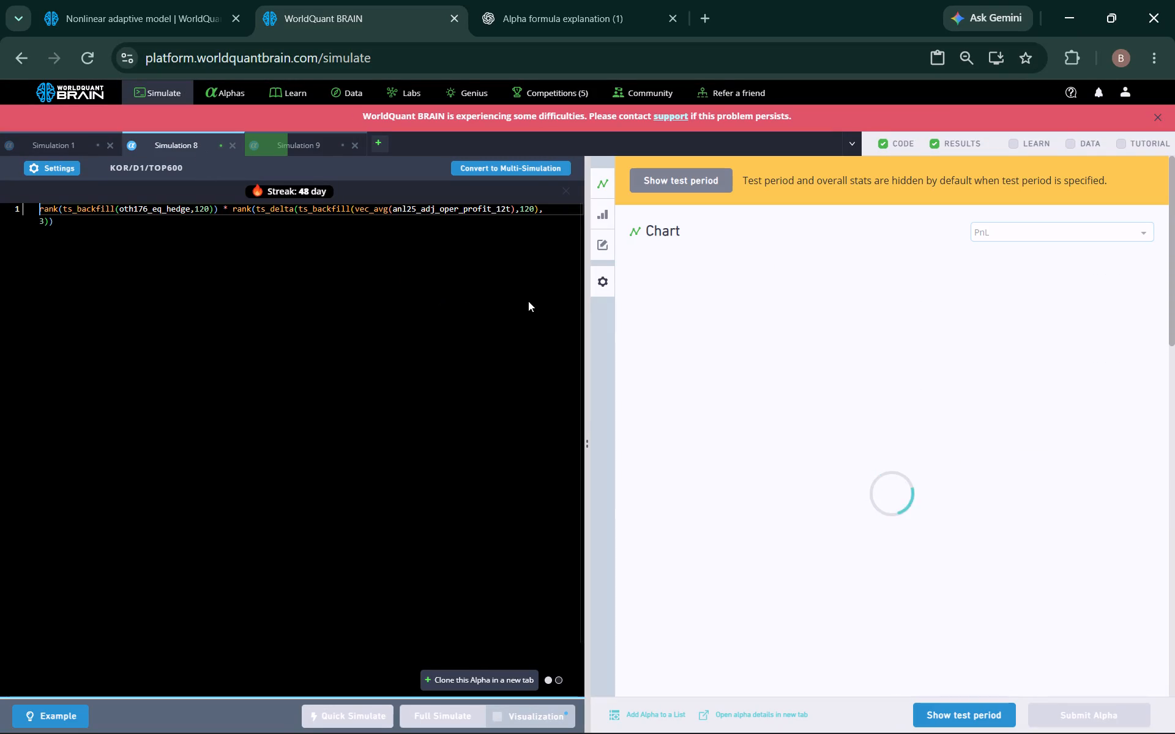
{"action": "scroll", "coordinate": [724, 361], "scroll_direction": "down", "scroll_amount": 1}
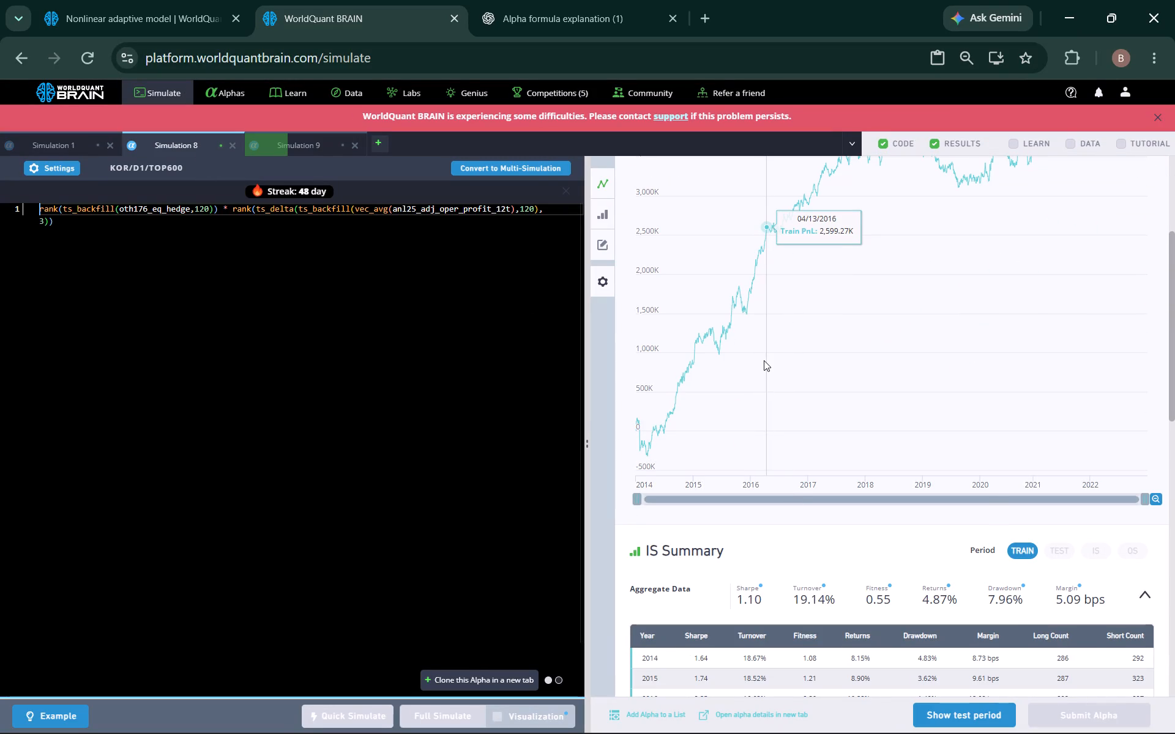
{"action": "scroll", "coordinate": [895, 453], "scroll_direction": "down", "scroll_amount": 2}
{"action": "left_click", "coordinate": [958, 714]}
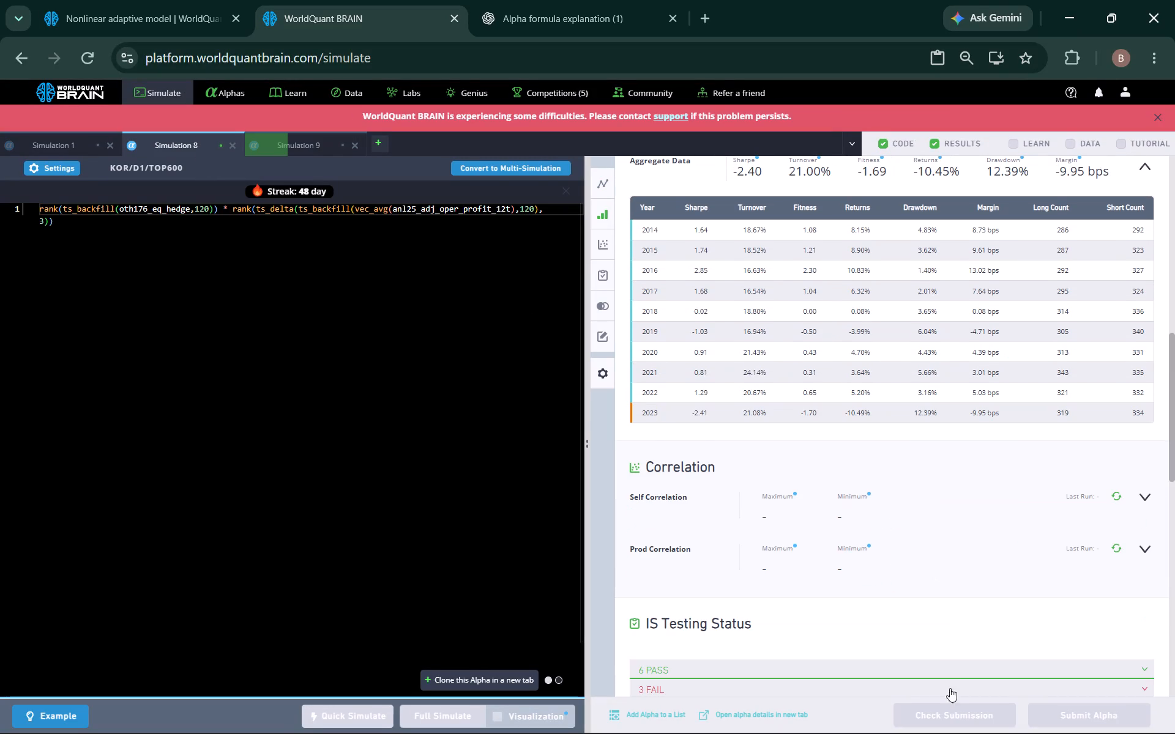
{"action": "scroll", "coordinate": [857, 573], "scroll_direction": "down", "scroll_amount": 1}
{"action": "left_click", "coordinate": [673, 473]}
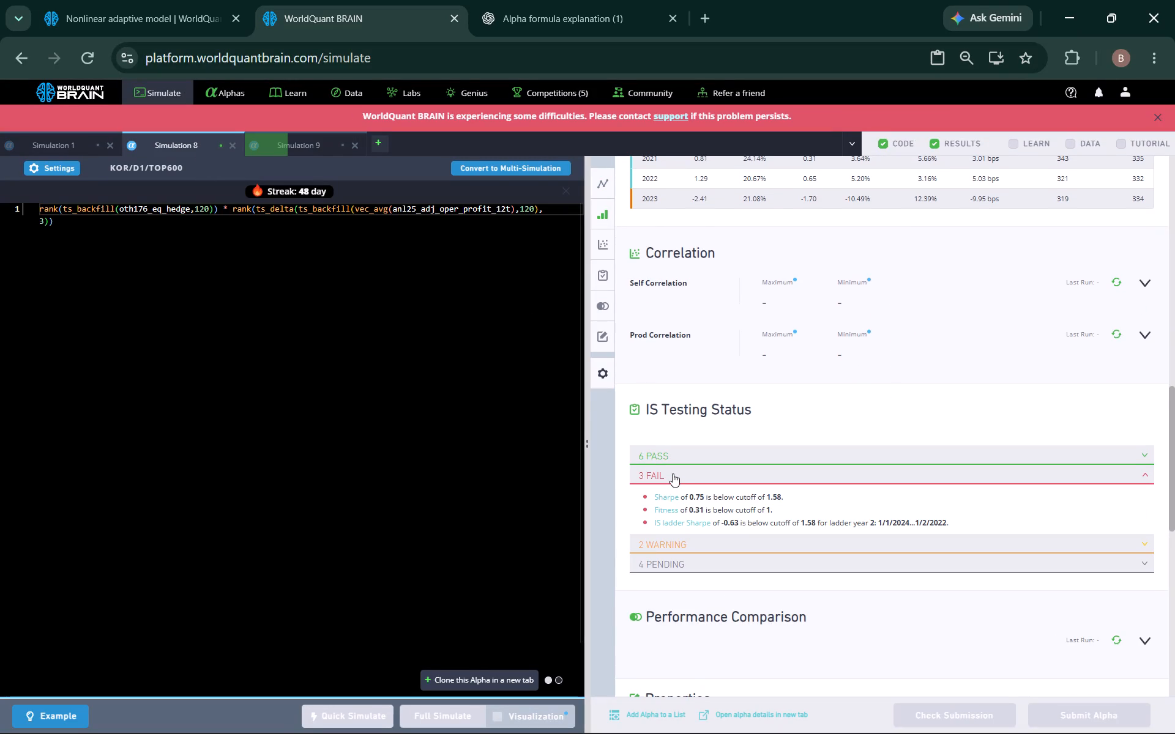
{"action": "scroll", "coordinate": [771, 453], "scroll_direction": "up", "scroll_amount": 4}
{"action": "scroll", "coordinate": [778, 449], "scroll_direction": "down", "scroll_amount": 2}
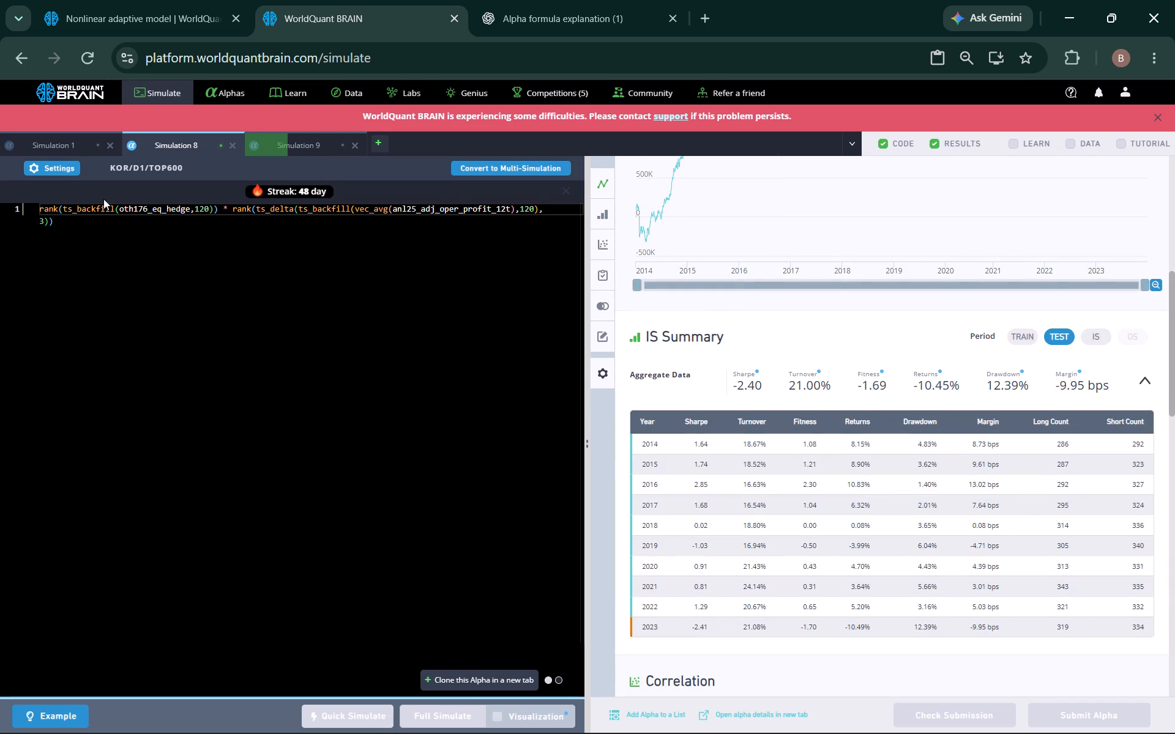
Set Simulation 8's decay to 0, apply the settings and run a full simulation.
{"action": "left_click", "coordinate": [62, 171]}
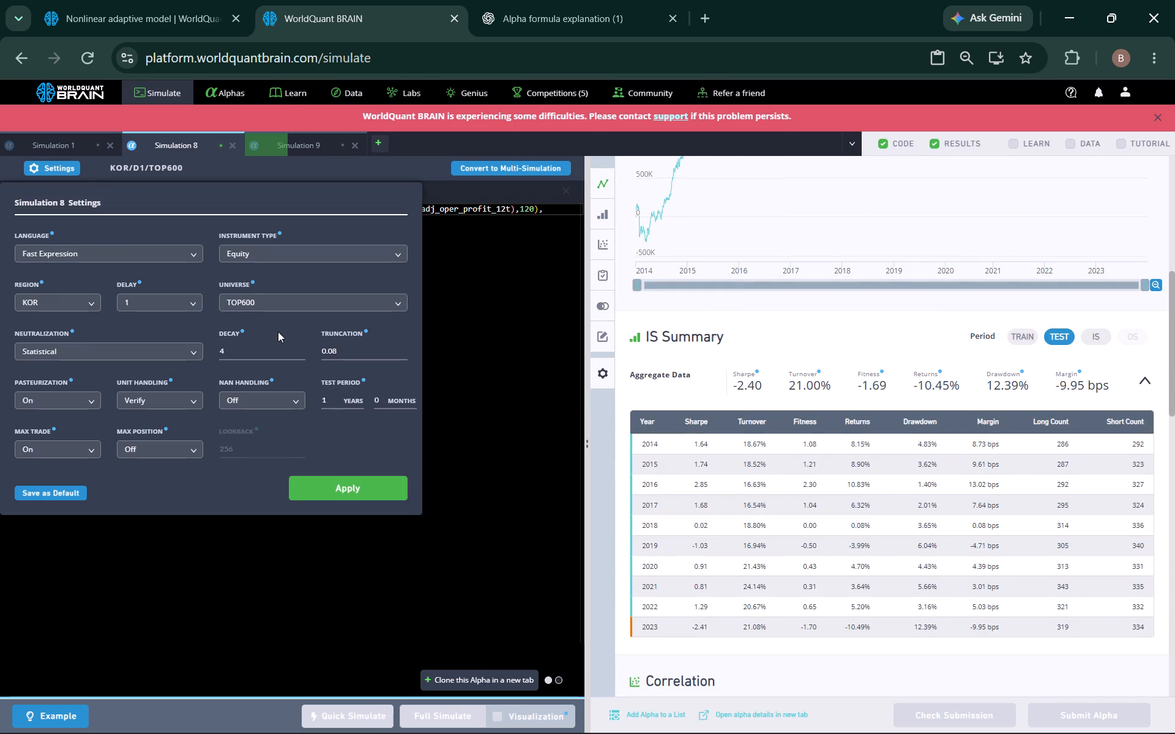
{"action": "left_click", "coordinate": [299, 355]}
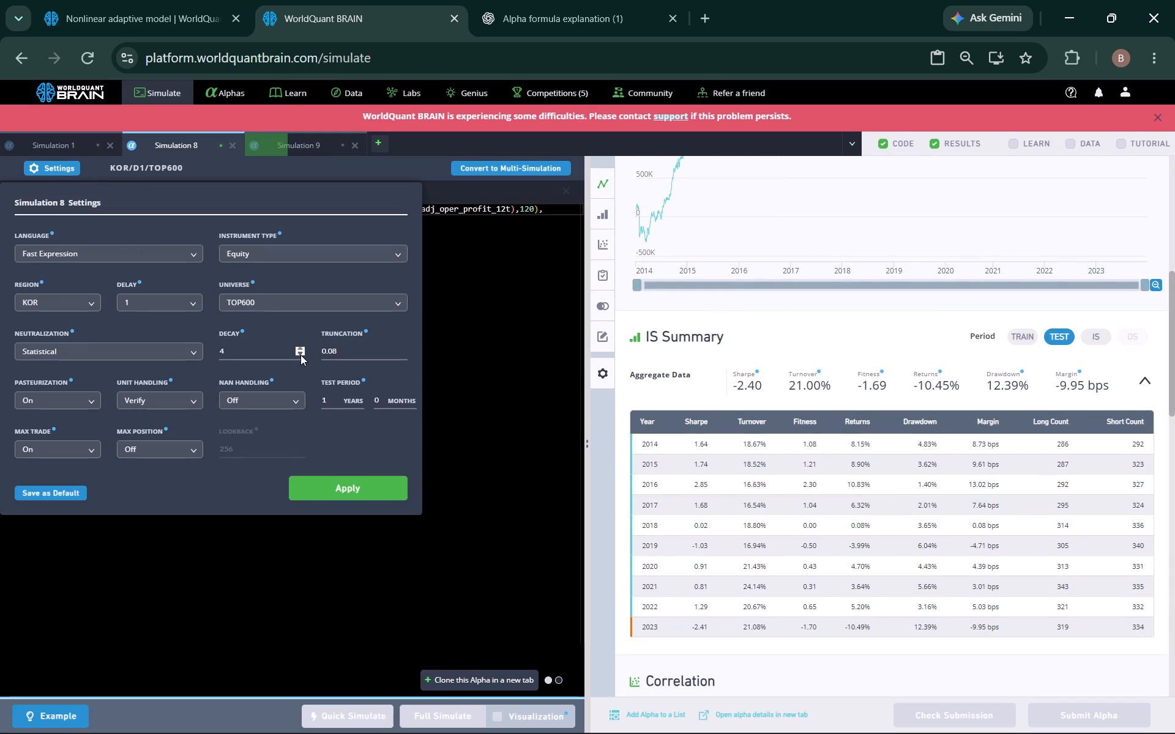
{"action": "double_click", "coordinate": [300, 355]}
{"action": "left_click", "coordinate": [300, 355]}
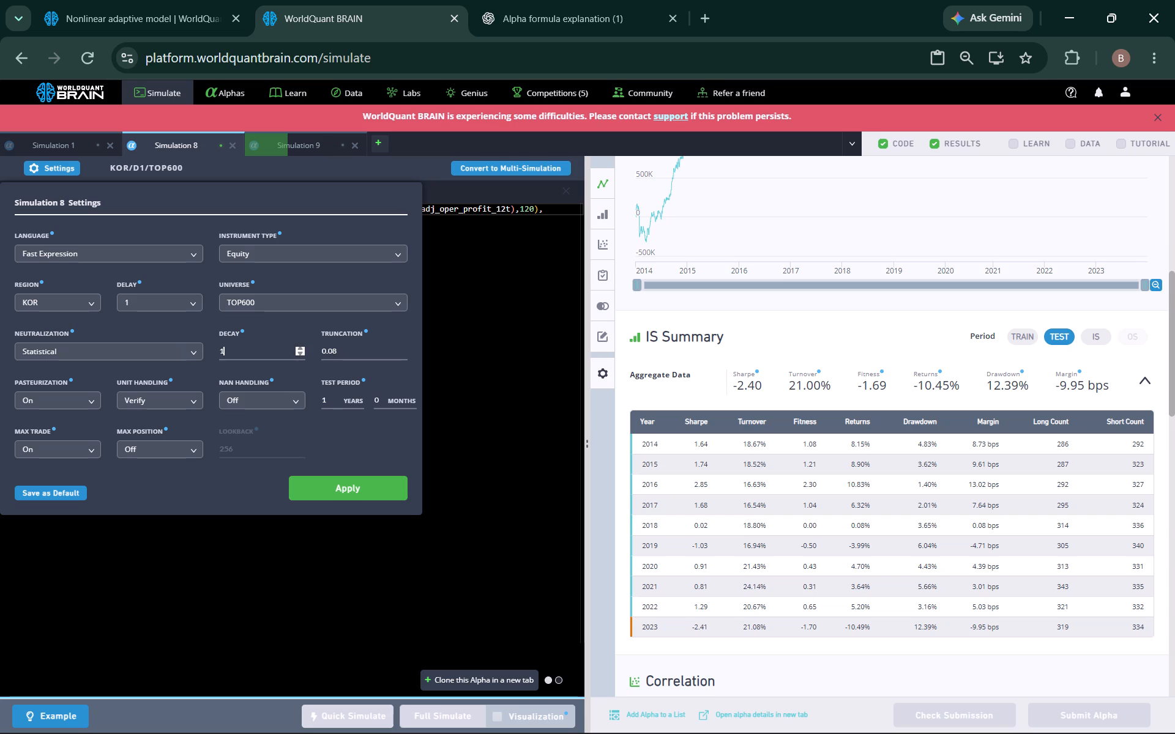
{"action": "left_click", "coordinate": [301, 353]}
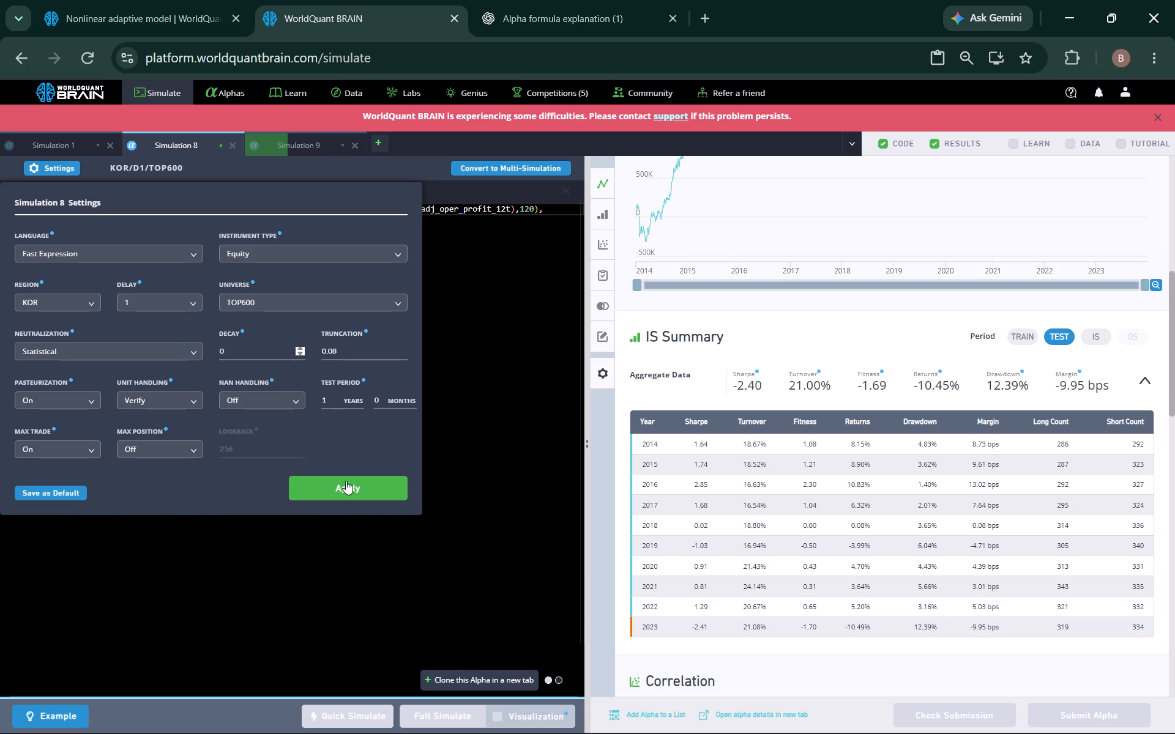
{"action": "left_click", "coordinate": [345, 481]}
{"action": "left_click", "coordinate": [438, 706]}
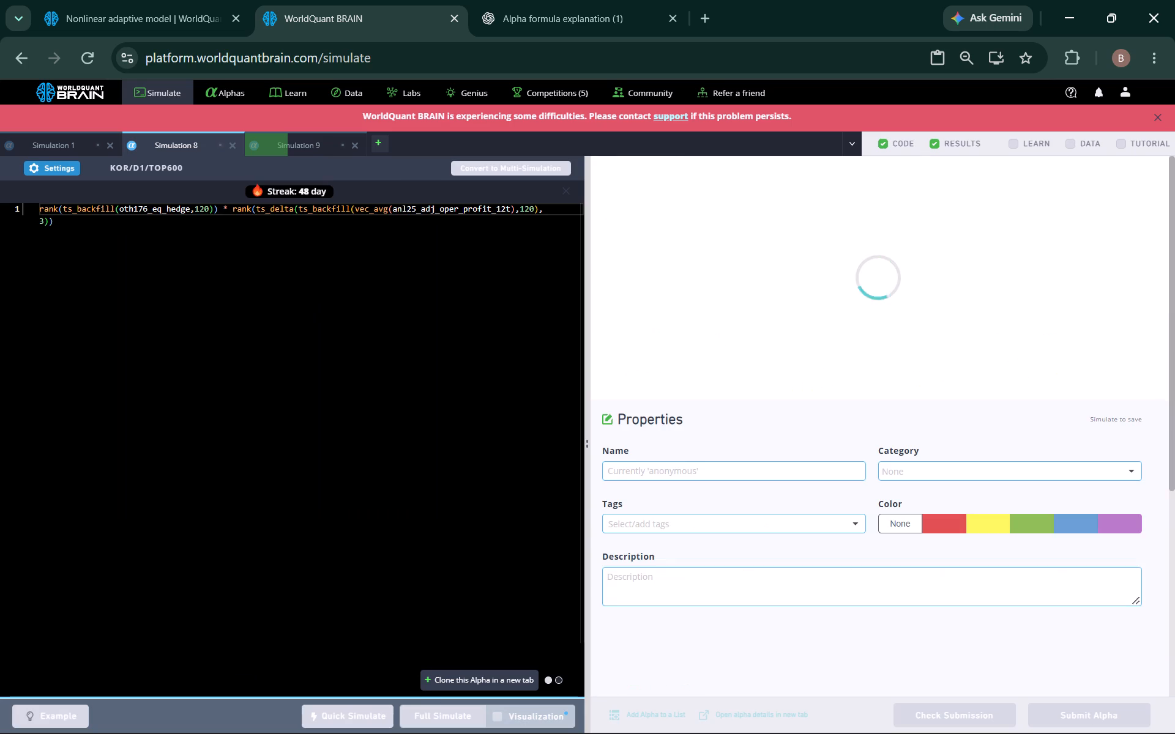
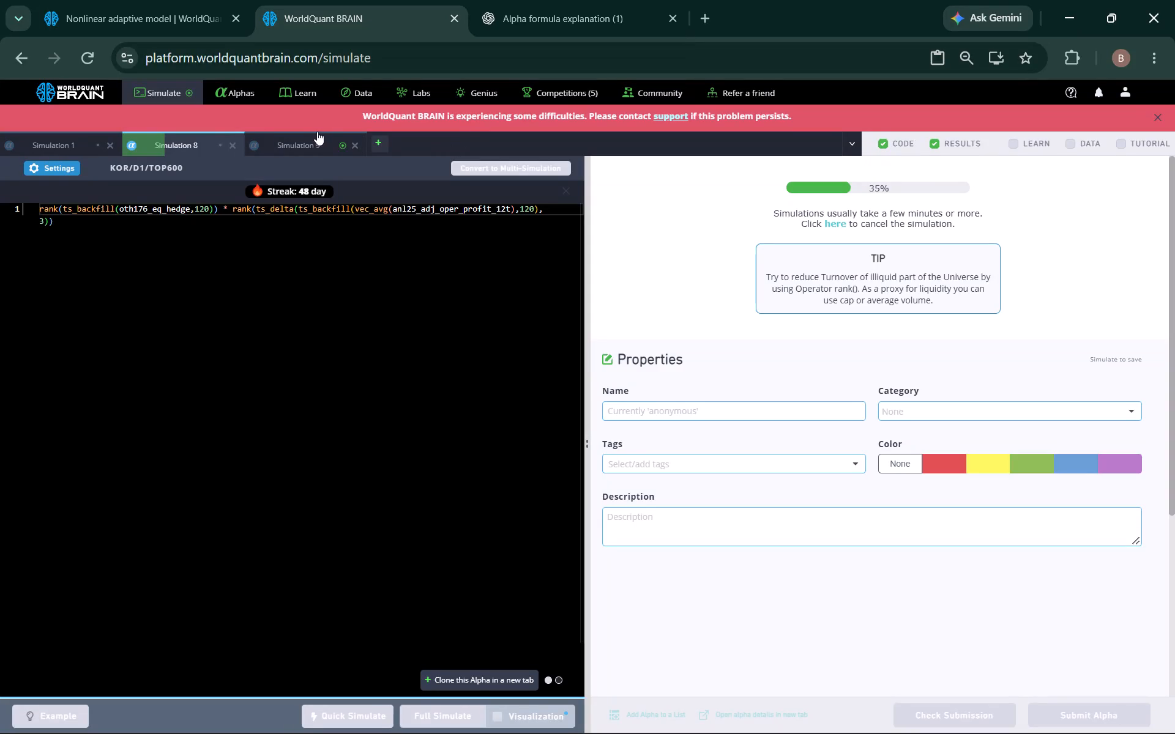
Review Simulation 9's results with the test period shown, including the IS summary and the failed IS tests.
{"action": "left_click", "coordinate": [322, 137]}
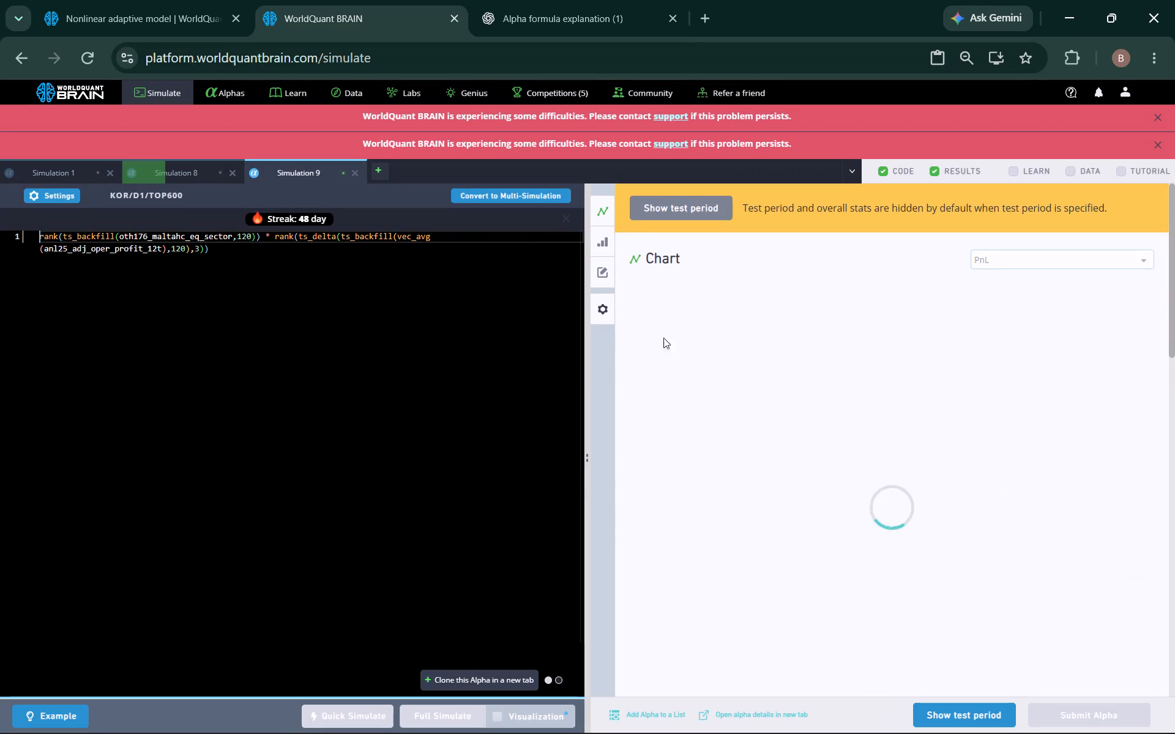
{"action": "scroll", "coordinate": [853, 429], "scroll_direction": "down", "scroll_amount": 1}
{"action": "scroll", "coordinate": [859, 437], "scroll_direction": "up", "scroll_amount": 1}
{"action": "scroll", "coordinate": [862, 445], "scroll_direction": "down", "scroll_amount": 2}
{"action": "left_click", "coordinate": [964, 711]}
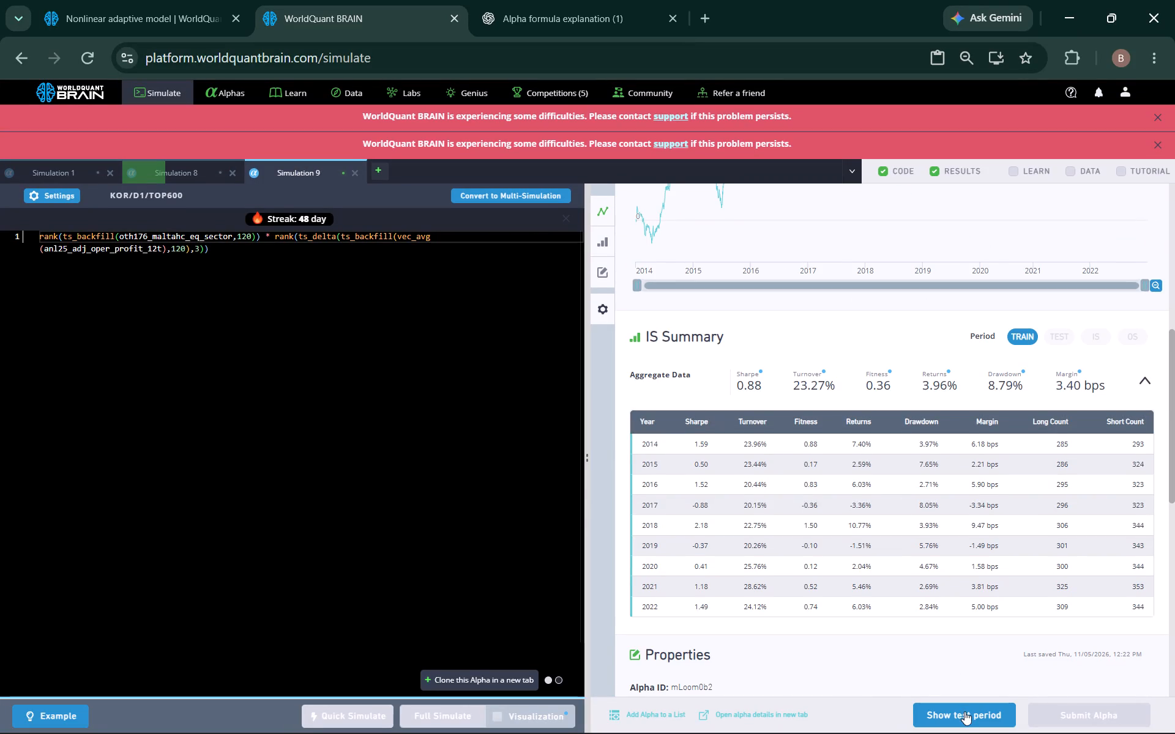
{"action": "scroll", "coordinate": [923, 535], "scroll_direction": "down", "scroll_amount": 3}
{"action": "scroll", "coordinate": [908, 533], "scroll_direction": "up", "scroll_amount": 4}
{"action": "scroll", "coordinate": [908, 514], "scroll_direction": "down", "scroll_amount": 2}
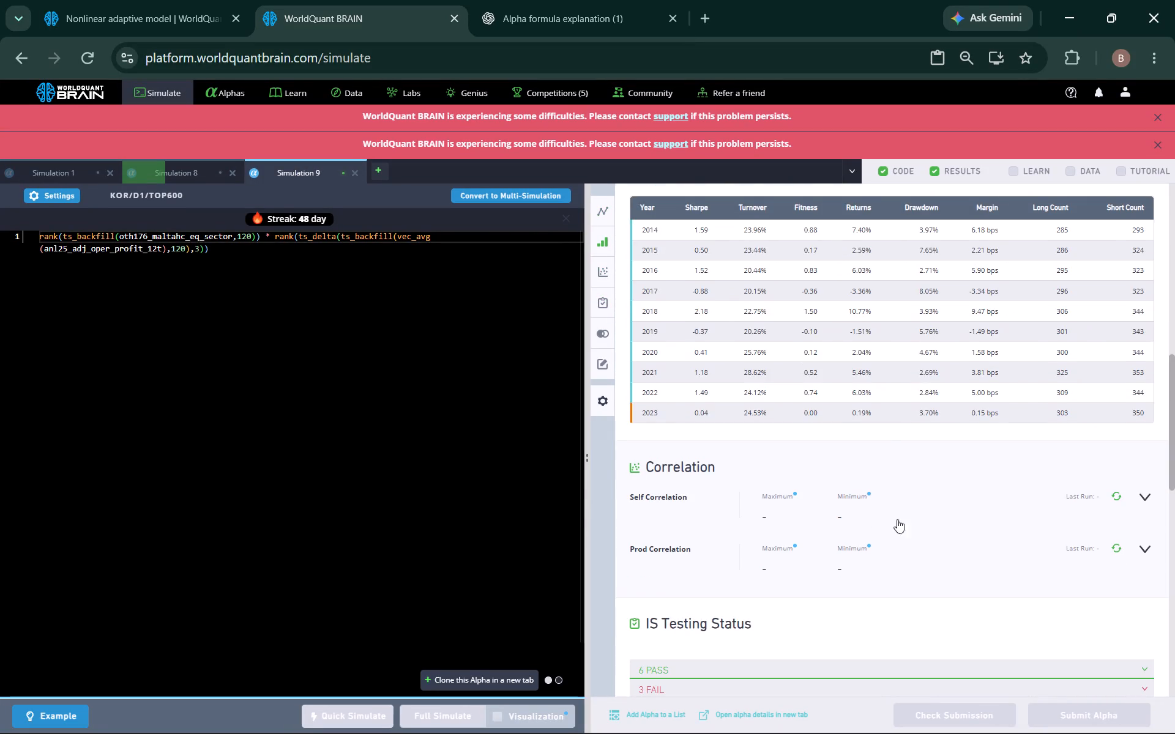
{"action": "scroll", "coordinate": [766, 578], "scroll_direction": "down", "scroll_amount": 1}
{"action": "left_click", "coordinate": [679, 476]}
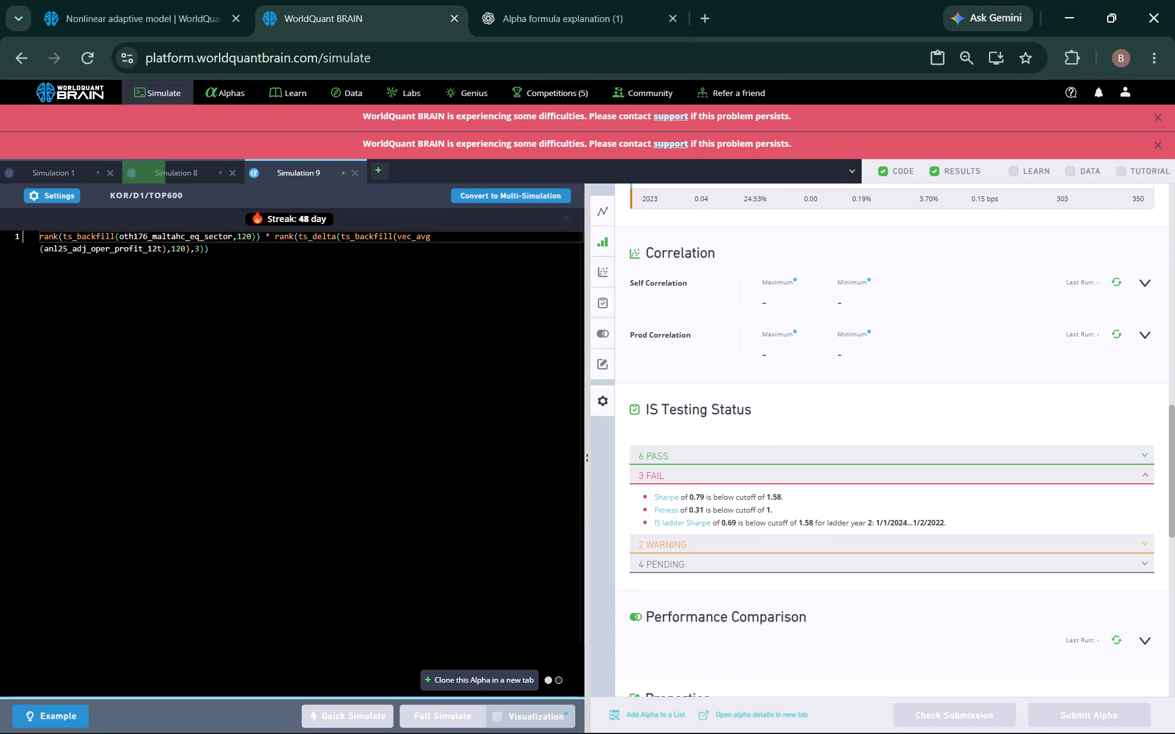
Set Simulation 9's neutralization to Subindustry, apply the settings and run a full simulation.
{"action": "left_click", "coordinate": [63, 201]}
{"action": "left_click", "coordinate": [140, 385]}
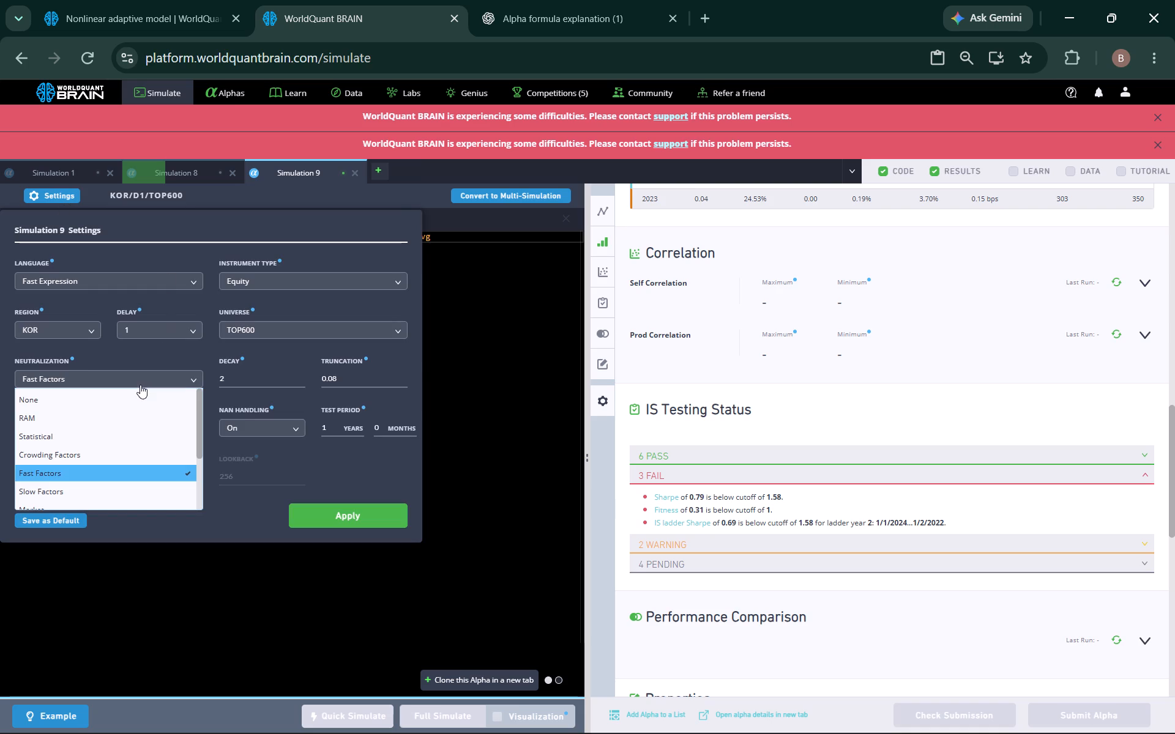
{"action": "scroll", "coordinate": [102, 455], "scroll_direction": "down", "scroll_amount": 4}
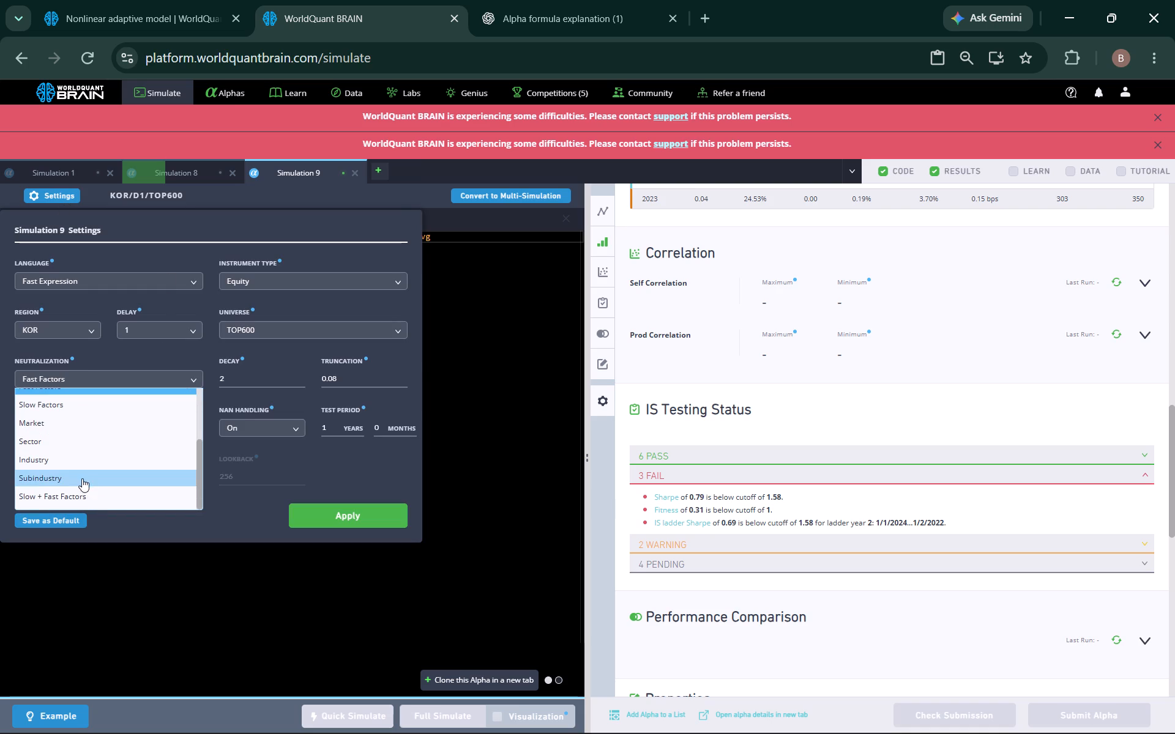
{"action": "left_click", "coordinate": [81, 475]}
{"action": "left_click", "coordinate": [316, 515]}
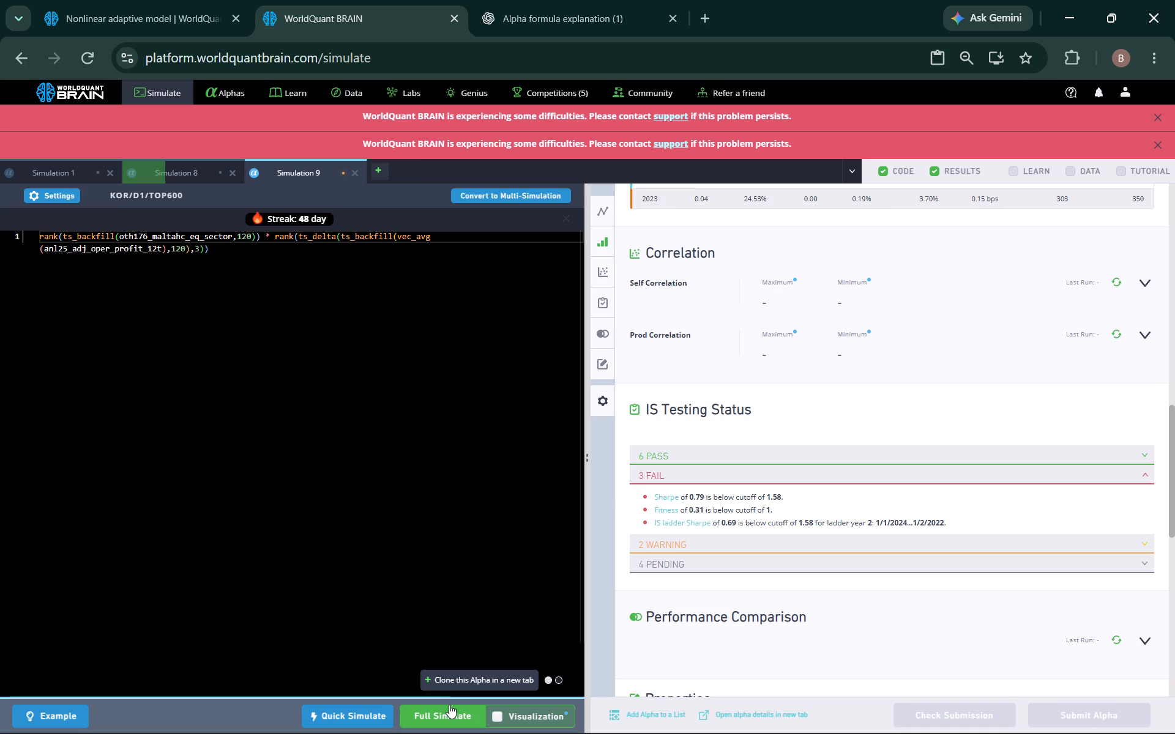
{"action": "left_click", "coordinate": [450, 706]}
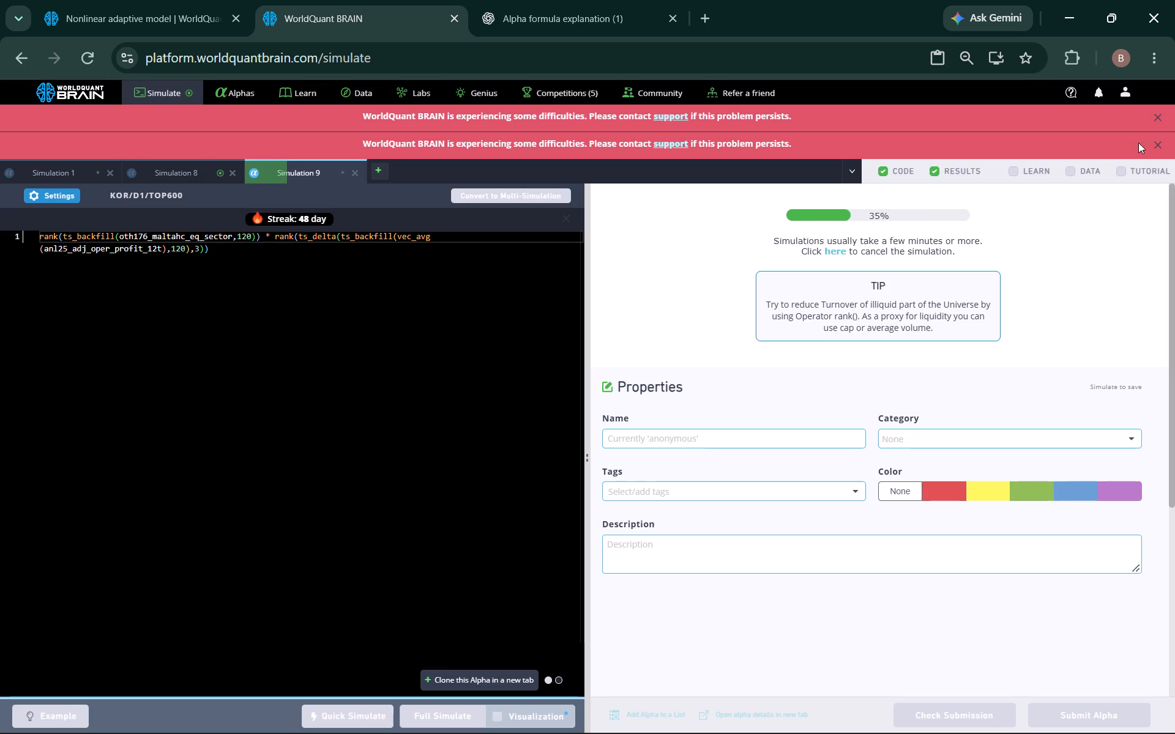
Dismiss the service-difficulty notices above the simulation workspace.
{"action": "left_click", "coordinate": [1158, 141]}
{"action": "left_click", "coordinate": [1151, 113]}
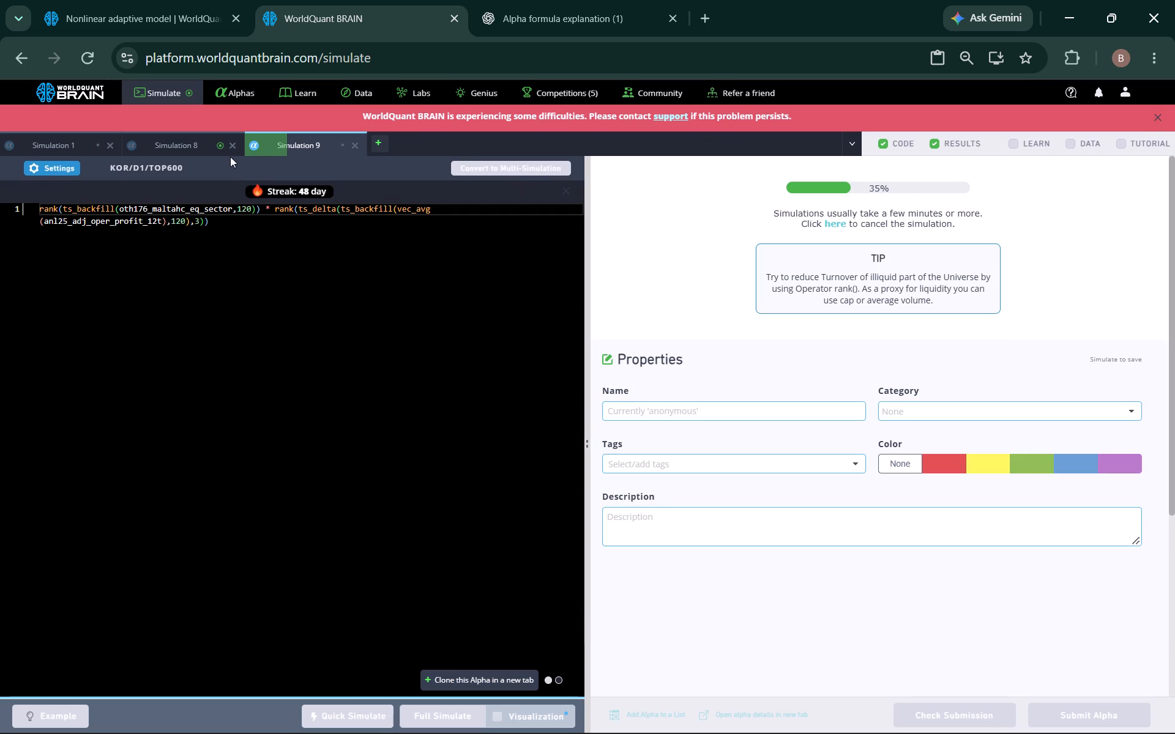
Review Simulation 8's new results with the test period shown, including the PnL chart, IS summary and failed IS tests.
{"action": "left_click", "coordinate": [192, 144]}
{"action": "scroll", "coordinate": [752, 444], "scroll_direction": "down", "scroll_amount": 1}
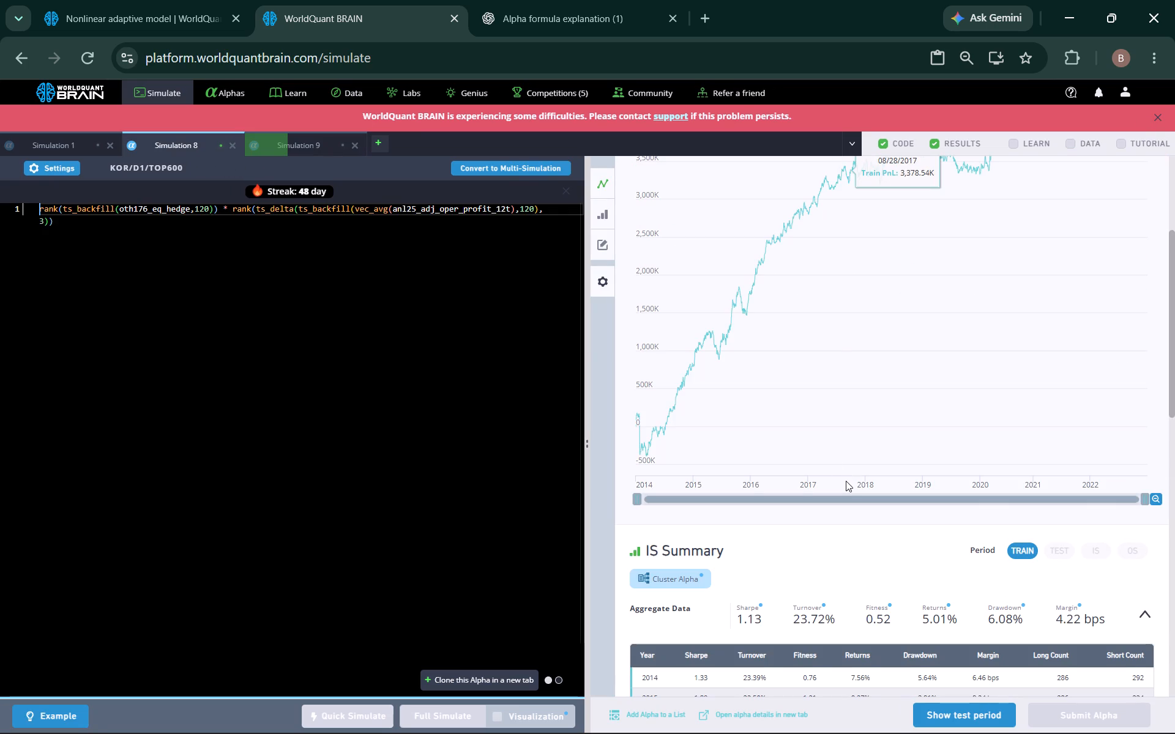
{"action": "scroll", "coordinate": [851, 489], "scroll_direction": "down", "scroll_amount": 2}
{"action": "left_click", "coordinate": [963, 714]}
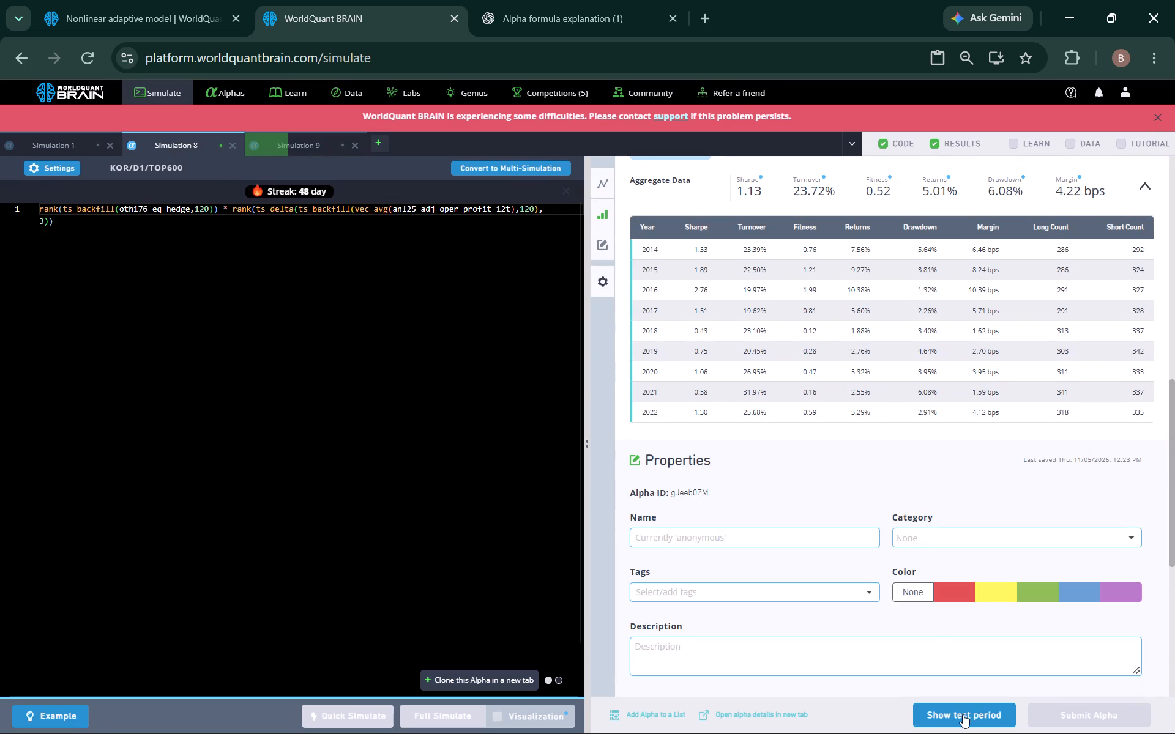
{"action": "scroll", "coordinate": [789, 491], "scroll_direction": "up", "scroll_amount": 3}
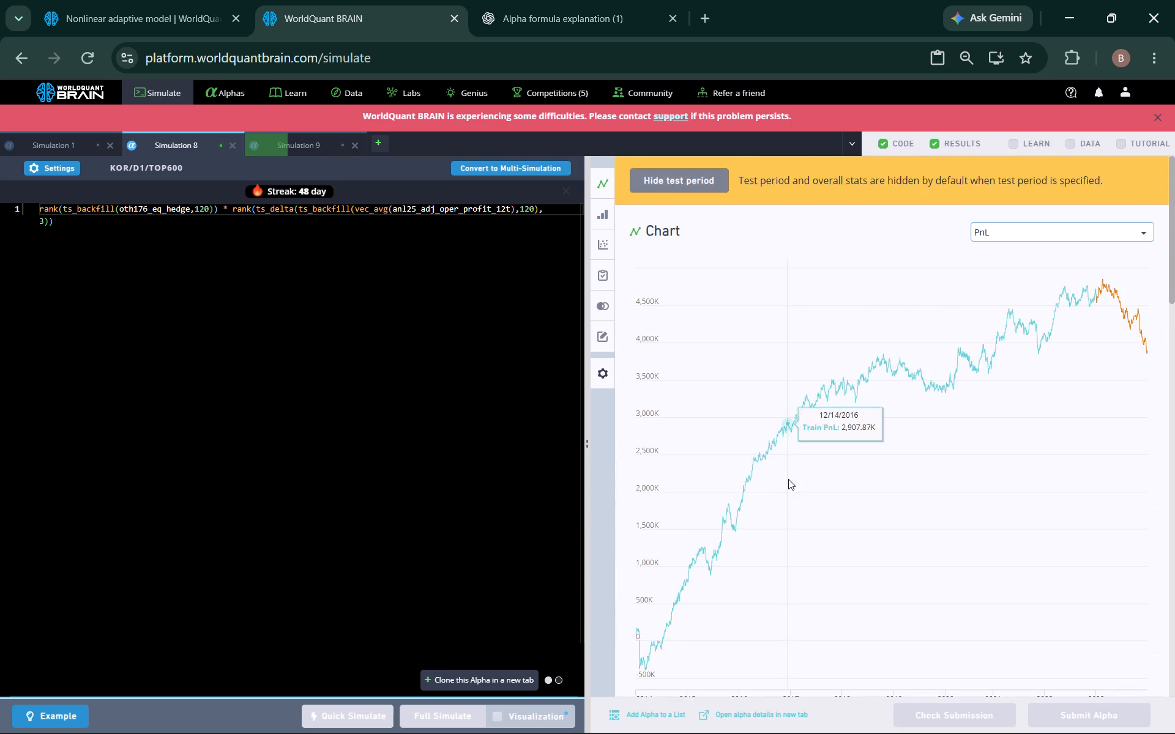
{"action": "scroll", "coordinate": [793, 476], "scroll_direction": "down", "scroll_amount": 6}
{"action": "scroll", "coordinate": [793, 476], "scroll_direction": "up", "scroll_amount": 2}
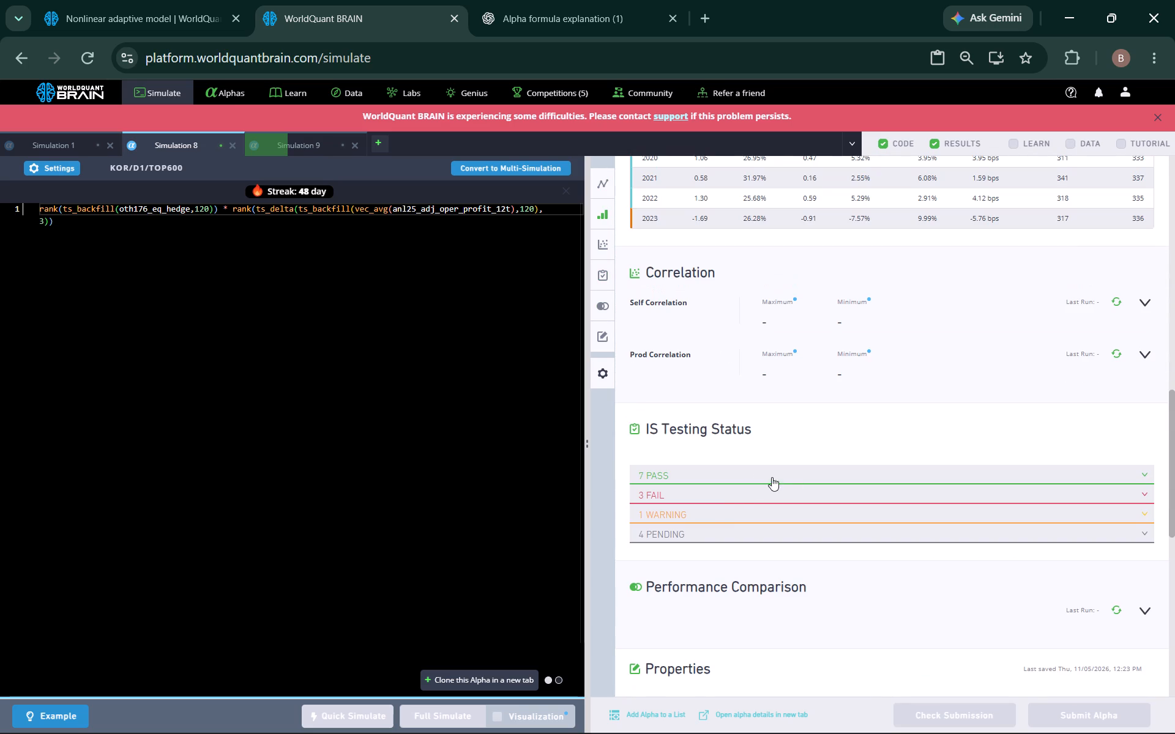
{"action": "left_click", "coordinate": [720, 491]}
{"action": "scroll", "coordinate": [746, 461], "scroll_direction": "up", "scroll_amount": 2}
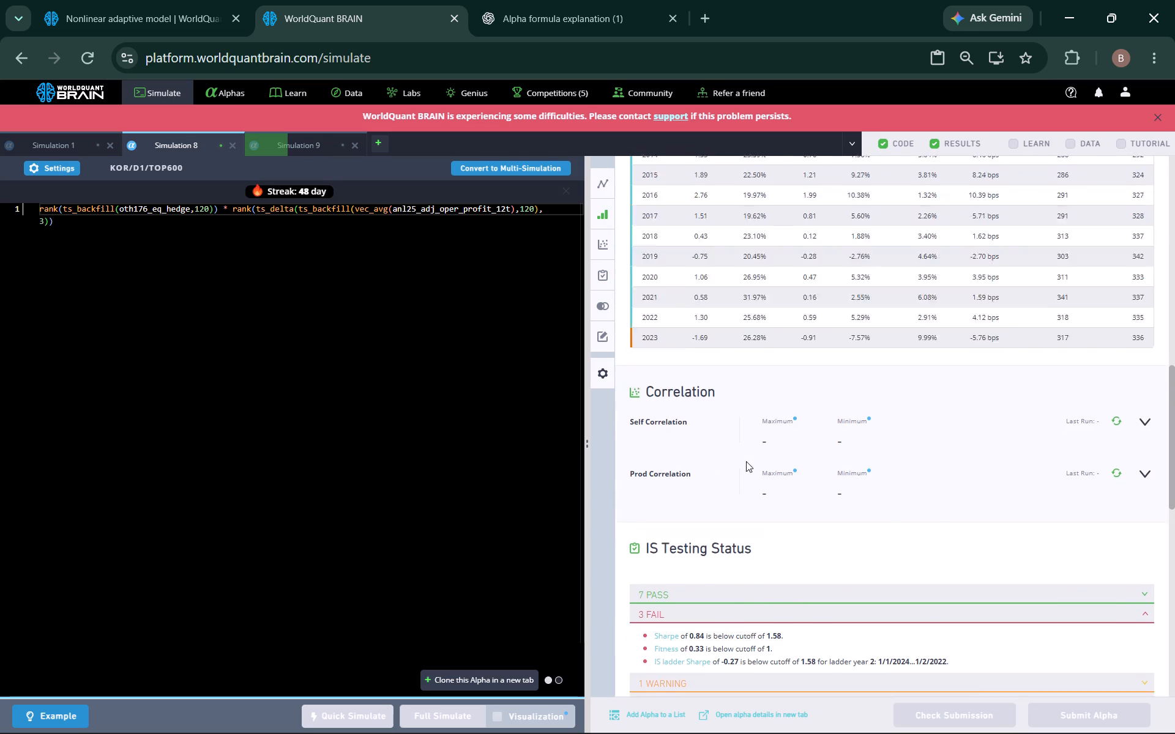
{"action": "scroll", "coordinate": [340, 372], "scroll_direction": "up", "scroll_amount": 1}
{"action": "scroll", "coordinate": [283, 335], "scroll_direction": "up", "scroll_amount": 1}
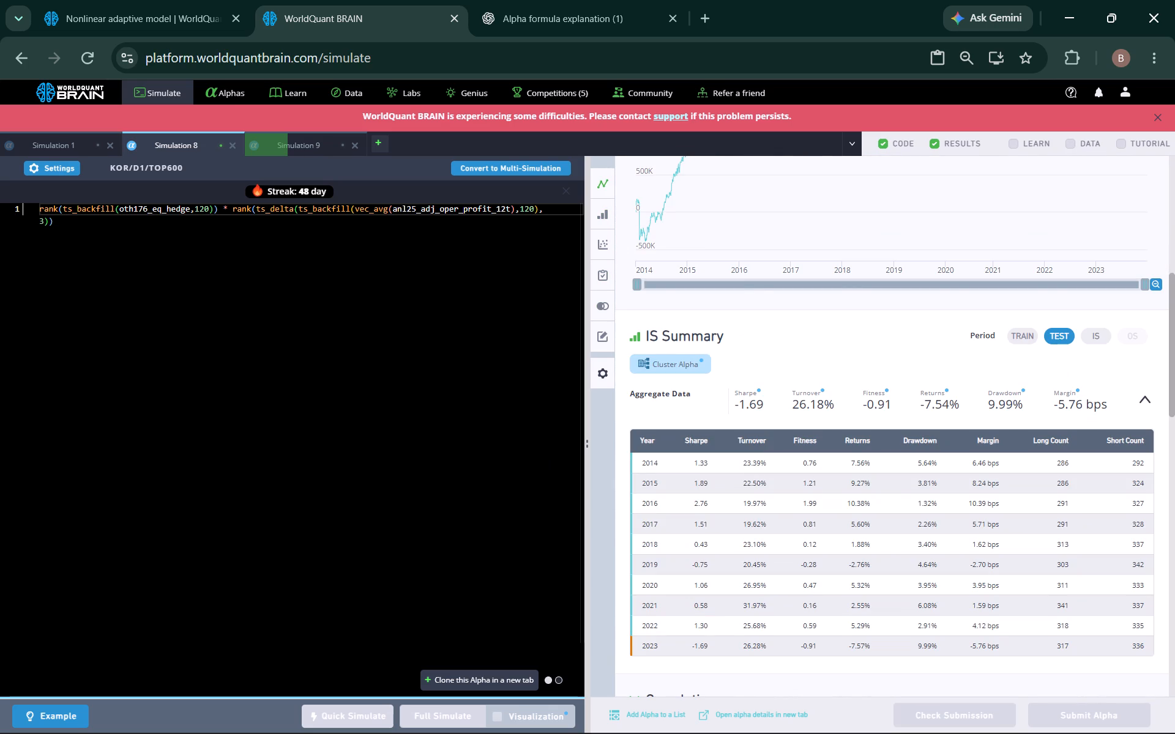
{"action": "left_click", "coordinate": [392, 212]}
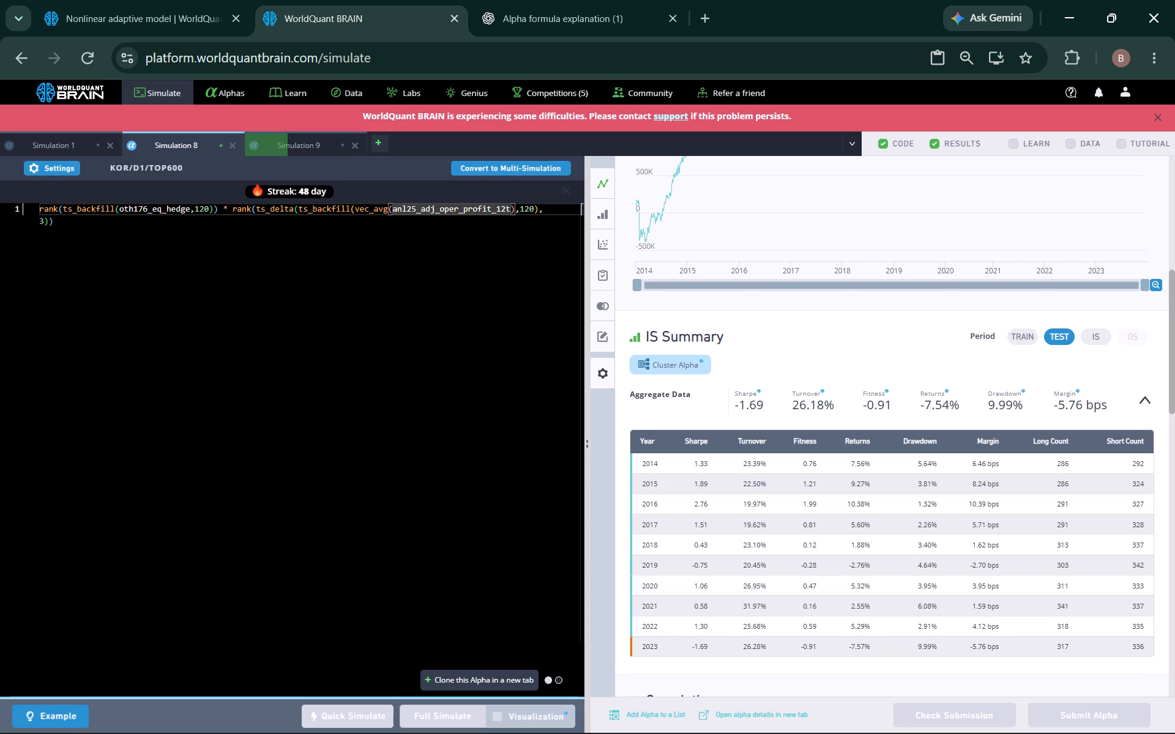
Set Simulation 8's neutralization to Industry, apply the settings and run a full simulation.
{"action": "left_click", "coordinate": [58, 172]}
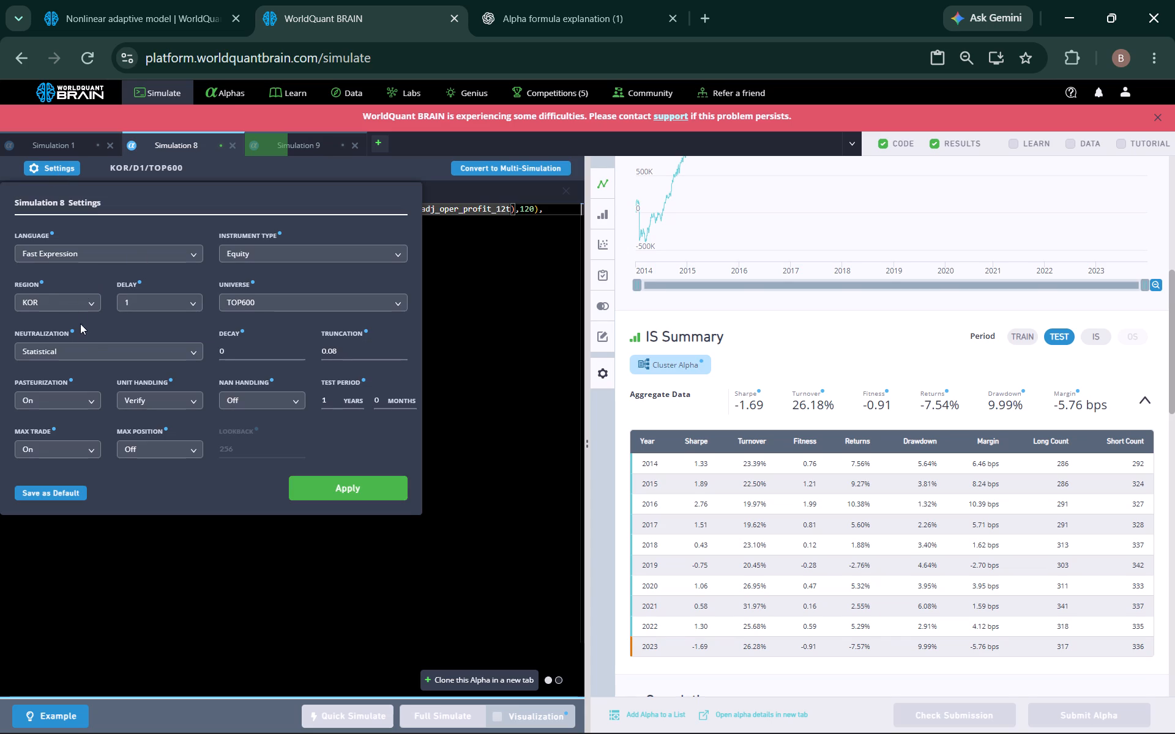
{"action": "left_click", "coordinate": [92, 344]}
{"action": "scroll", "coordinate": [86, 410], "scroll_direction": "down", "scroll_amount": 1}
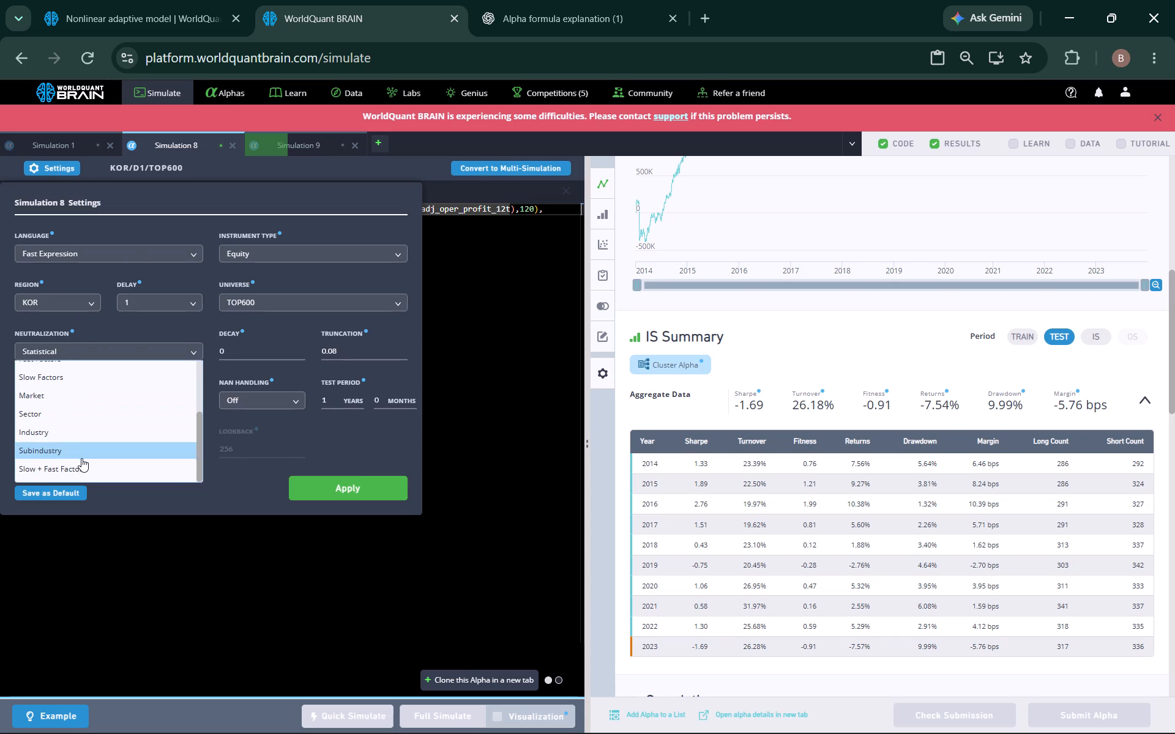
{"action": "scroll", "coordinate": [83, 459], "scroll_direction": "down", "scroll_amount": 1}
{"action": "left_click", "coordinate": [81, 436]}
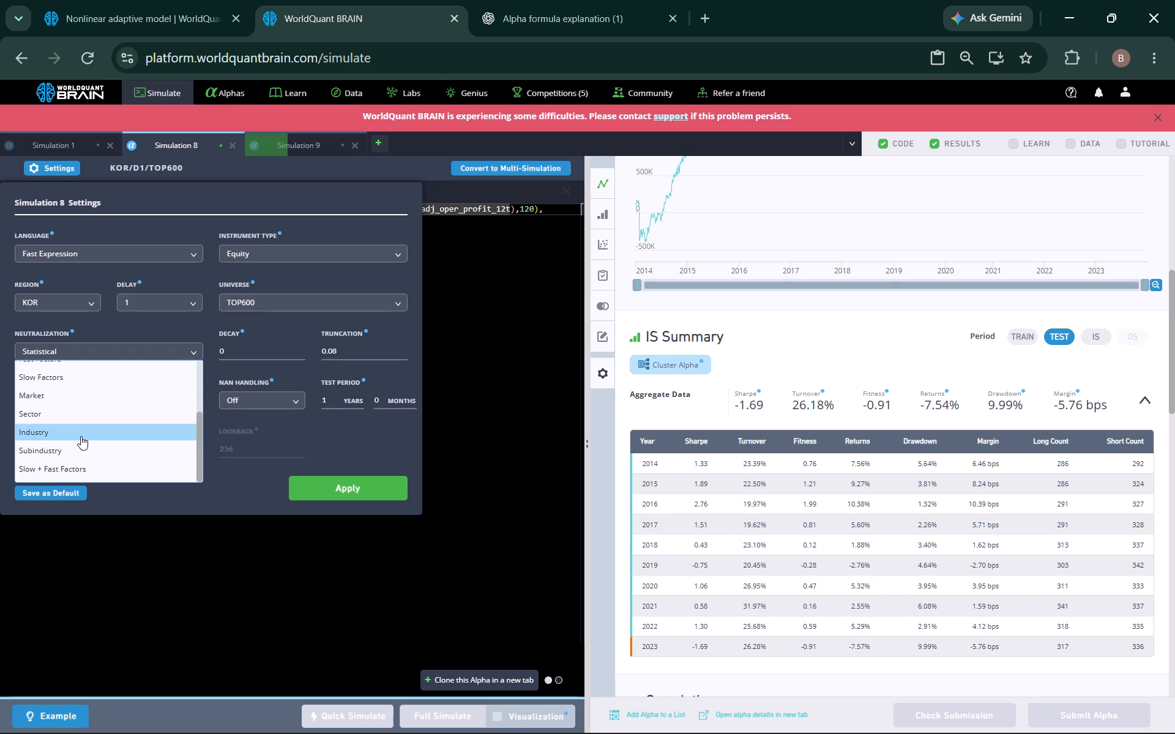
{"action": "left_click", "coordinate": [322, 488]}
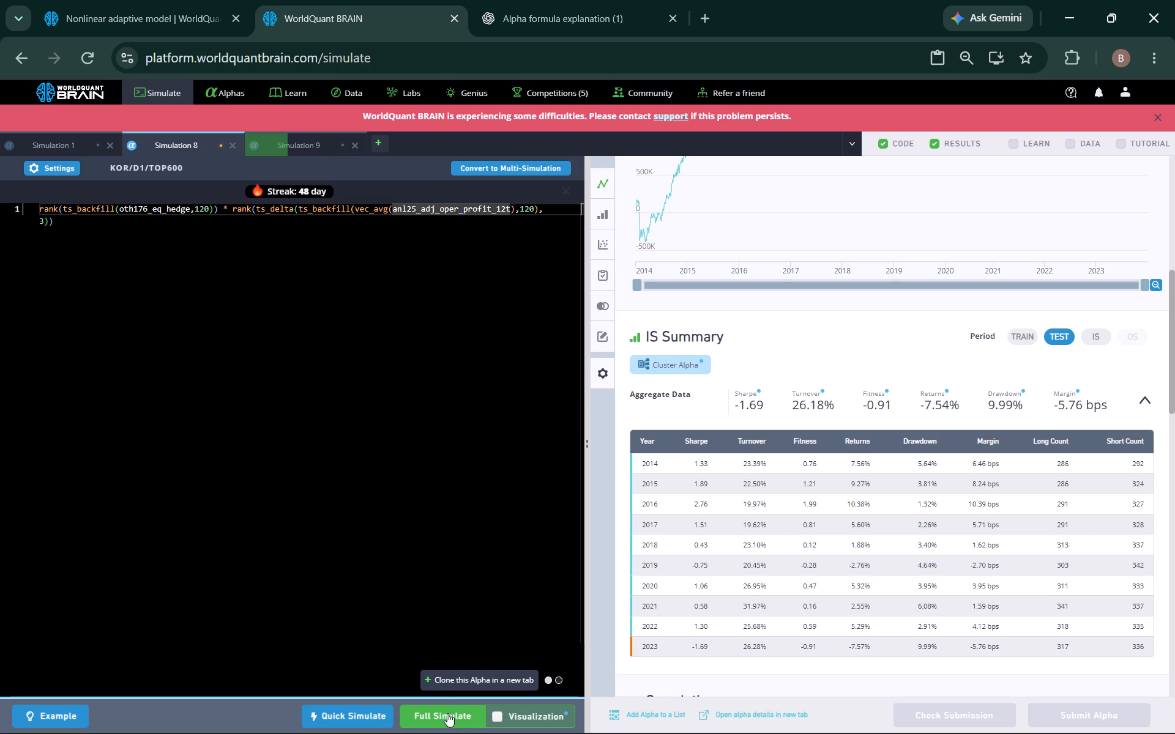
{"action": "left_click", "coordinate": [447, 717]}
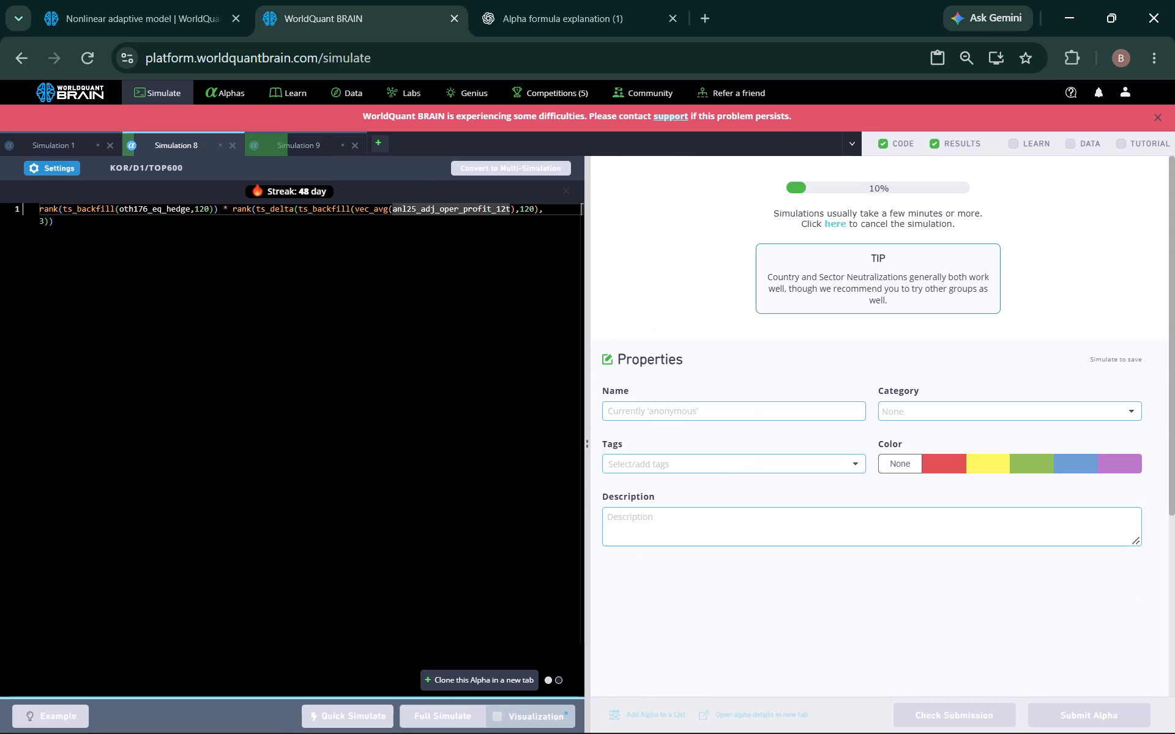
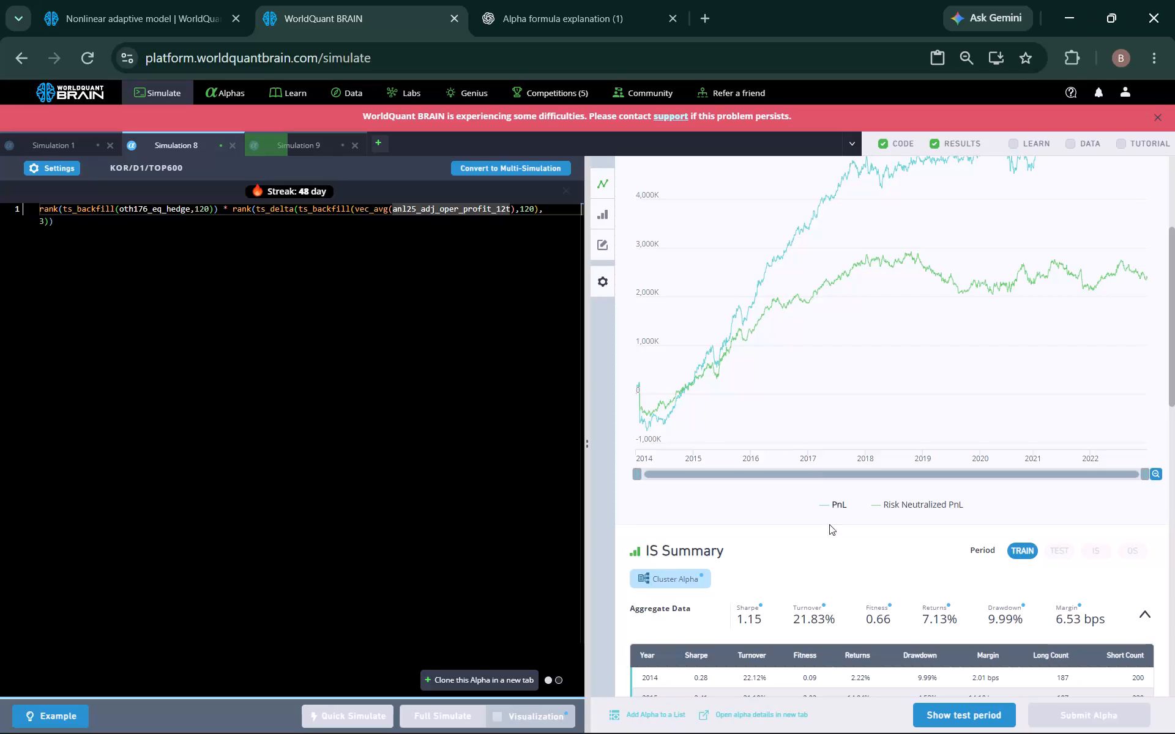
Review Simulation 8's new results with the test period shown, including the yearly IS summary and the failed IS tests.
{"action": "scroll", "coordinate": [840, 549], "scroll_direction": "down", "scroll_amount": 1}
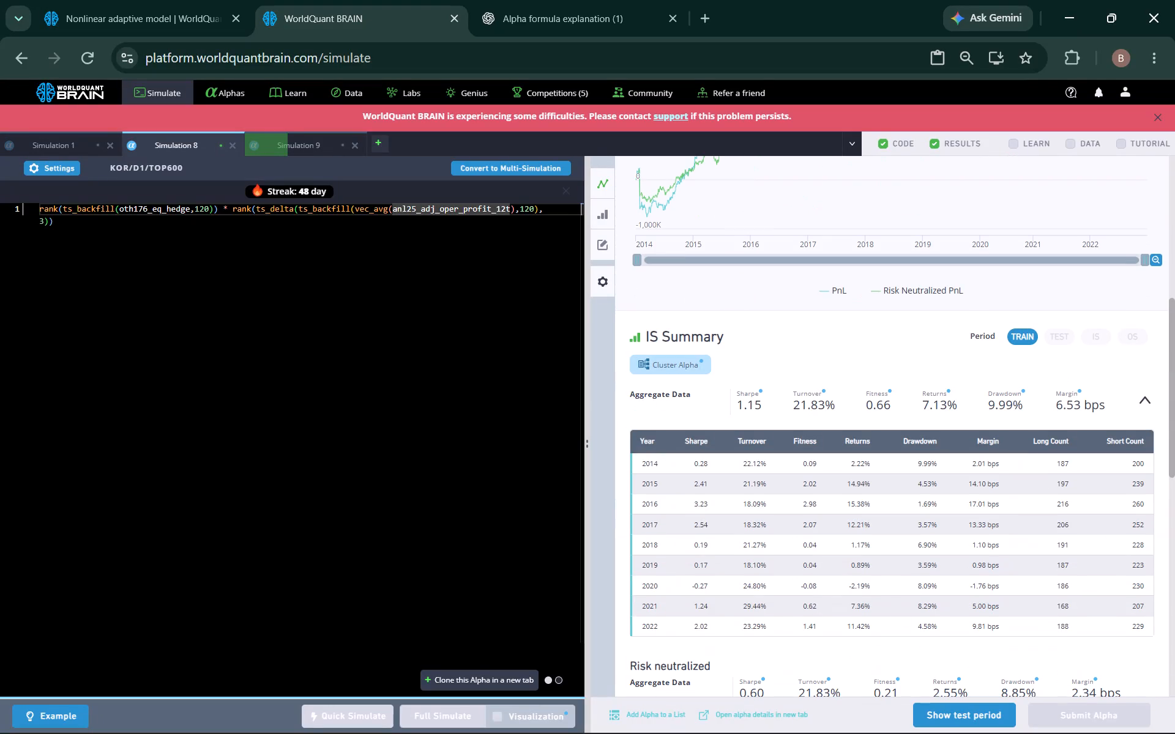
{"action": "left_click", "coordinate": [966, 713]}
{"action": "scroll", "coordinate": [919, 511], "scroll_direction": "down", "scroll_amount": 3}
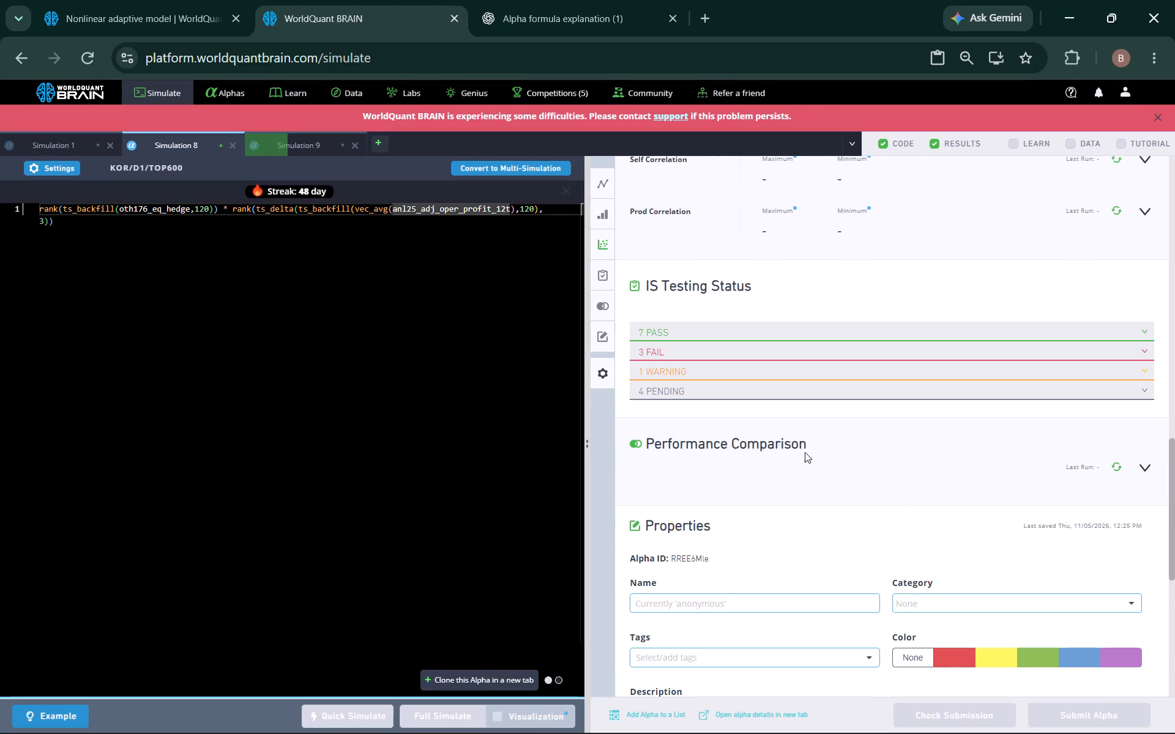
{"action": "left_click", "coordinate": [700, 350]}
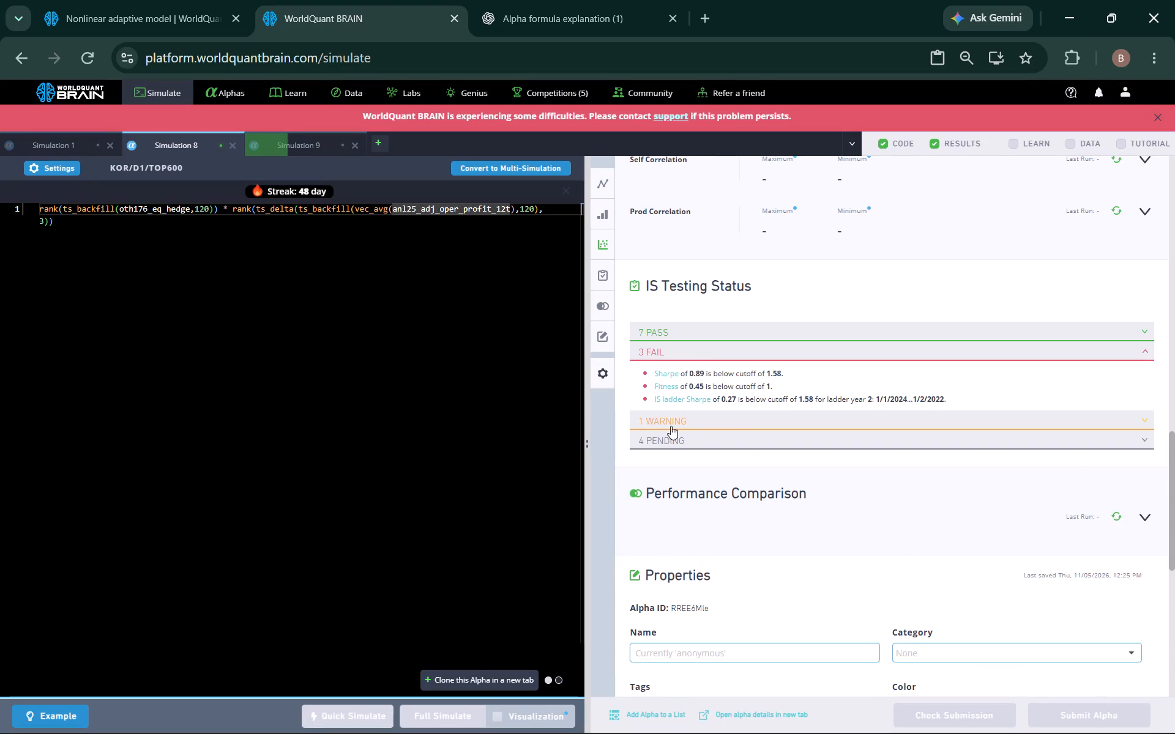
{"action": "scroll", "coordinate": [747, 429], "scroll_direction": "up", "scroll_amount": 2}
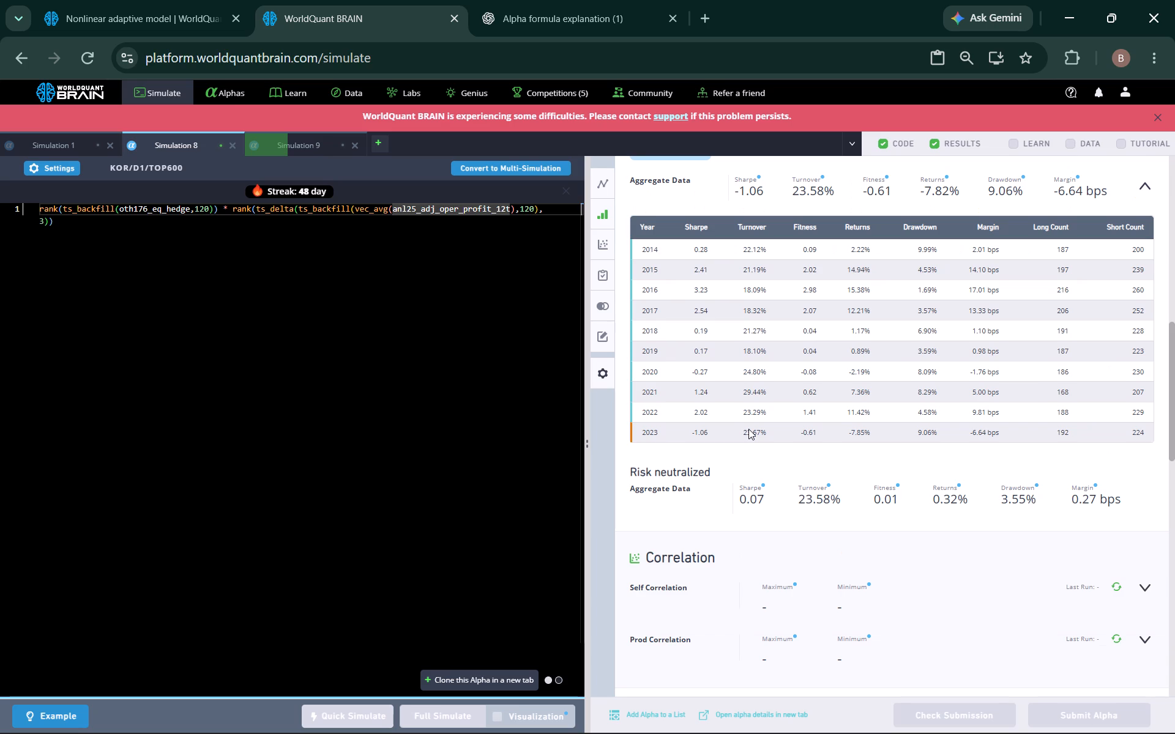
Set Simulation 8's NaN handling to On, apply the settings and run a full simulation.
{"action": "left_click", "coordinate": [61, 167]}
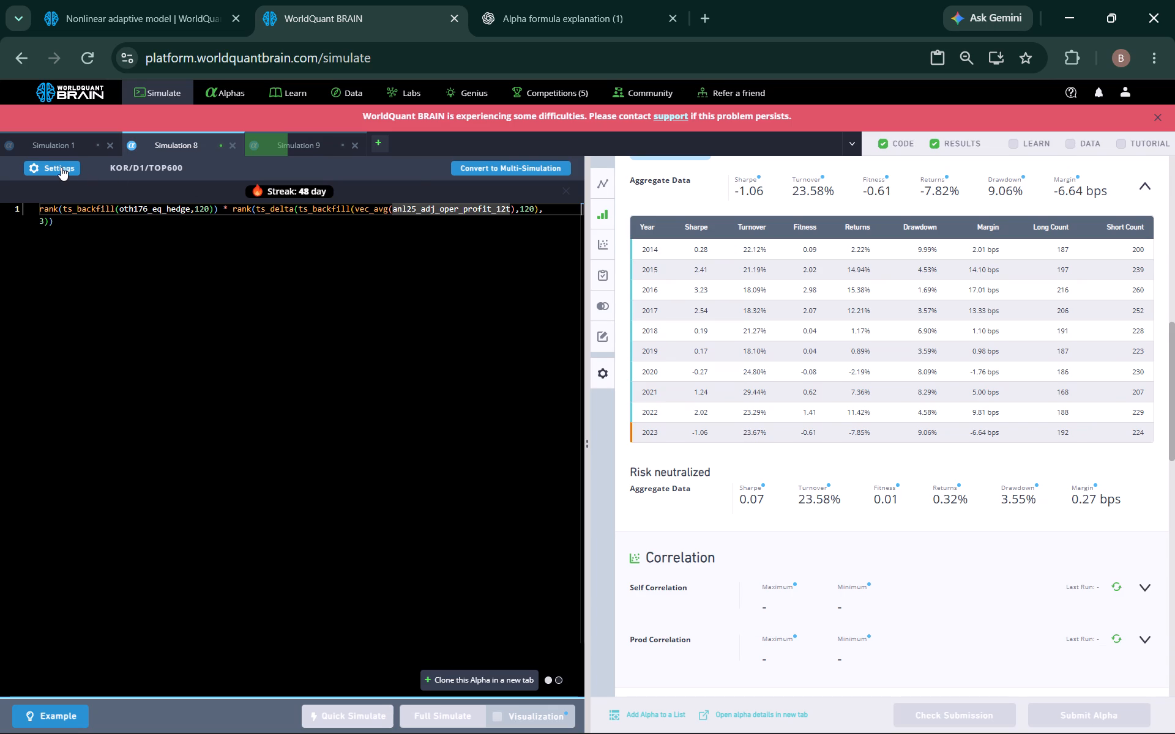
{"action": "double_click", "coordinate": [61, 167]}
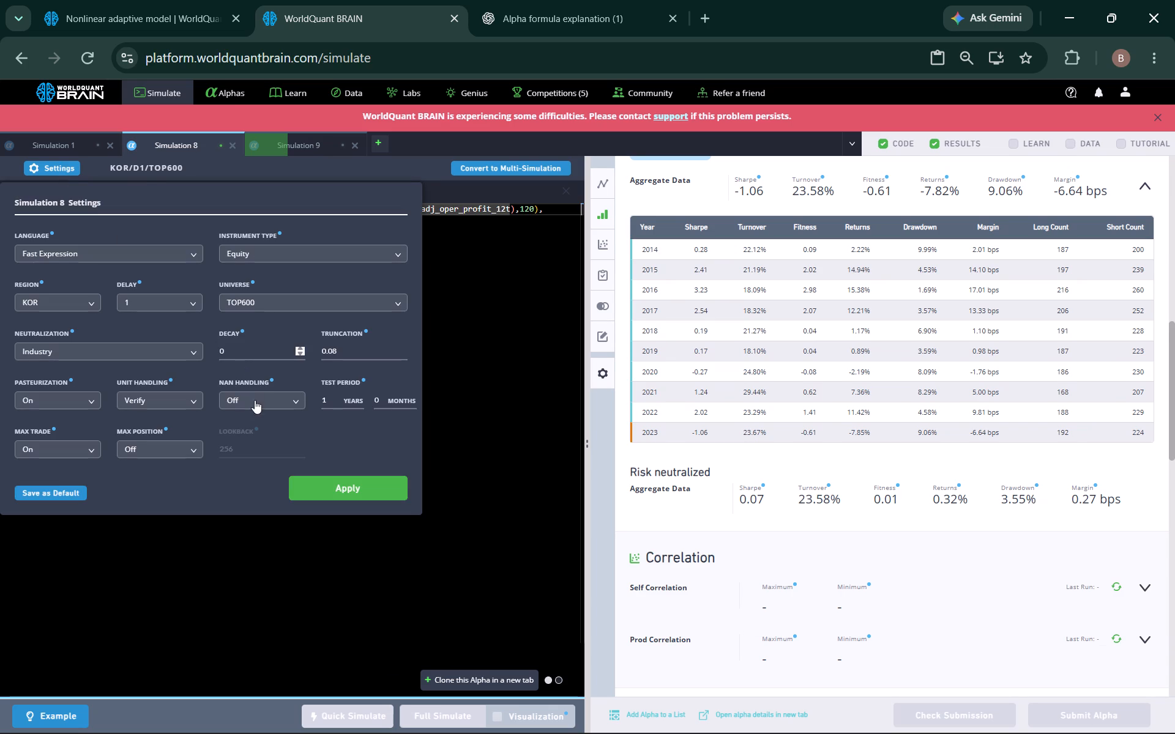
{"action": "left_click", "coordinate": [255, 400]}
{"action": "left_click", "coordinate": [269, 421]}
{"action": "left_click", "coordinate": [144, 447]}
{"action": "left_click", "coordinate": [145, 447]}
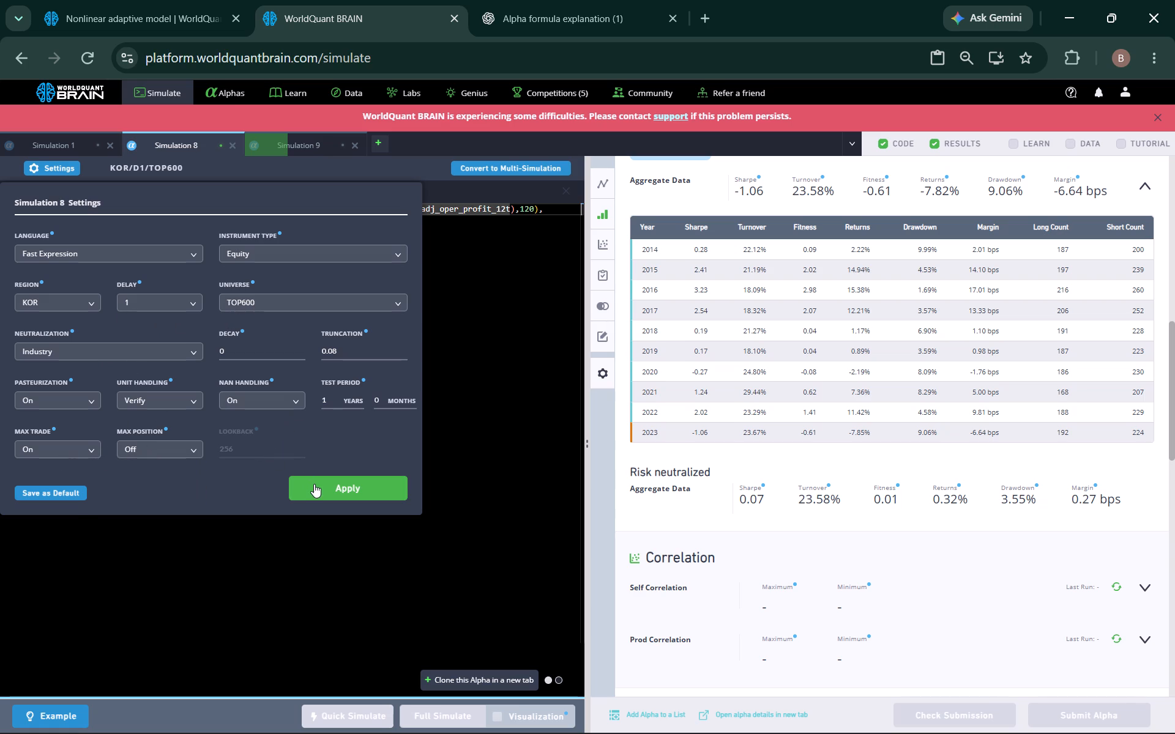
{"action": "left_click", "coordinate": [316, 483]}
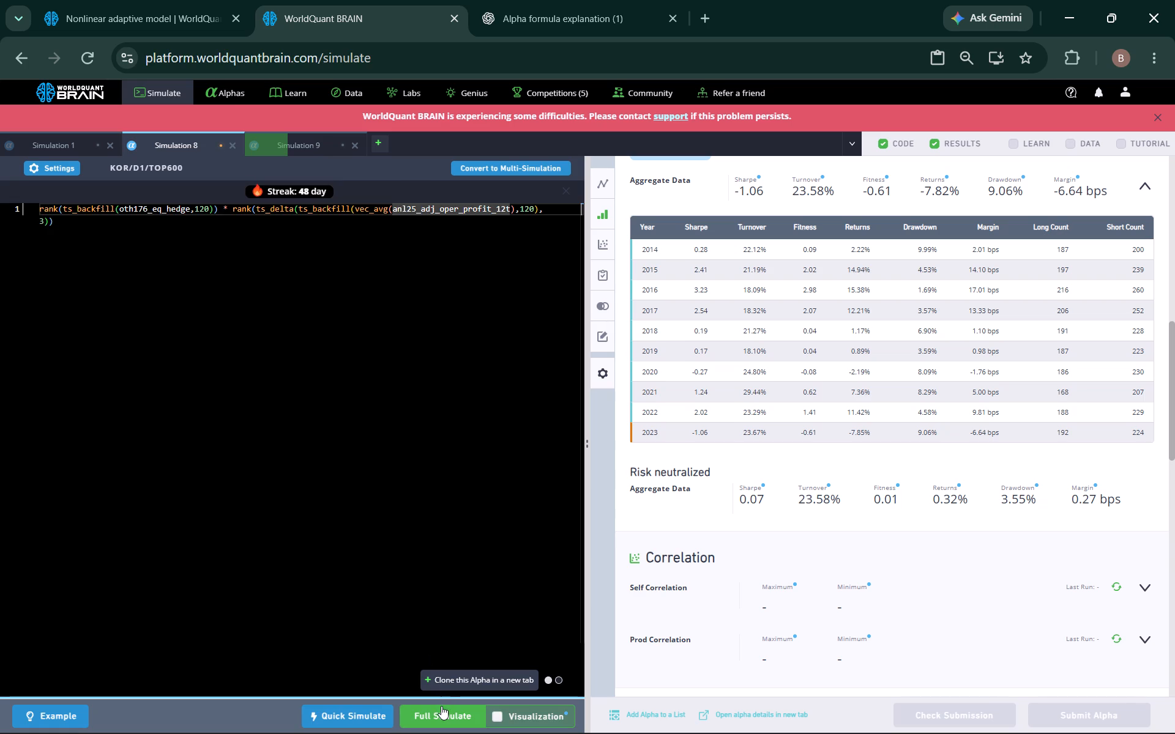
{"action": "left_click", "coordinate": [442, 711]}
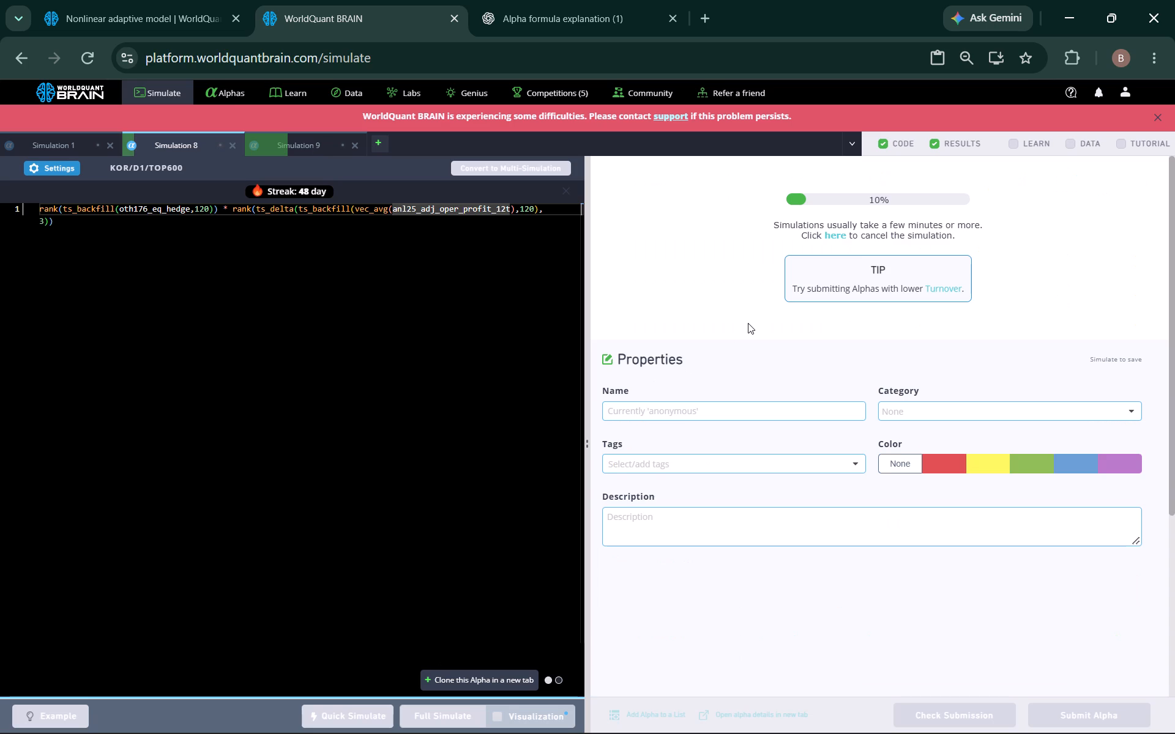
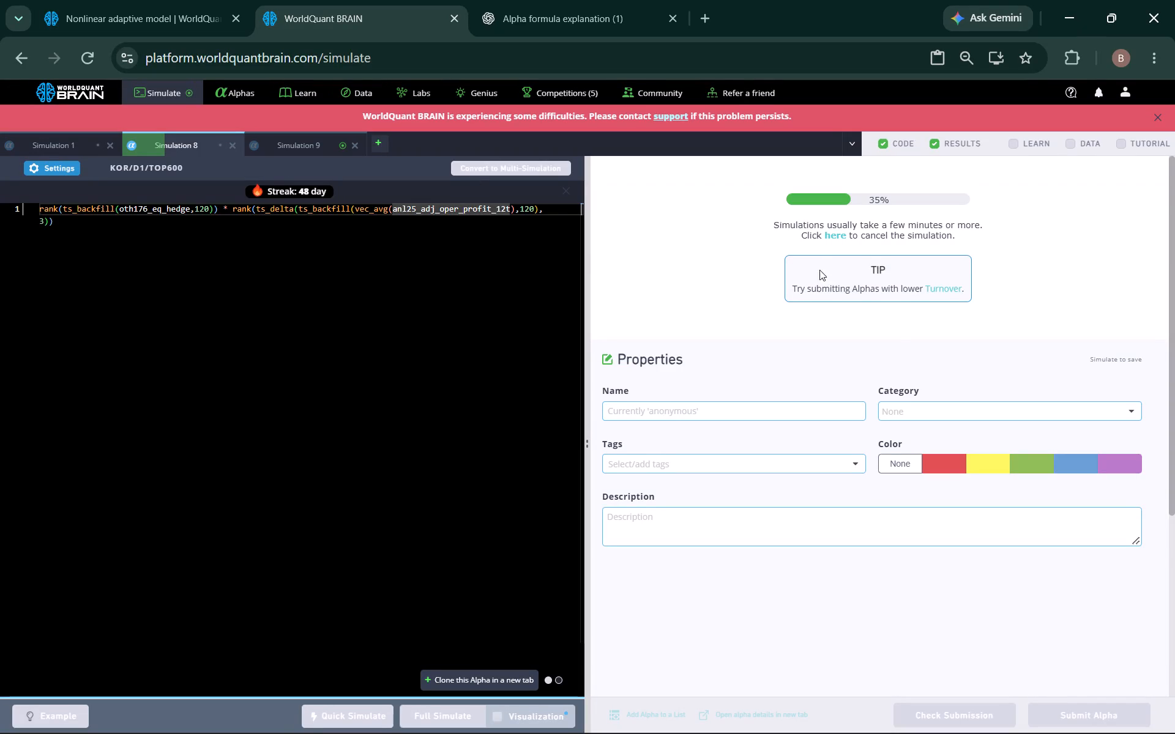
Review Simulation 9's yearly IS summary and risk-neutralized data, and show its test period.
{"action": "scroll", "coordinate": [821, 286], "scroll_direction": "down", "scroll_amount": 4}
{"action": "scroll", "coordinate": [820, 346], "scroll_direction": "up", "scroll_amount": 4}
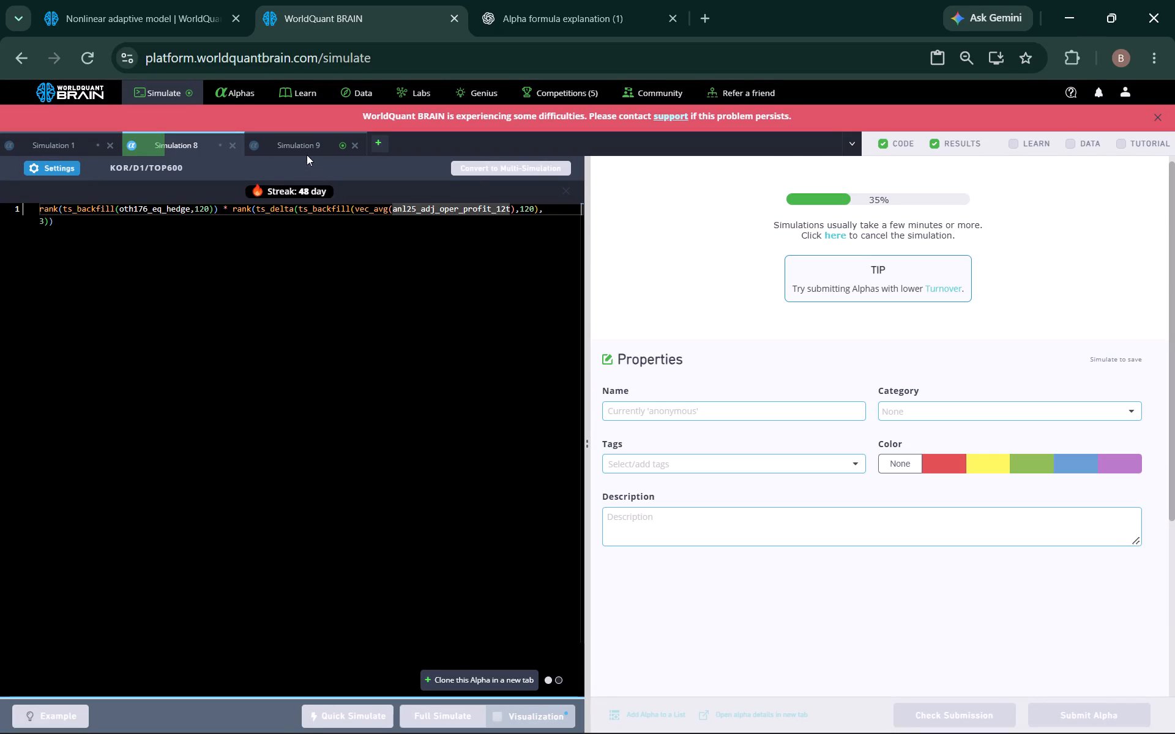
{"action": "left_click", "coordinate": [303, 147]}
{"action": "scroll", "coordinate": [801, 360], "scroll_direction": "down", "scroll_amount": 3}
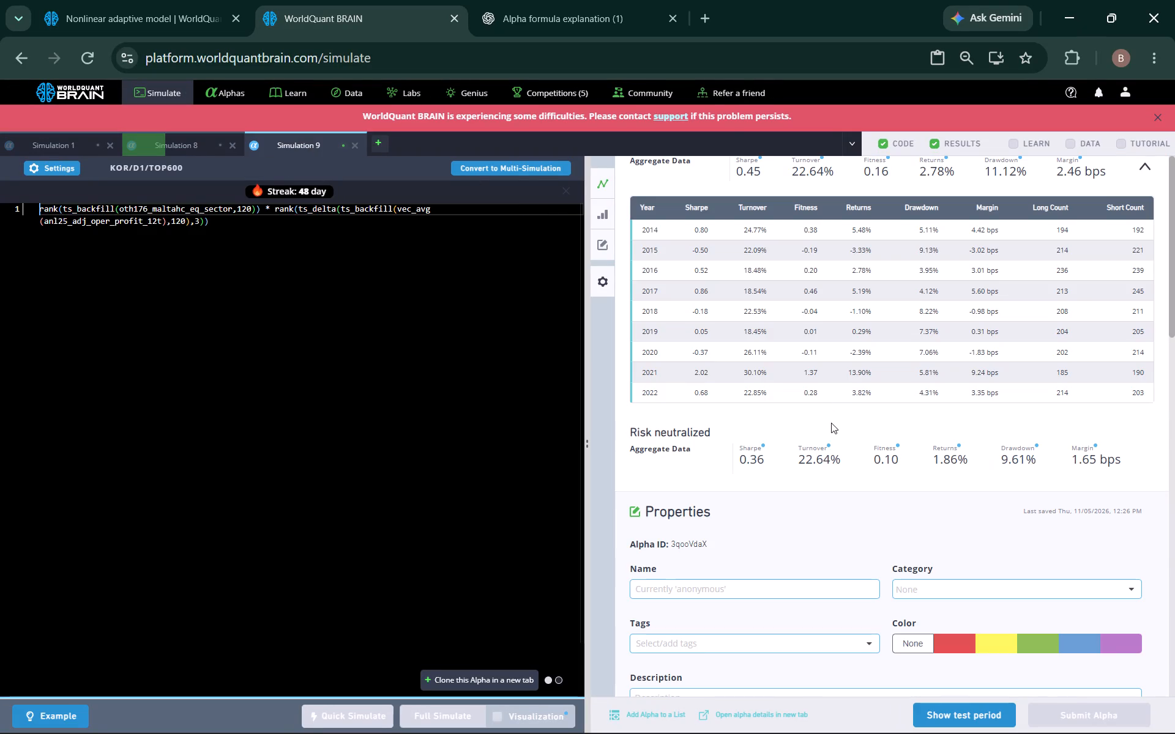
{"action": "scroll", "coordinate": [831, 423], "scroll_direction": "up", "scroll_amount": 2}
{"action": "scroll", "coordinate": [835, 432], "scroll_direction": "down", "scroll_amount": 2}
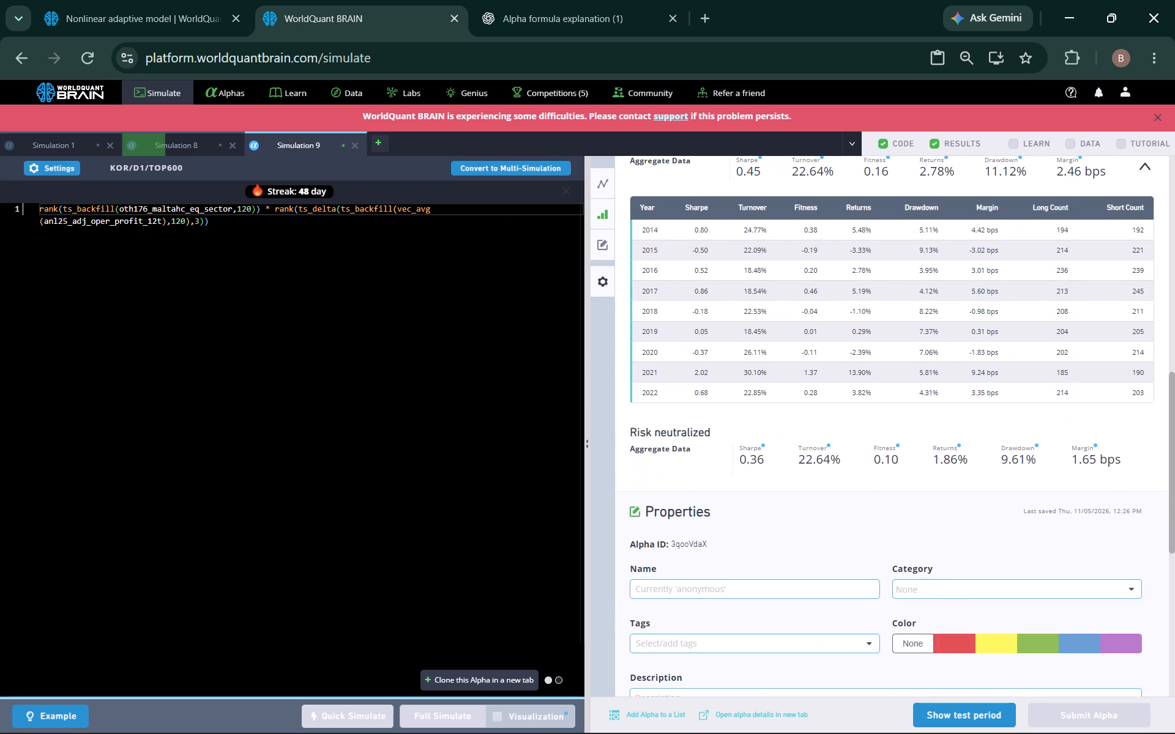
{"action": "left_click", "coordinate": [961, 710]}
{"action": "scroll", "coordinate": [846, 436], "scroll_direction": "down", "scroll_amount": 3}
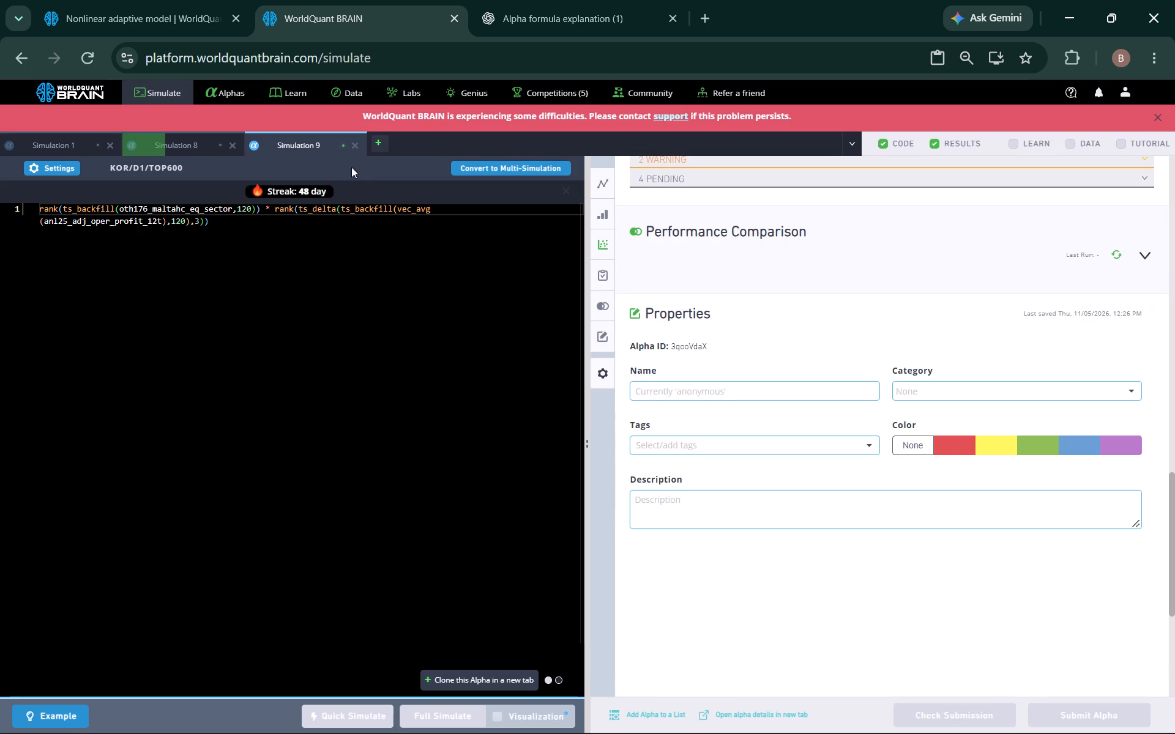
Close the Simulation 9 simulation.
{"action": "left_click", "coordinate": [354, 146]}
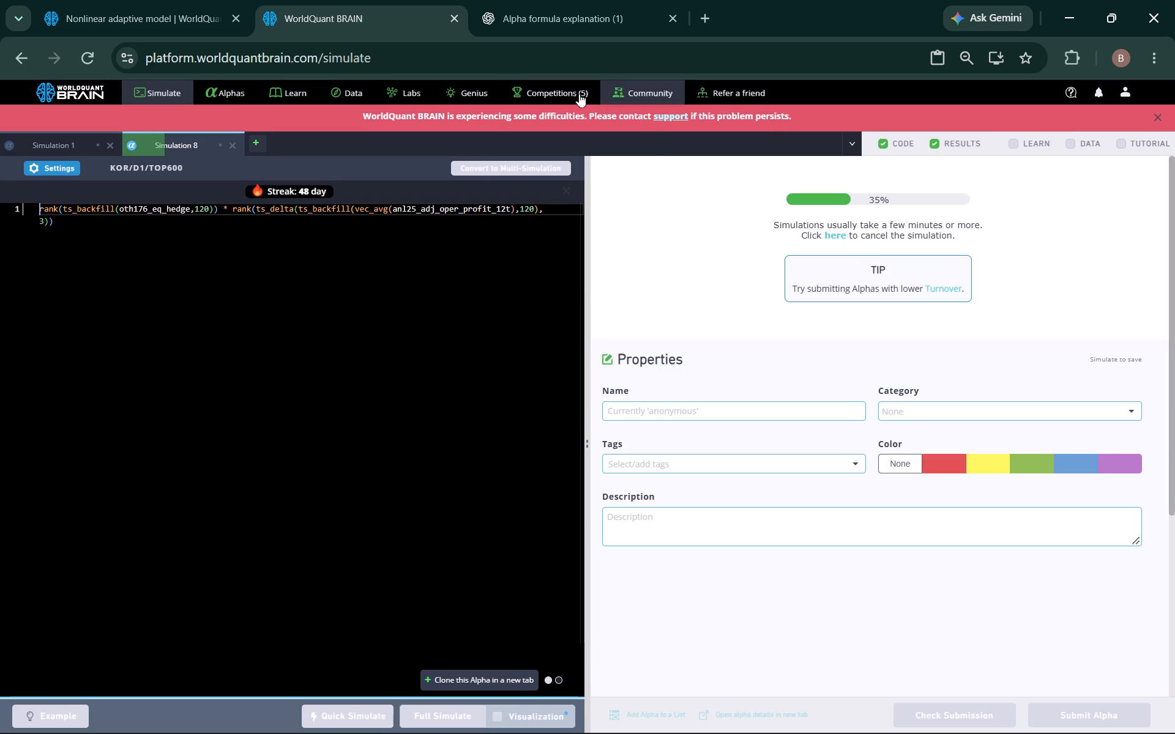
Review the Genius status for the current quarter, including the eligibility criteria and combined performance metrics.
{"action": "left_click", "coordinate": [479, 91]}
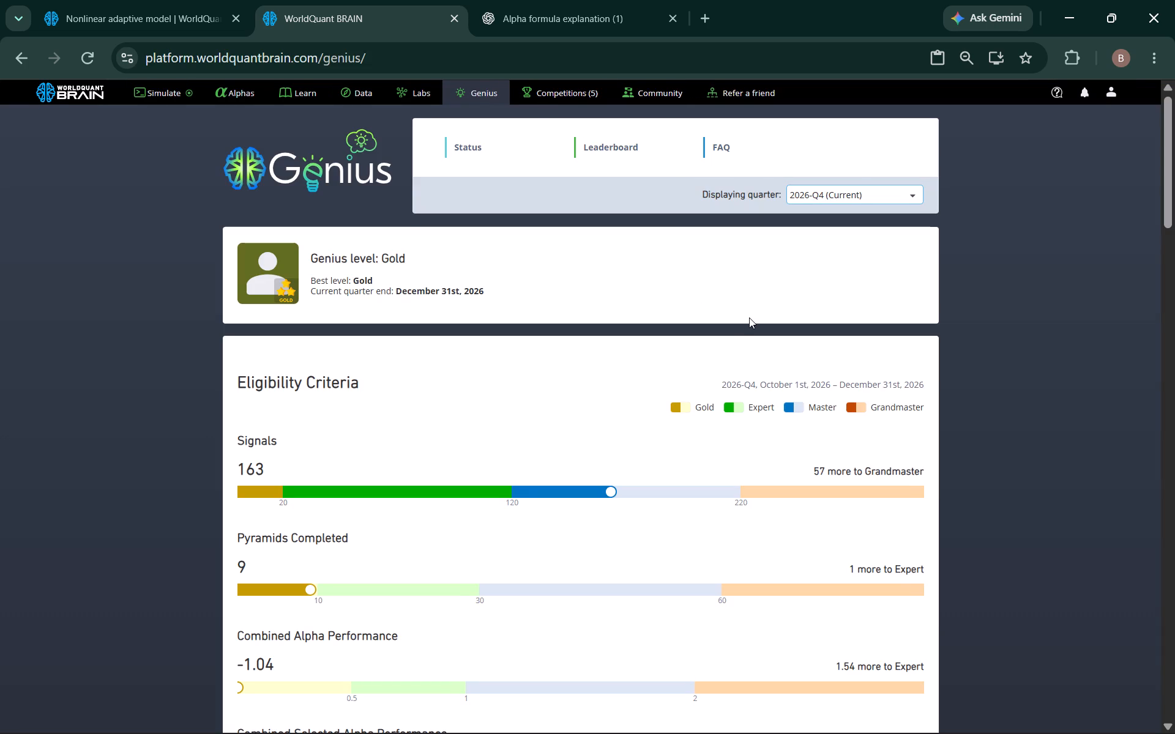
{"action": "scroll", "coordinate": [733, 374], "scroll_direction": "down", "scroll_amount": 3}
{"action": "scroll", "coordinate": [734, 377], "scroll_direction": "up", "scroll_amount": 1}
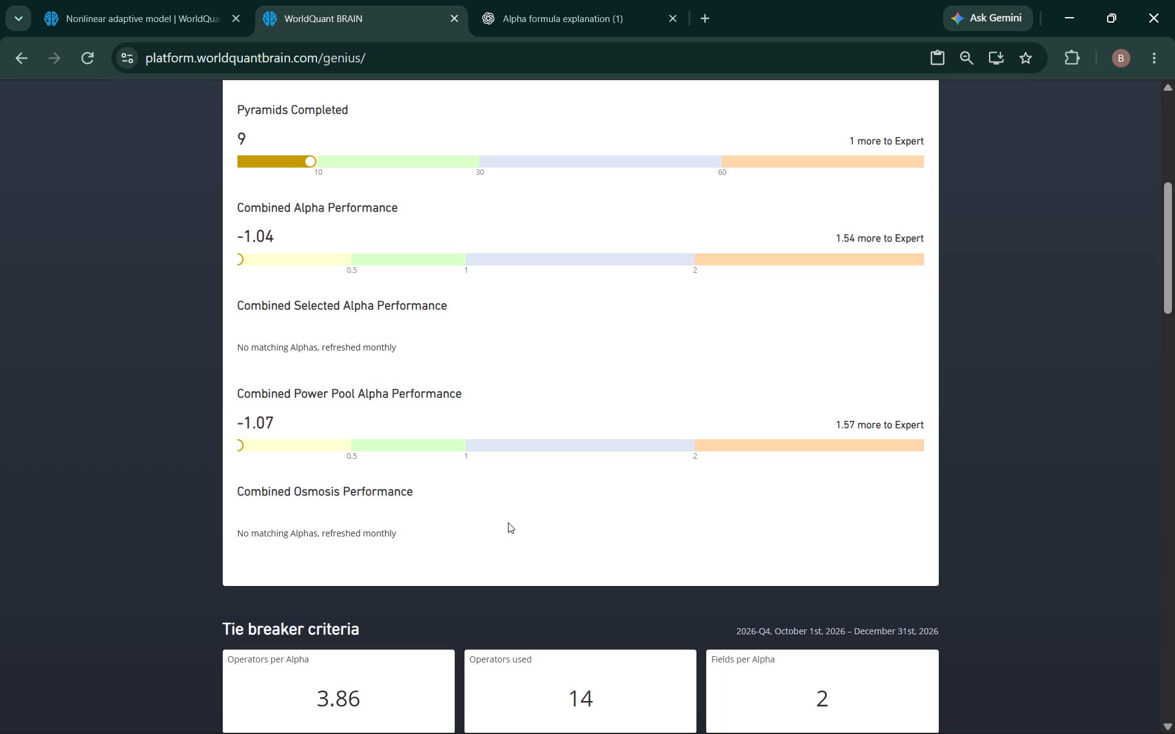
{"action": "scroll", "coordinate": [515, 455], "scroll_direction": "up", "scroll_amount": 6}
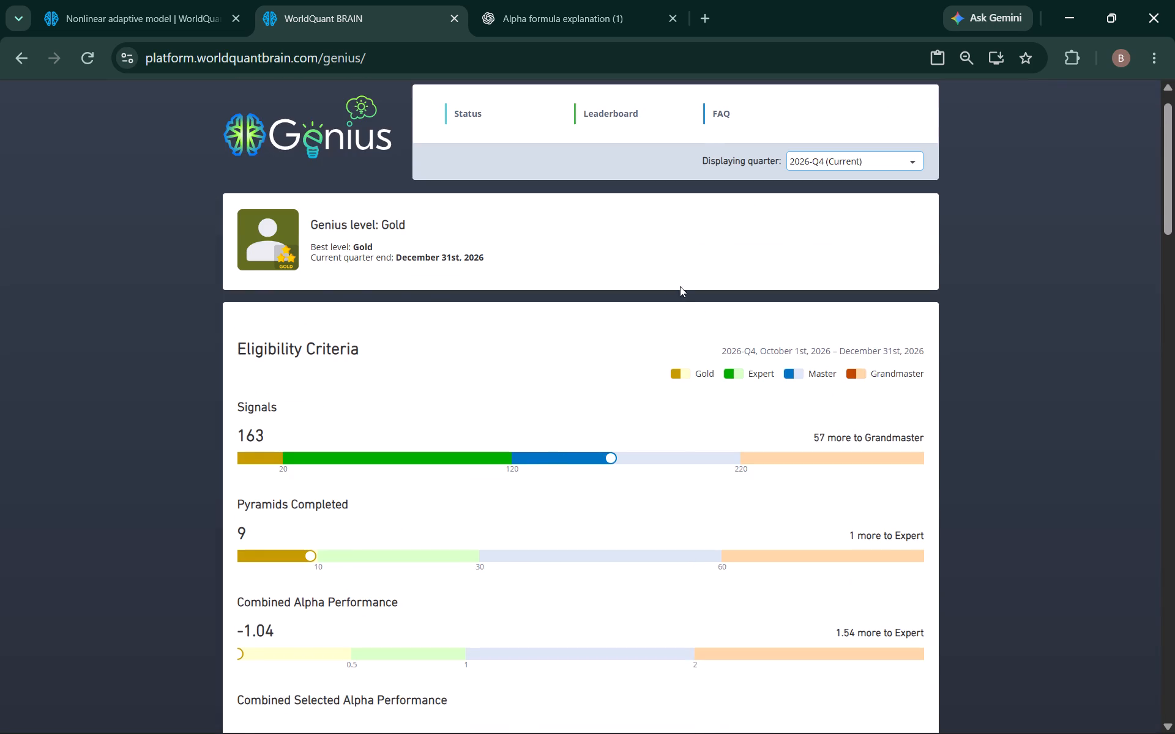
Open the "Combined Alpha Performance updated" notification and read the recent announcements.
{"action": "left_click", "coordinate": [1088, 95]}
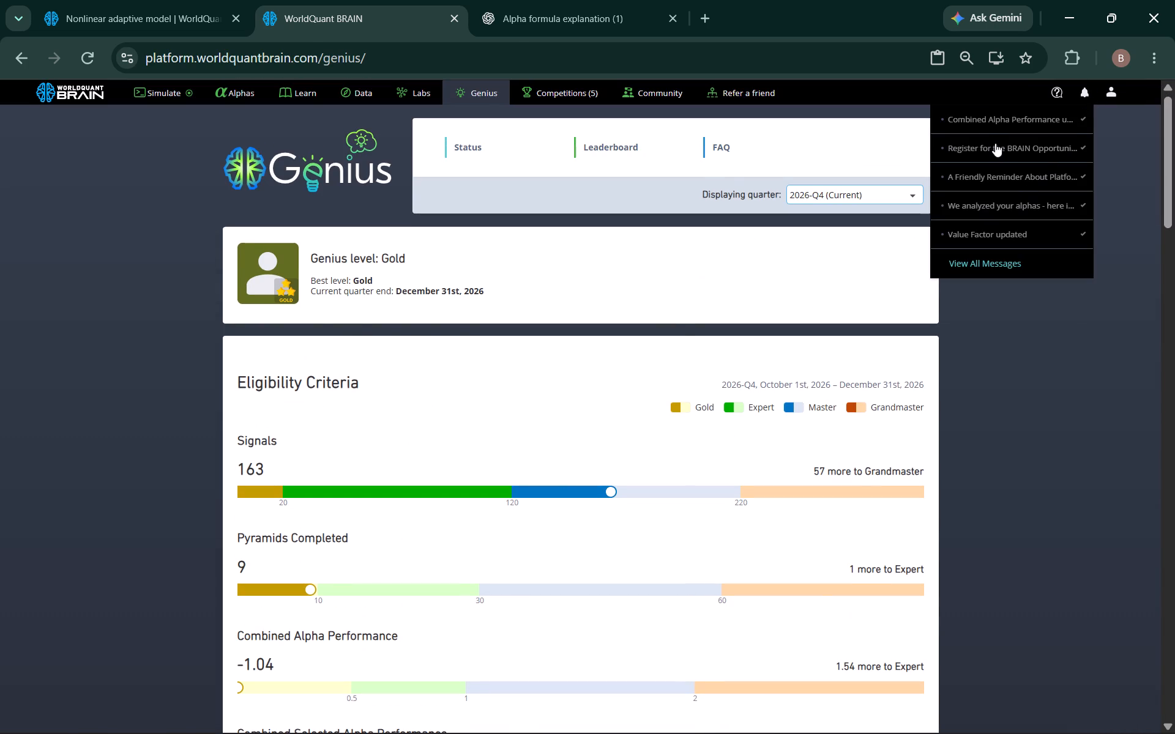
{"action": "left_click", "coordinate": [989, 125]}
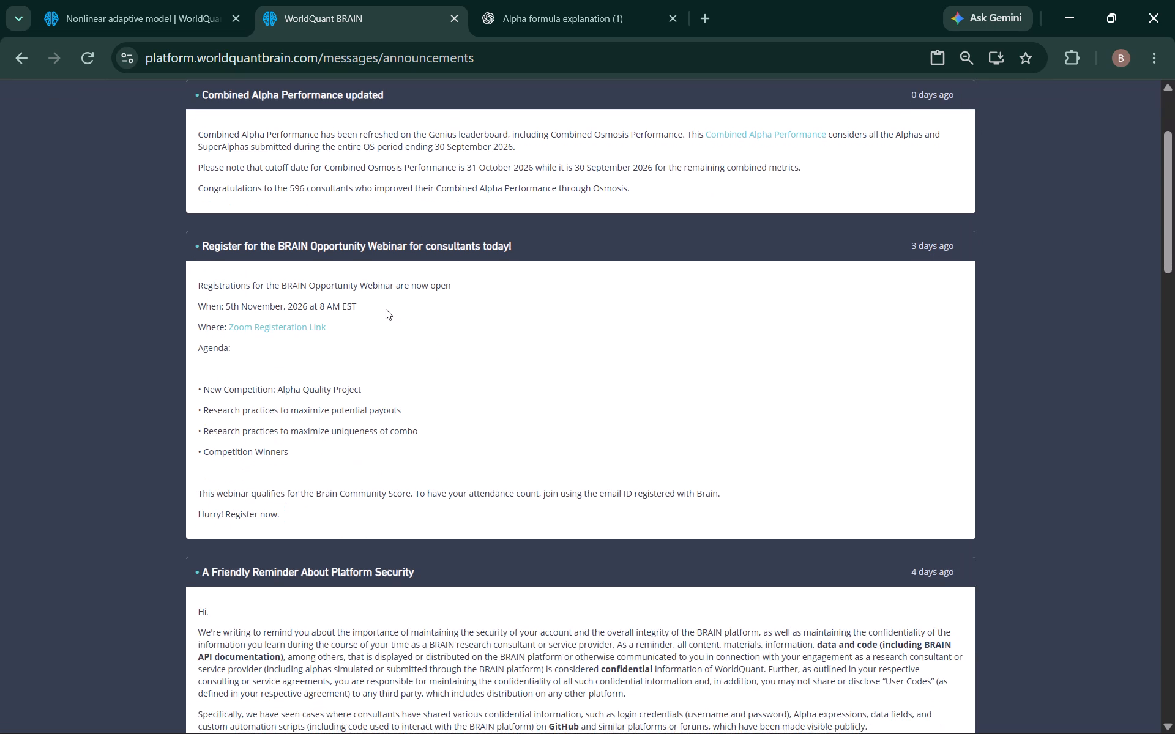
{"action": "scroll", "coordinate": [397, 309], "scroll_direction": "up", "scroll_amount": 2}
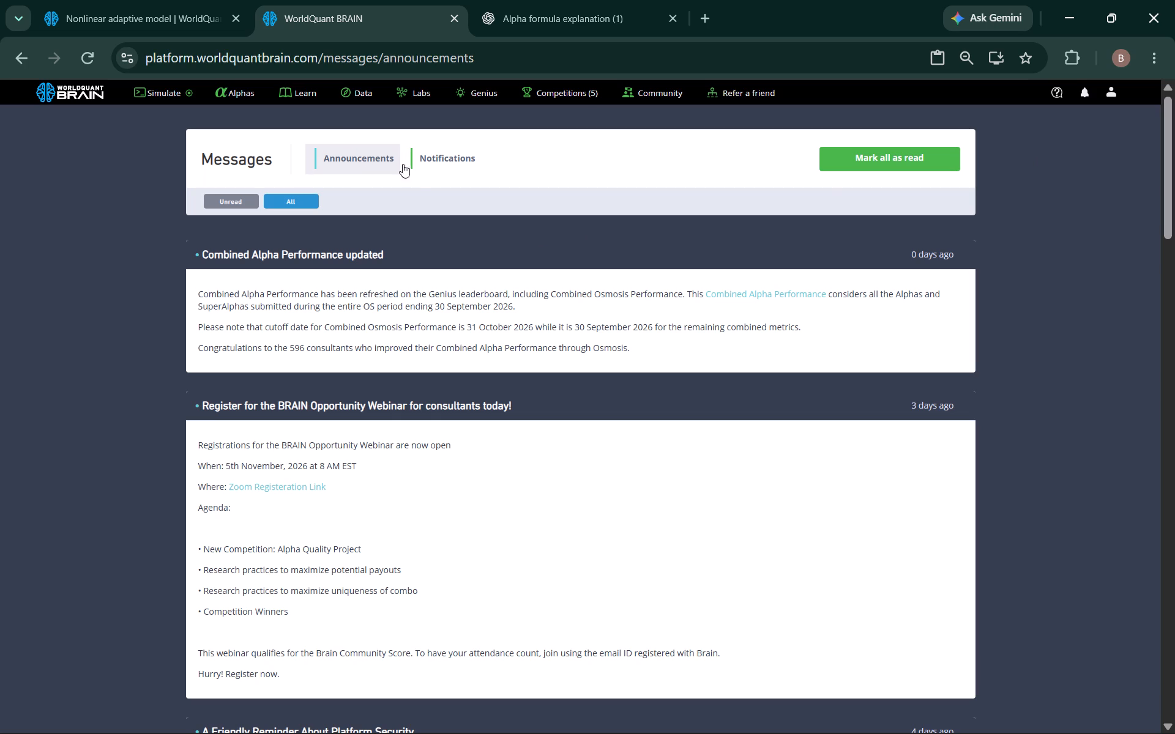
{"action": "scroll", "coordinate": [727, 167], "scroll_direction": "up", "scroll_amount": 2}
{"action": "scroll", "coordinate": [282, 340], "scroll_direction": "down", "scroll_amount": 2}
{"action": "scroll", "coordinate": [275, 337], "scroll_direction": "up", "scroll_amount": 8}
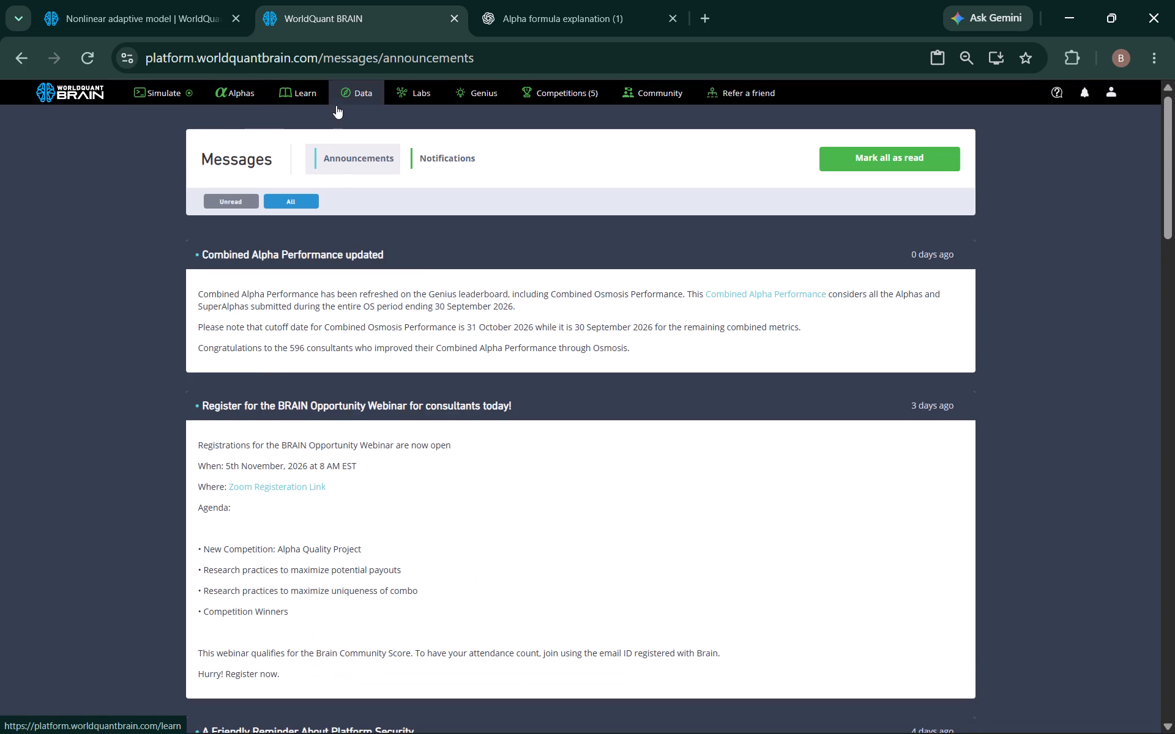
Search the Learn section for "osmois points" and open the Osmosis Allocation Guide for Consultants.
{"action": "left_click", "coordinate": [311, 98]}
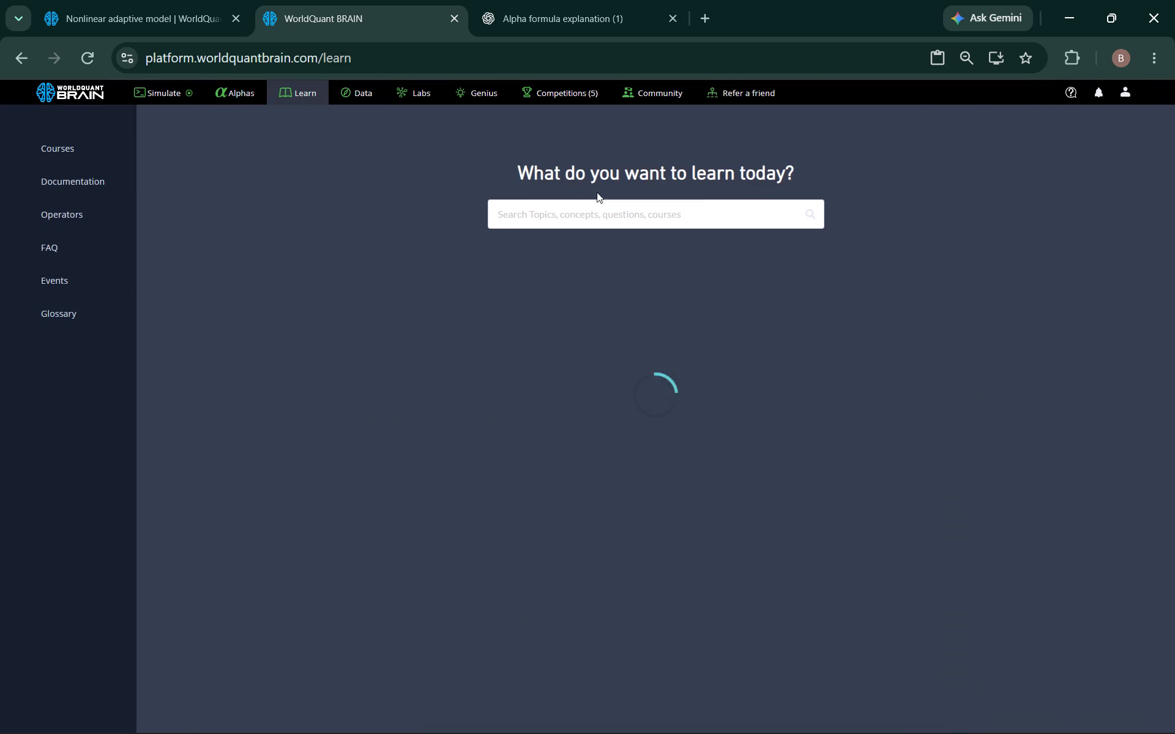
{"action": "left_click", "coordinate": [557, 223]}
{"action": "type", "text": "osmois points"}
{"action": "key", "text": "space"}
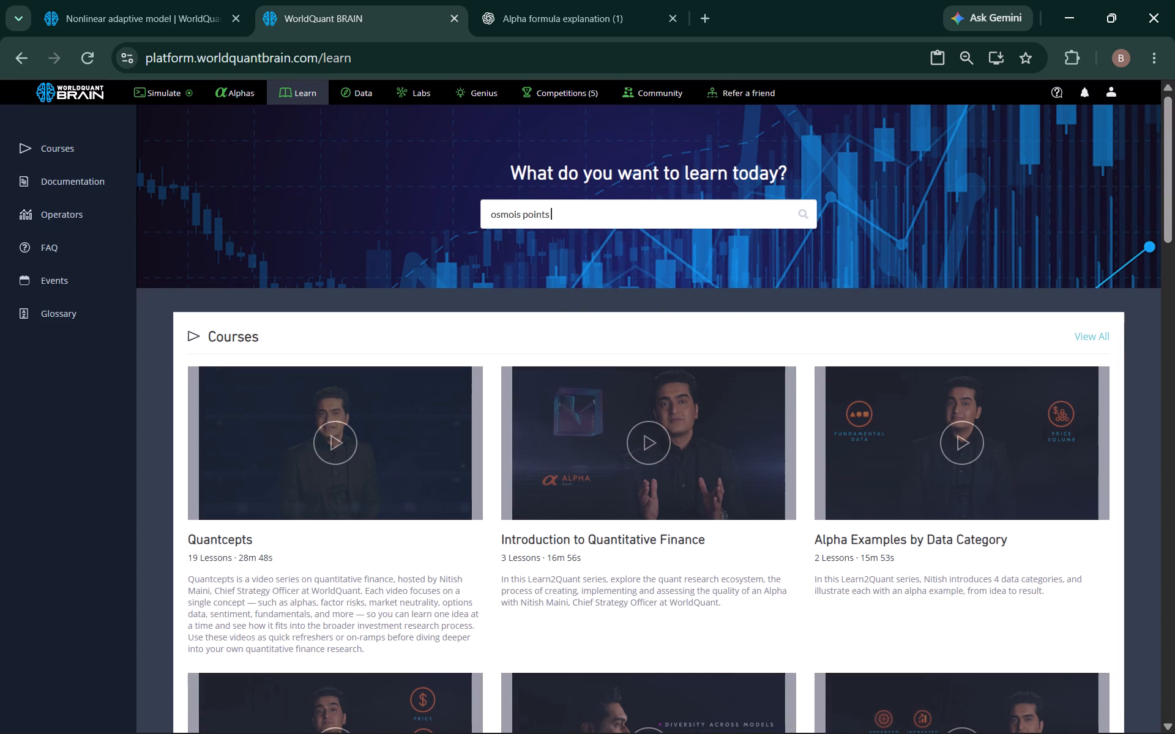
{"action": "key", "text": "Return"}
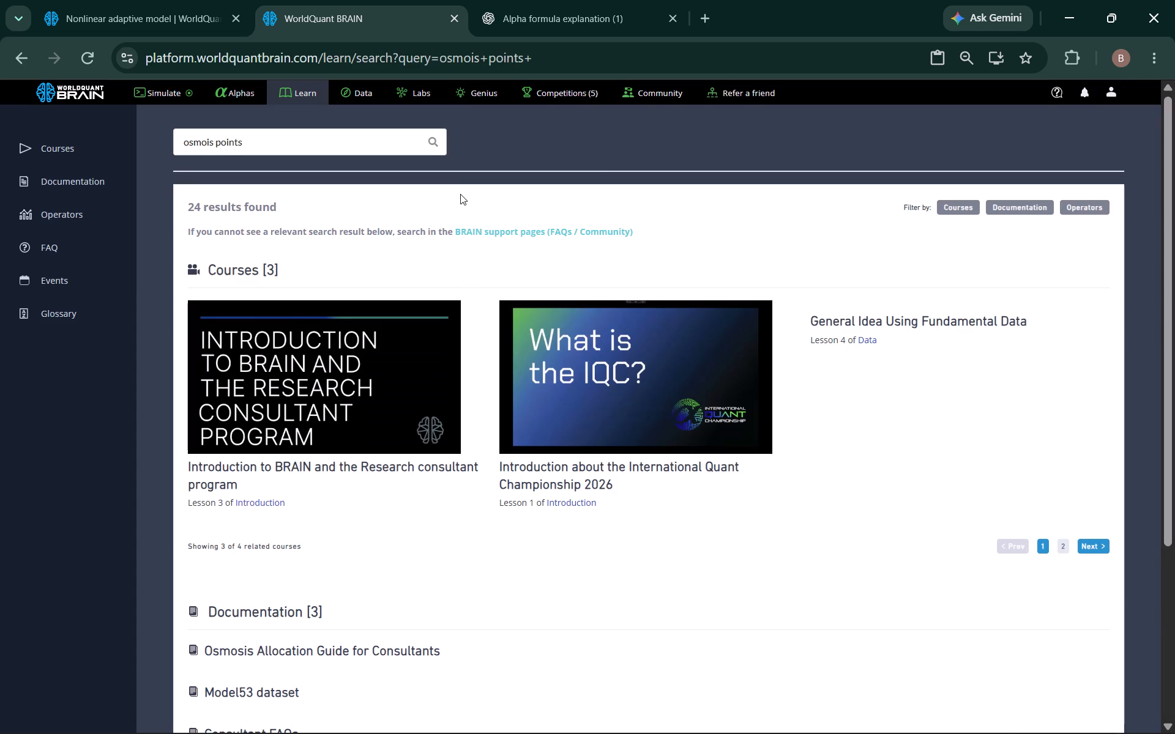
{"action": "scroll", "coordinate": [427, 207], "scroll_direction": "down", "scroll_amount": 2}
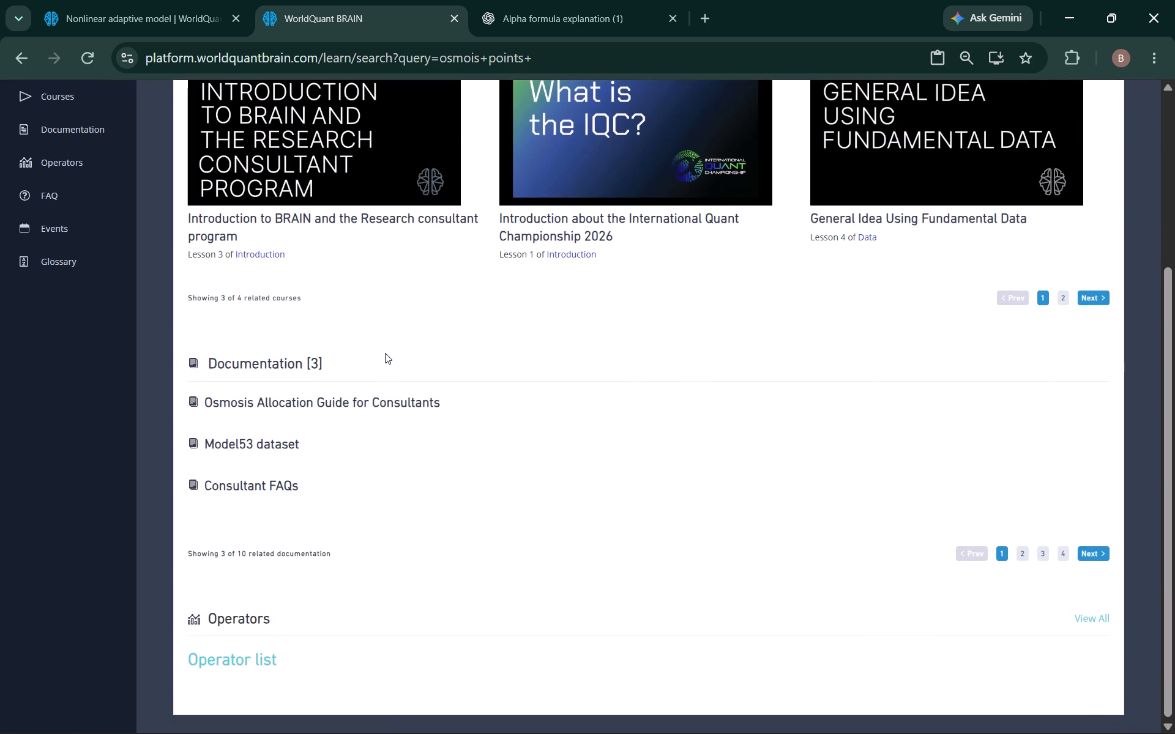
{"action": "left_click", "coordinate": [285, 399]}
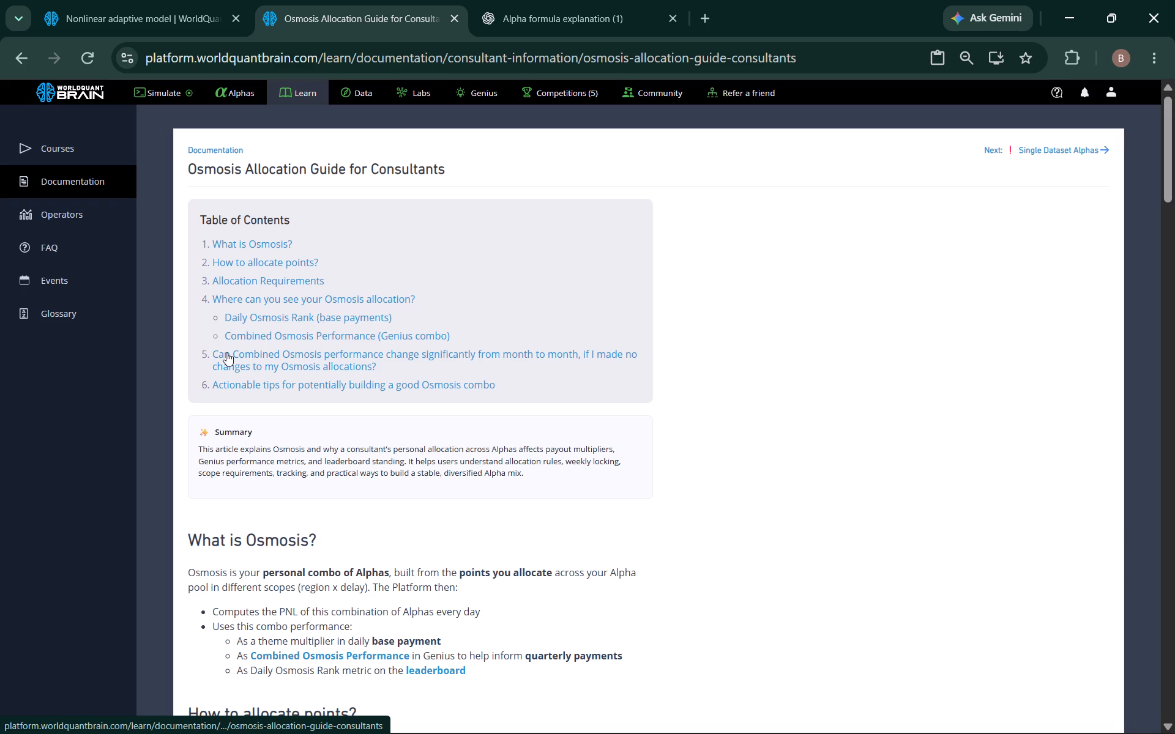
Read the guide's sections on month-to-month Combined Osmosis changes and combo-building tips, and try to follow its Osmosis Allocation table link.
{"action": "left_click", "coordinate": [274, 360]}
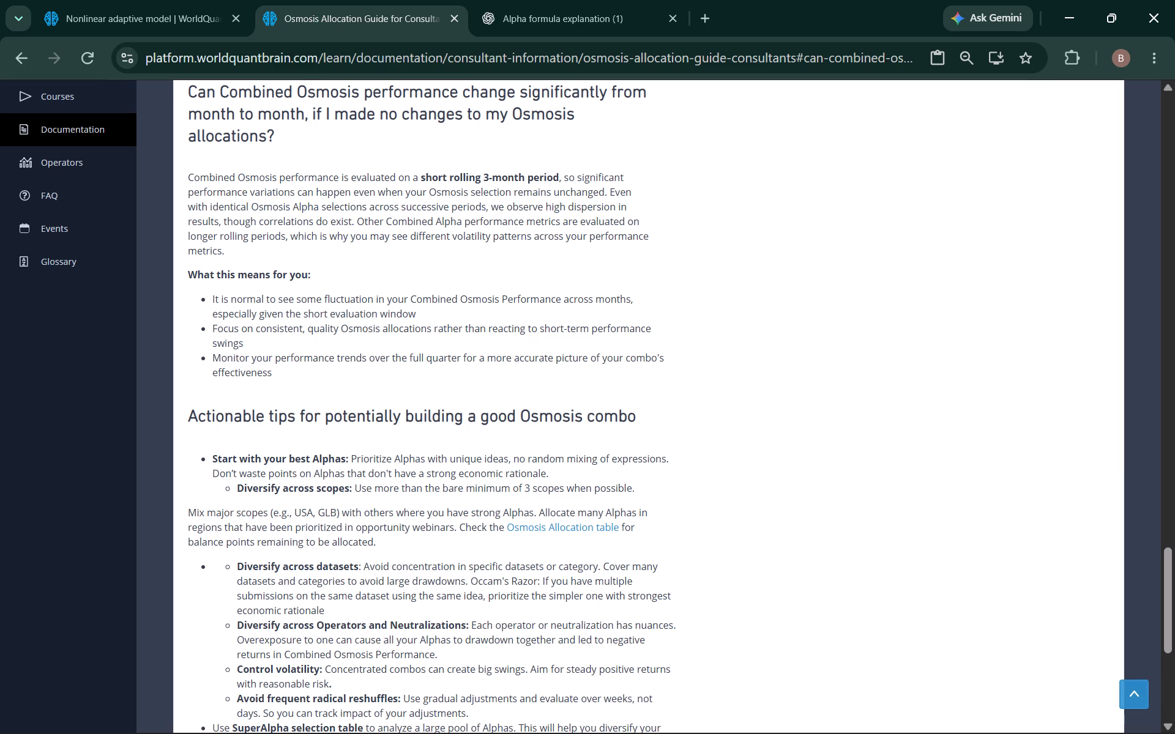
{"action": "scroll", "coordinate": [293, 330], "scroll_direction": "down", "scroll_amount": 1}
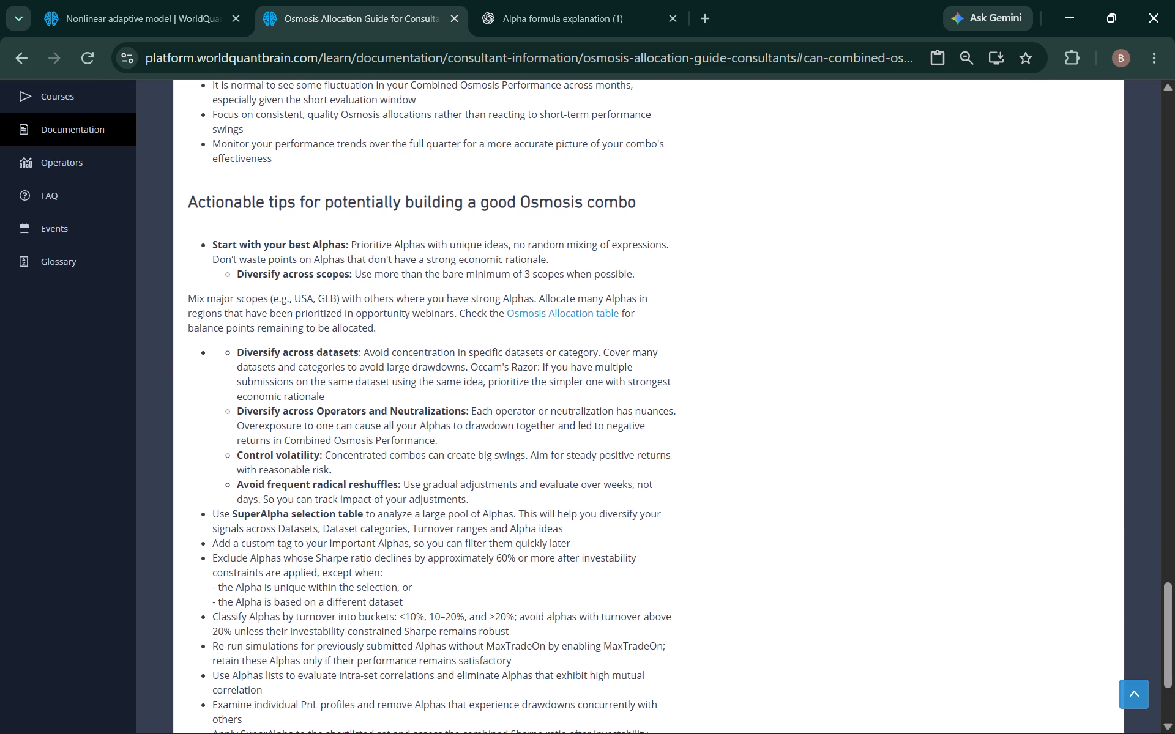
{"action": "scroll", "coordinate": [321, 333], "scroll_direction": "up", "scroll_amount": 2}
{"action": "scroll", "coordinate": [321, 334], "scroll_direction": "down", "scroll_amount": 1}
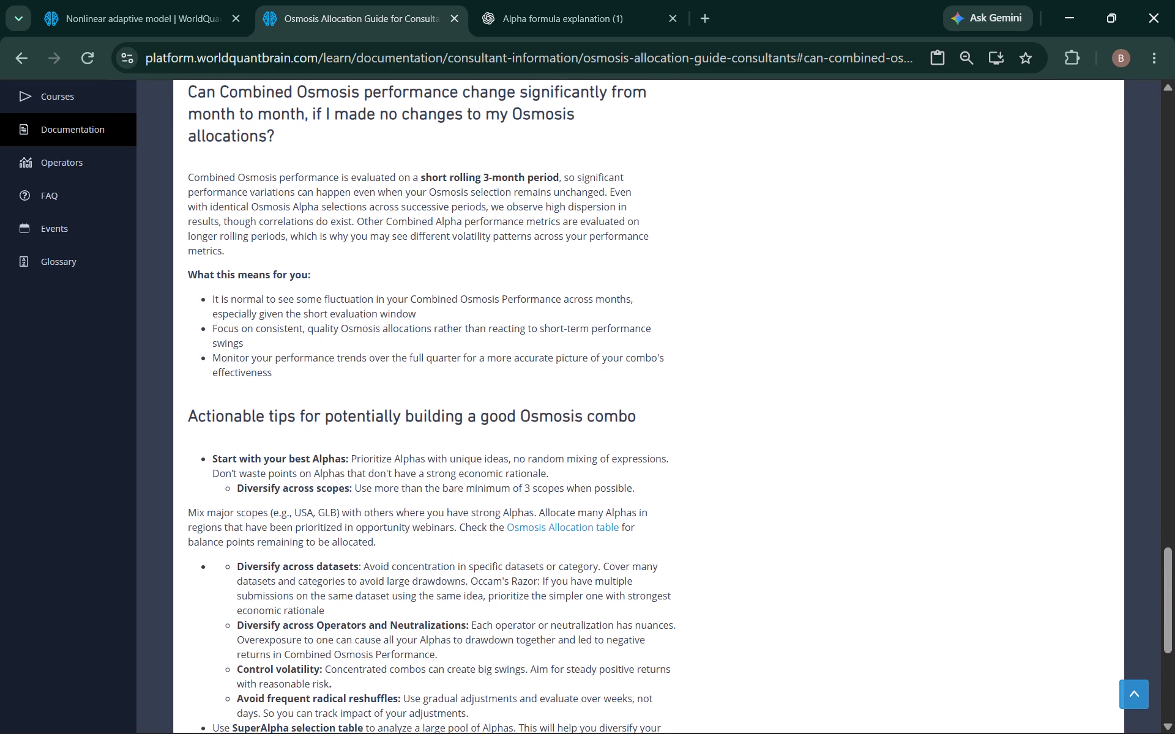
{"action": "scroll", "coordinate": [268, 388], "scroll_direction": "down", "scroll_amount": 2}
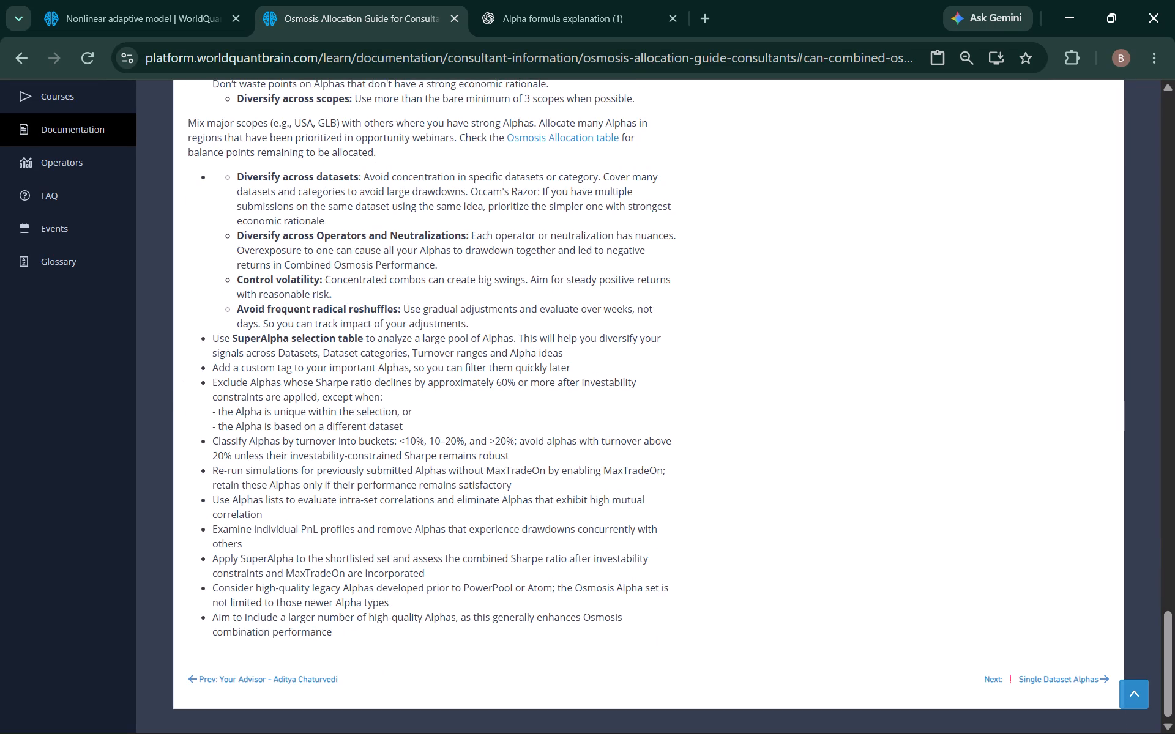
{"action": "scroll", "coordinate": [226, 379], "scroll_direction": "up", "scroll_amount": 1}
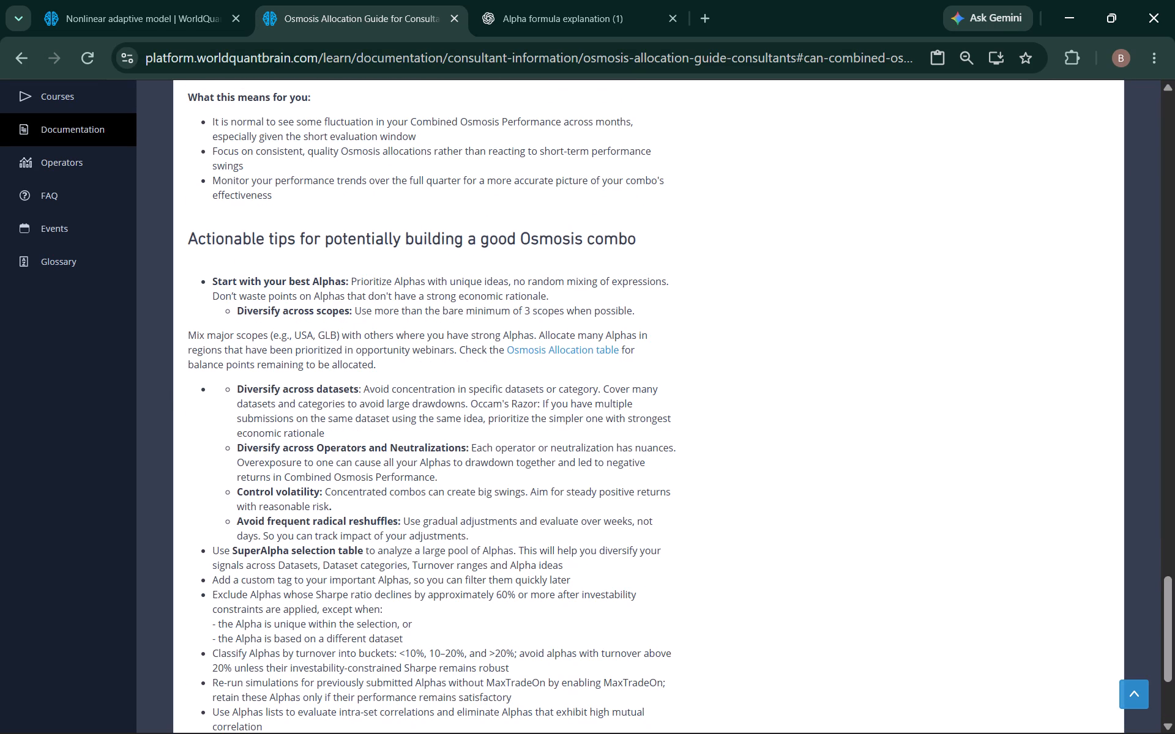
{"action": "scroll", "coordinate": [327, 367], "scroll_direction": "down", "scroll_amount": 1}
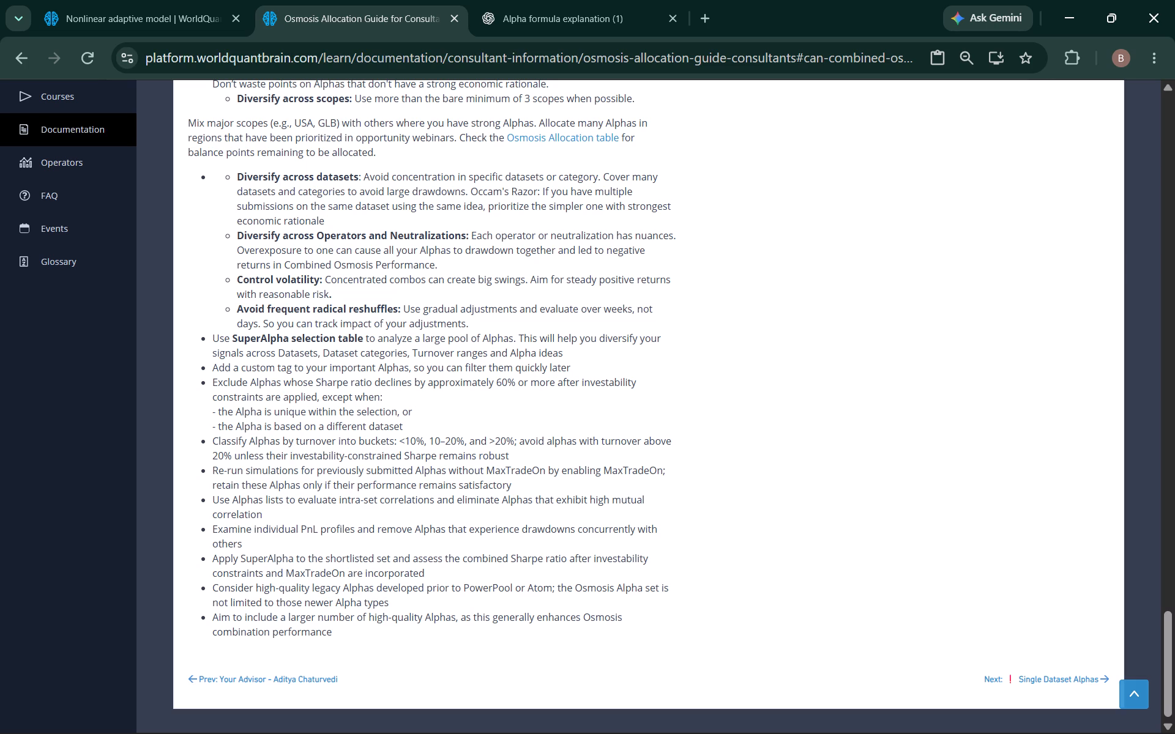
{"action": "scroll", "coordinate": [428, 357], "scroll_direction": "up", "scroll_amount": 2}
{"action": "scroll", "coordinate": [439, 366], "scroll_direction": "down", "scroll_amount": 2}
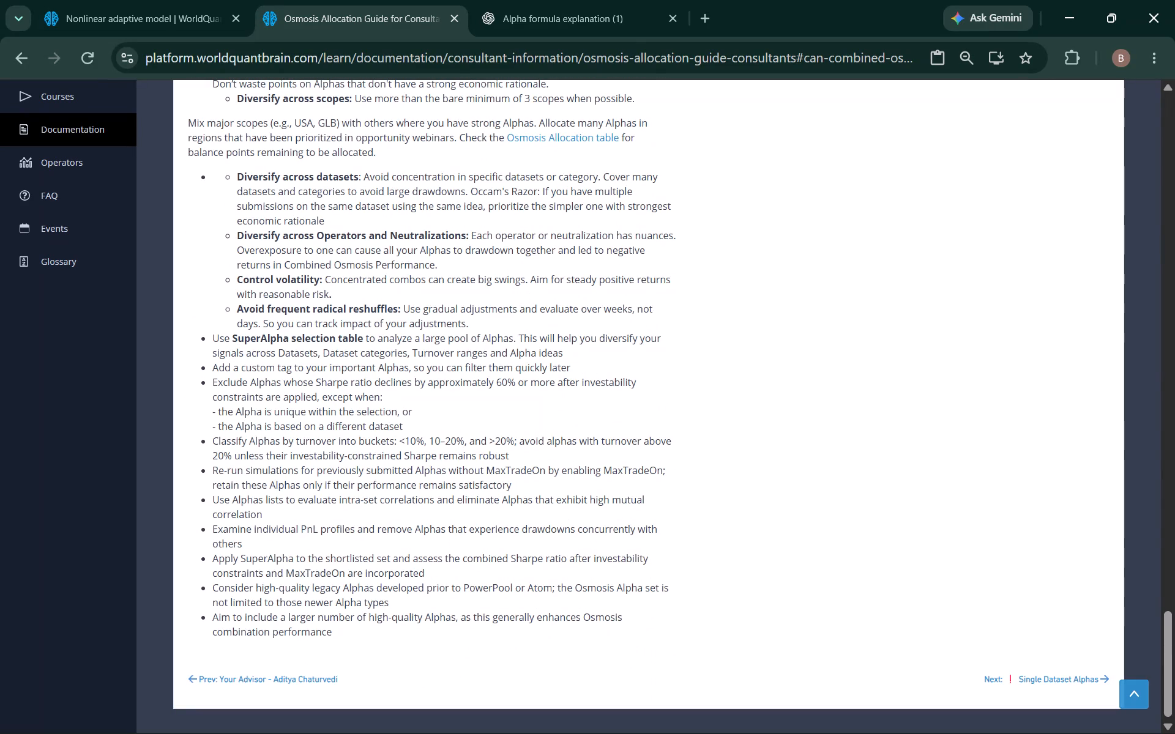
{"action": "left_click", "coordinate": [542, 142]}
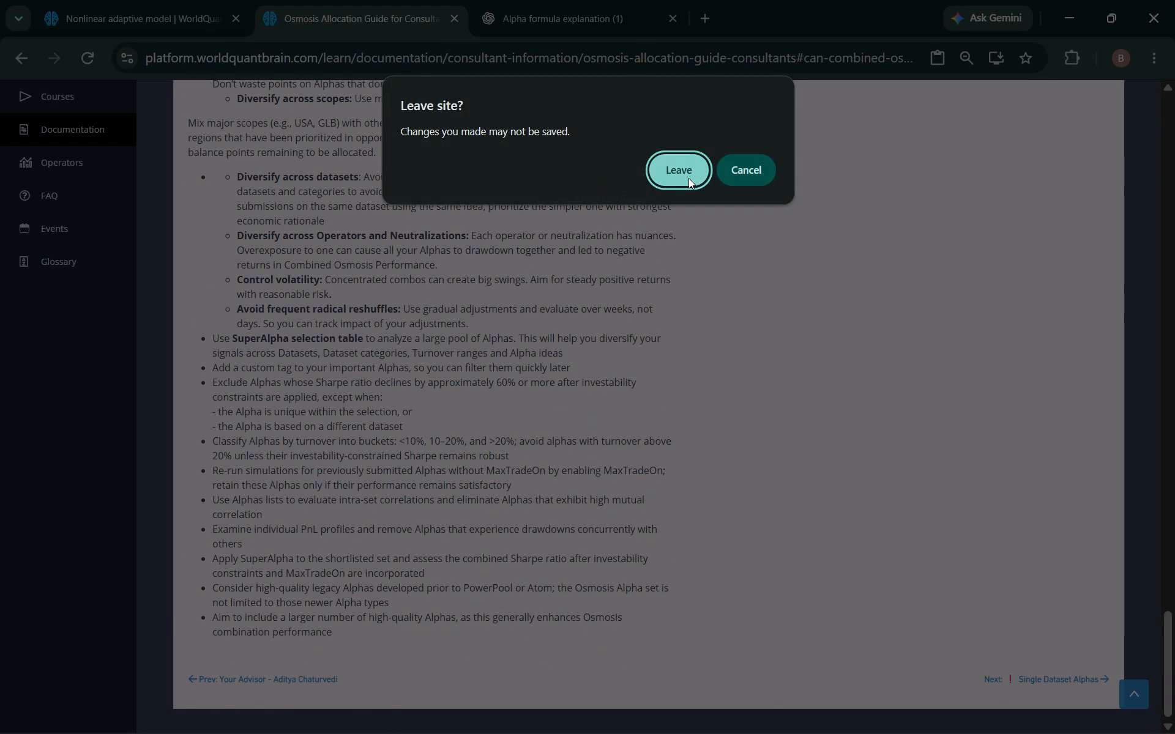
{"action": "left_click", "coordinate": [731, 172]}
Read the guide's sections on how to allocate points, the allocation requirements and where to see the Osmosis allocation.
{"action": "scroll", "coordinate": [244, 263], "scroll_direction": "up", "scroll_amount": 5}
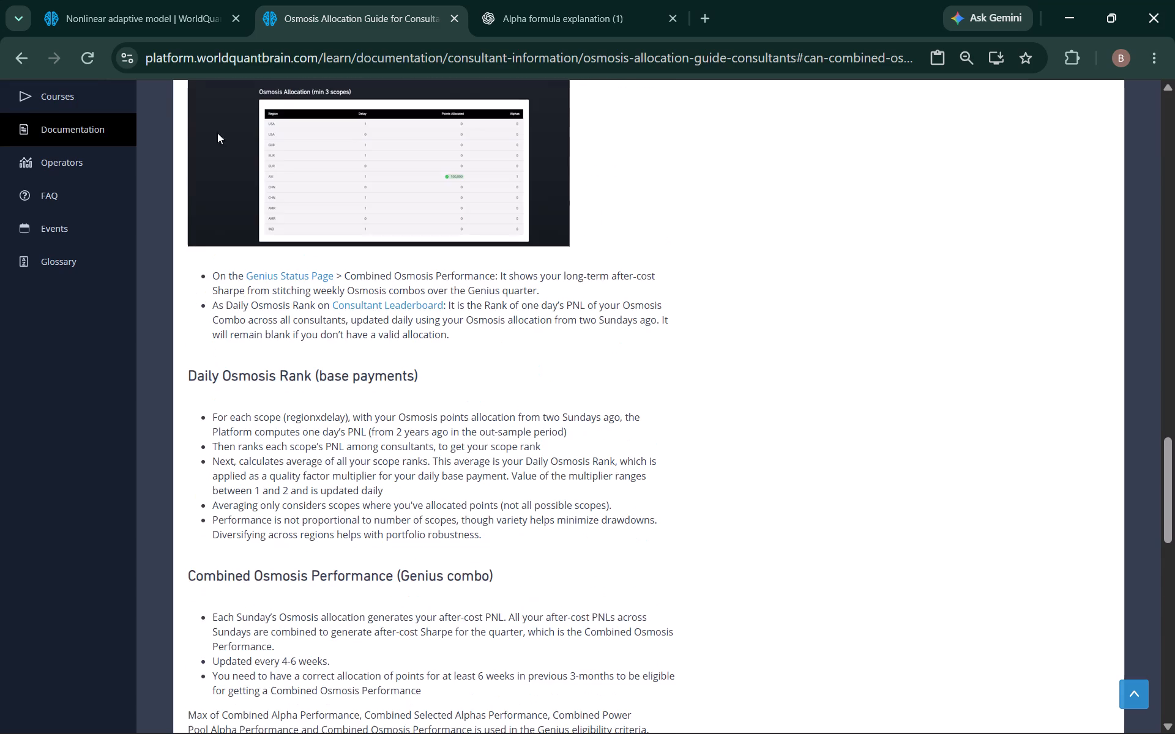
{"action": "left_click", "coordinate": [72, 4]}
{"action": "left_click", "coordinate": [285, 2]}
{"action": "scroll", "coordinate": [178, 215], "scroll_direction": "up", "scroll_amount": 11}
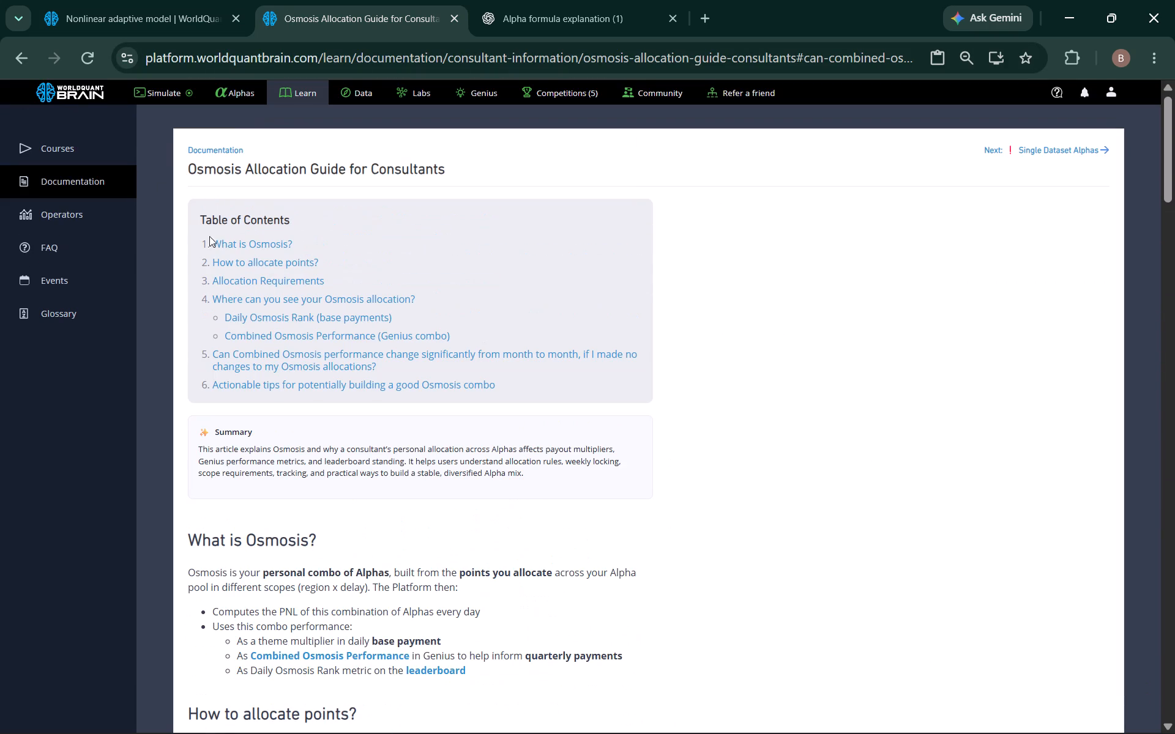
{"action": "left_click", "coordinate": [237, 262]}
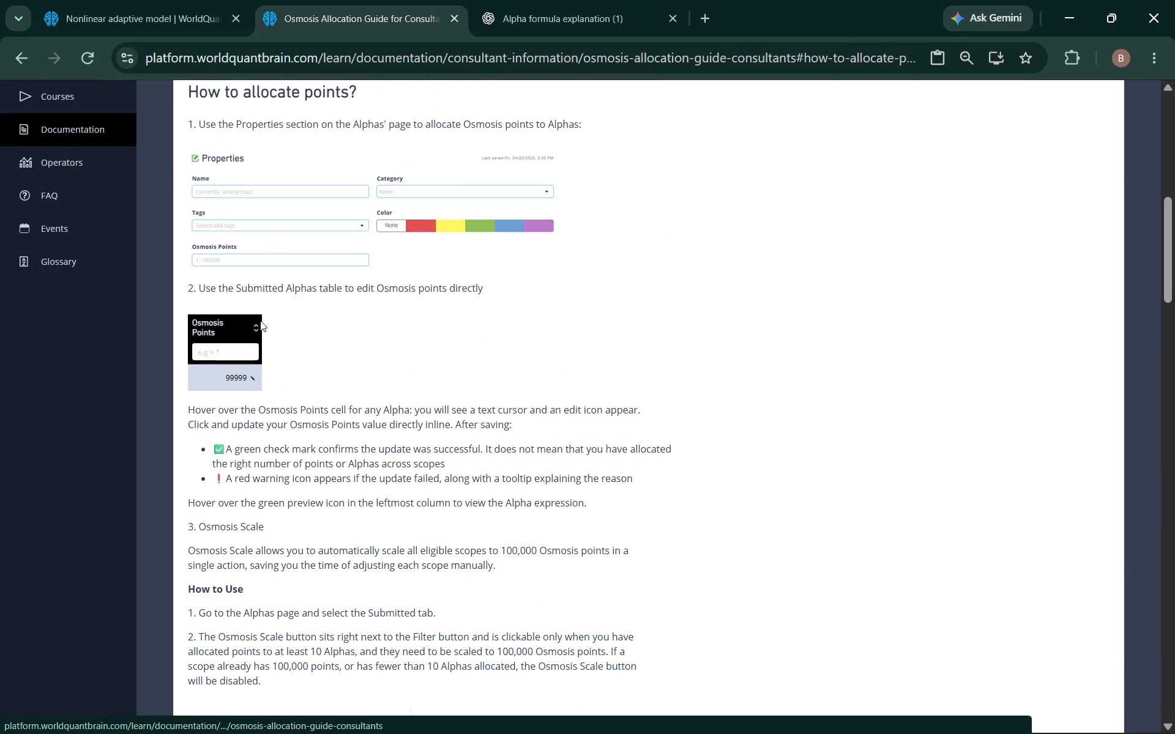
{"action": "scroll", "coordinate": [222, 384], "scroll_direction": "down", "scroll_amount": 1}
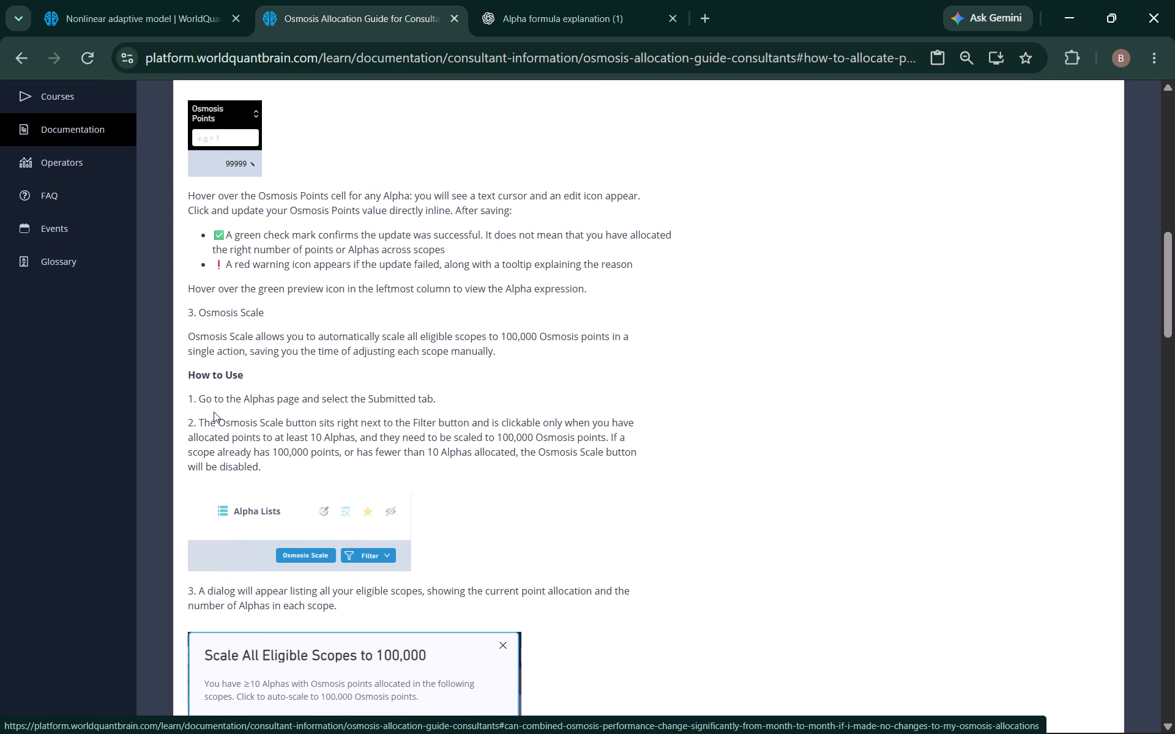
{"action": "scroll", "coordinate": [247, 439], "scroll_direction": "down", "scroll_amount": 1}
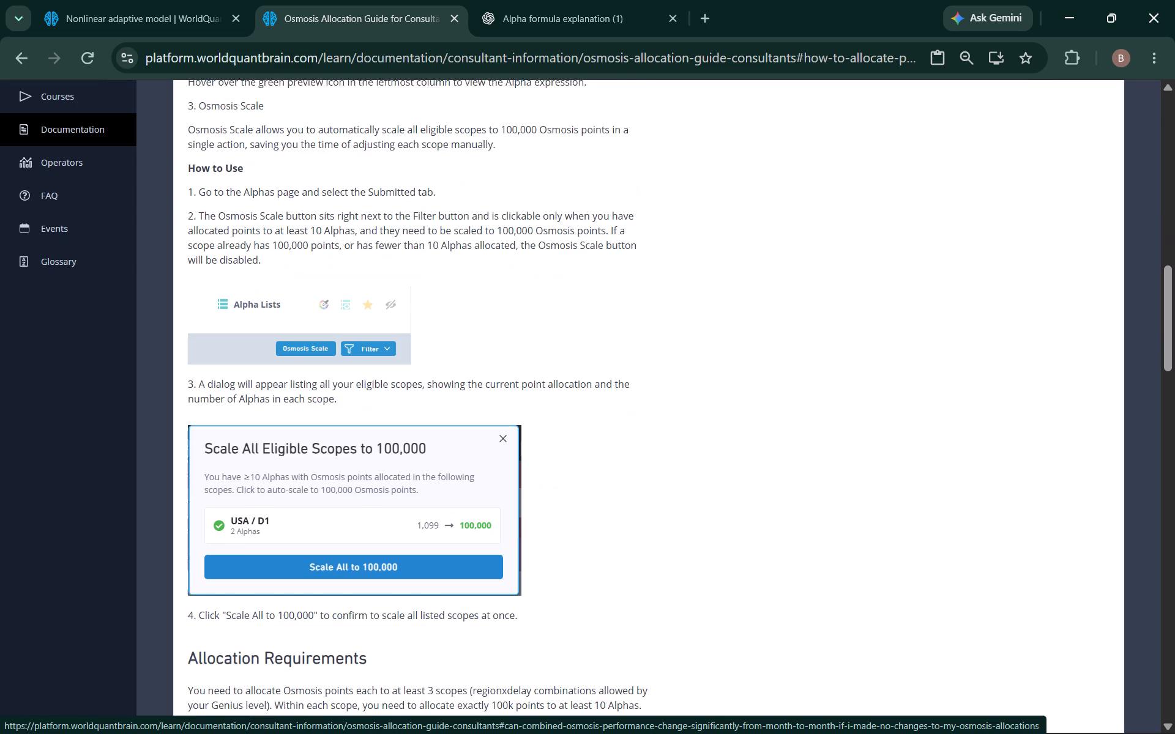
{"action": "scroll", "coordinate": [247, 439], "scroll_direction": "down", "scroll_amount": 2}
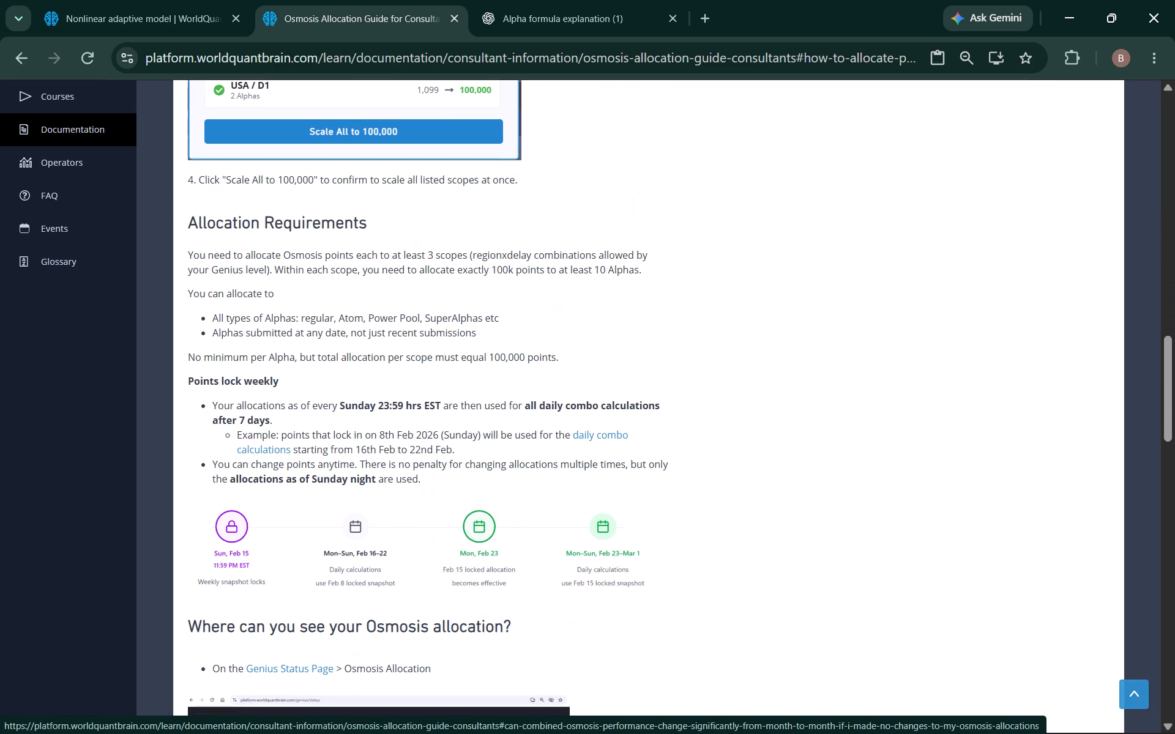
{"action": "scroll", "coordinate": [245, 384], "scroll_direction": "down", "scroll_amount": 1}
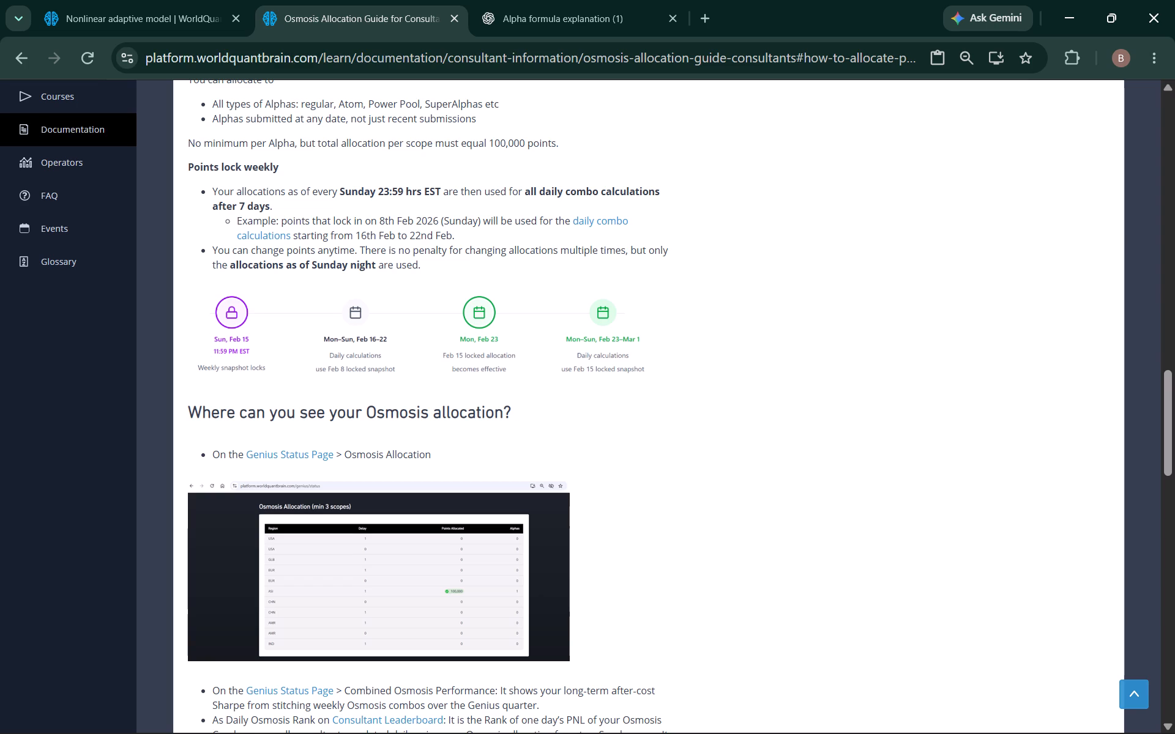
{"action": "scroll", "coordinate": [340, 265], "scroll_direction": "down", "scroll_amount": 2}
{"action": "scroll", "coordinate": [275, 268], "scroll_direction": "up", "scroll_amount": 16}
Return to the Simulate page to view Simulation 8's results.
{"action": "left_click", "coordinate": [172, 106]}
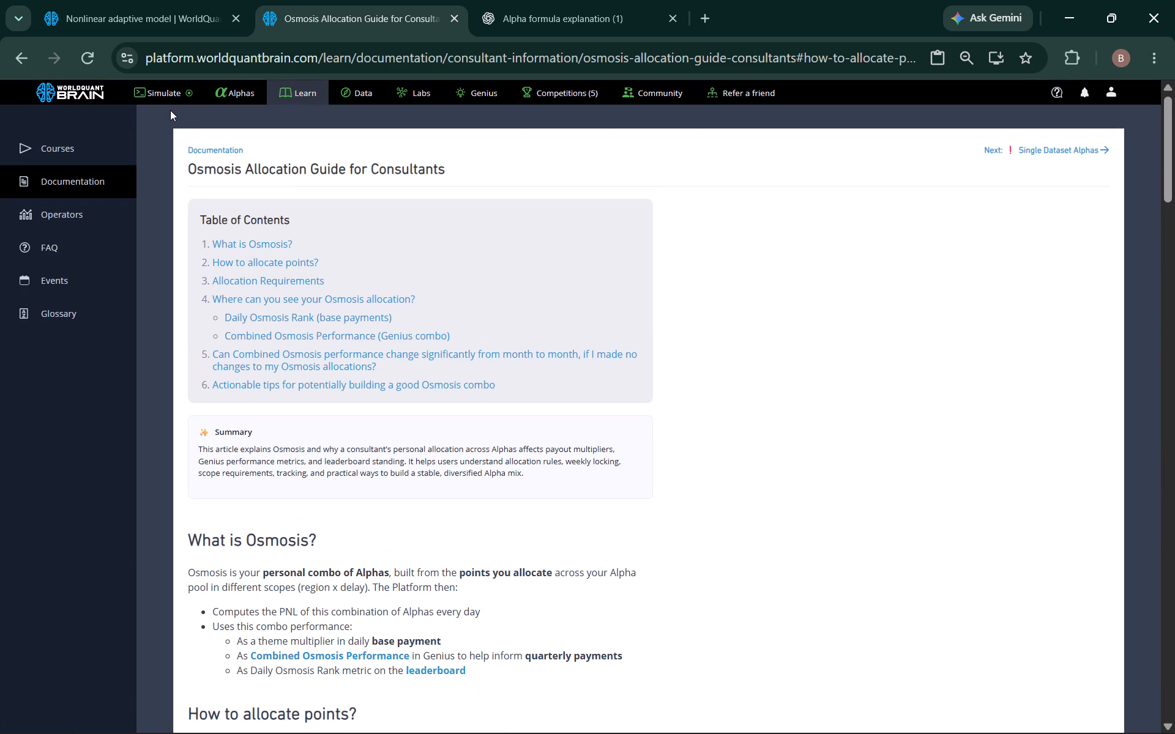
{"action": "left_click", "coordinate": [174, 87]}
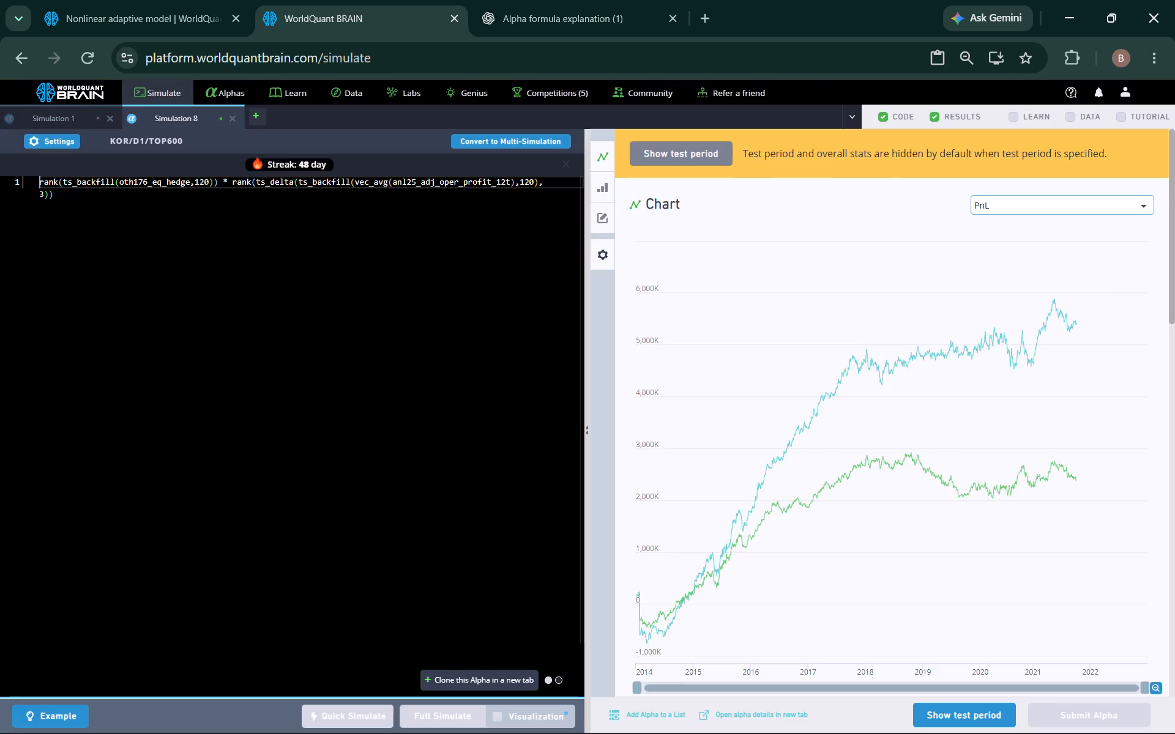
Reveal Simulation 8's test period and examine its yearly IS summary and the failed checks under IS Testing Status.
{"action": "scroll", "coordinate": [821, 380], "scroll_direction": "down", "scroll_amount": 3}
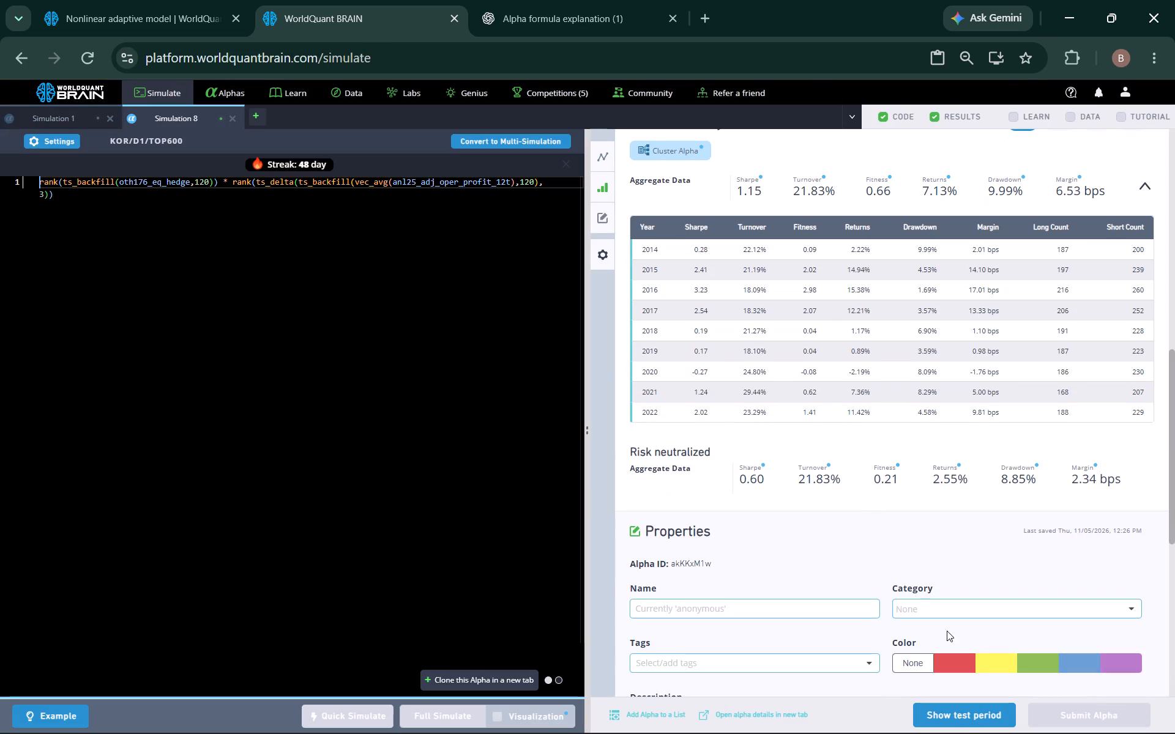
{"action": "left_click", "coordinate": [963, 721]}
{"action": "scroll", "coordinate": [781, 399], "scroll_direction": "up", "scroll_amount": 1}
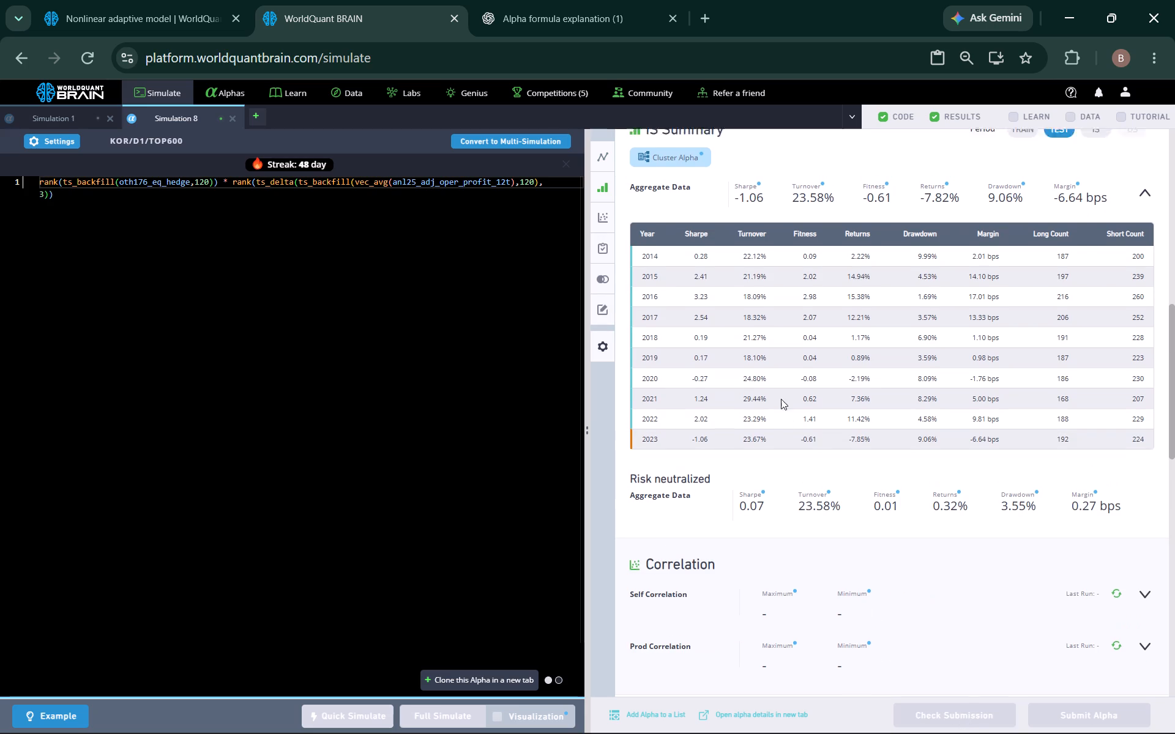
{"action": "scroll", "coordinate": [769, 393], "scroll_direction": "down", "scroll_amount": 4}
{"action": "scroll", "coordinate": [768, 390], "scroll_direction": "up", "scroll_amount": 1}
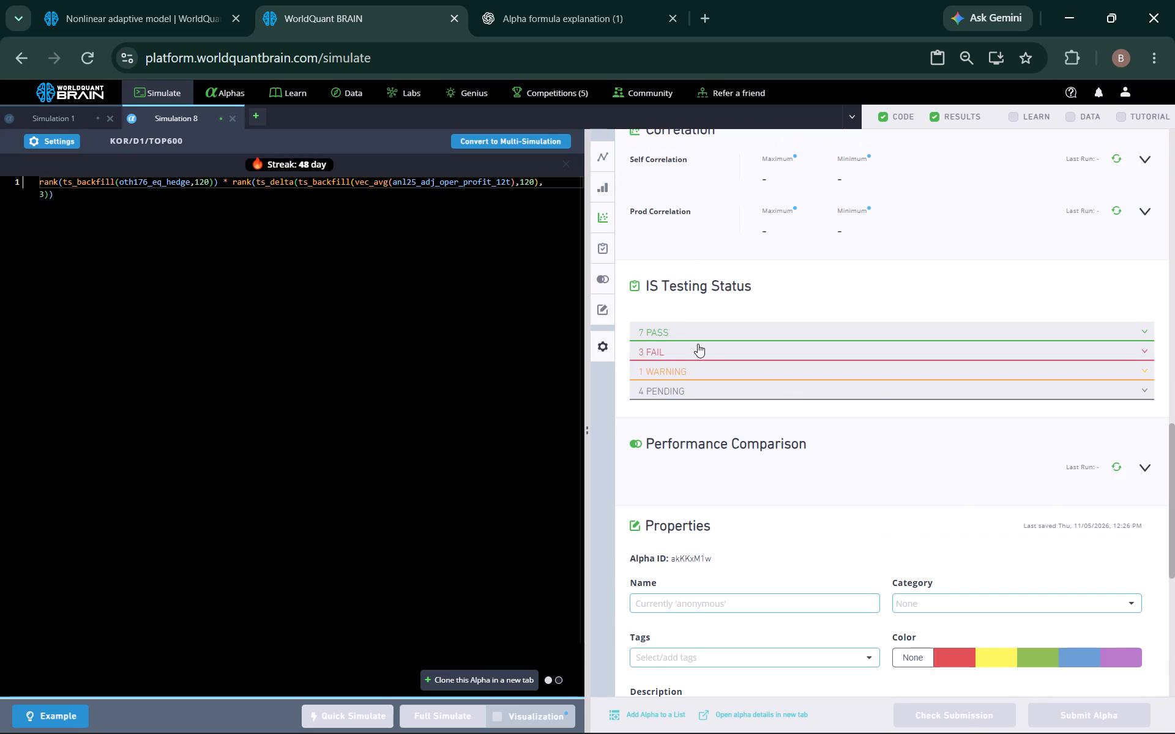
{"action": "left_click", "coordinate": [695, 347]}
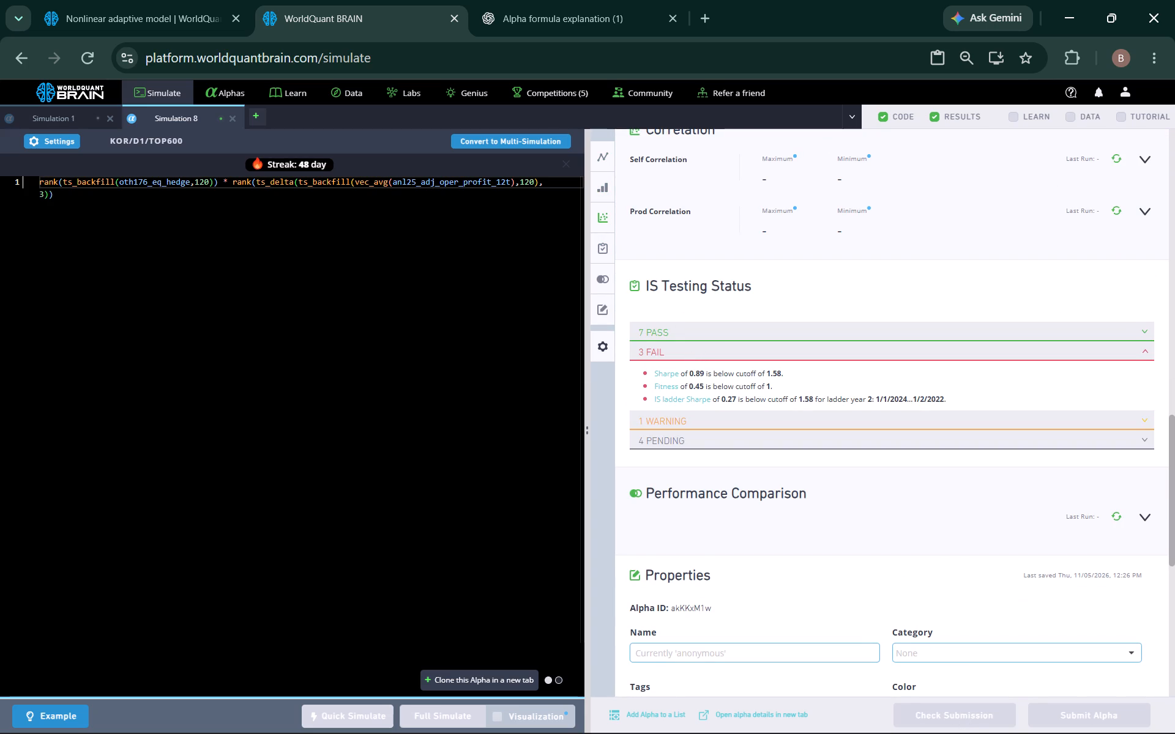
{"action": "scroll", "coordinate": [384, 327], "scroll_direction": "up", "scroll_amount": 2}
Close Simulation 8 and open a new, blank Super Simulation for building a SuperAlpha.
{"action": "left_click", "coordinate": [235, 120]}
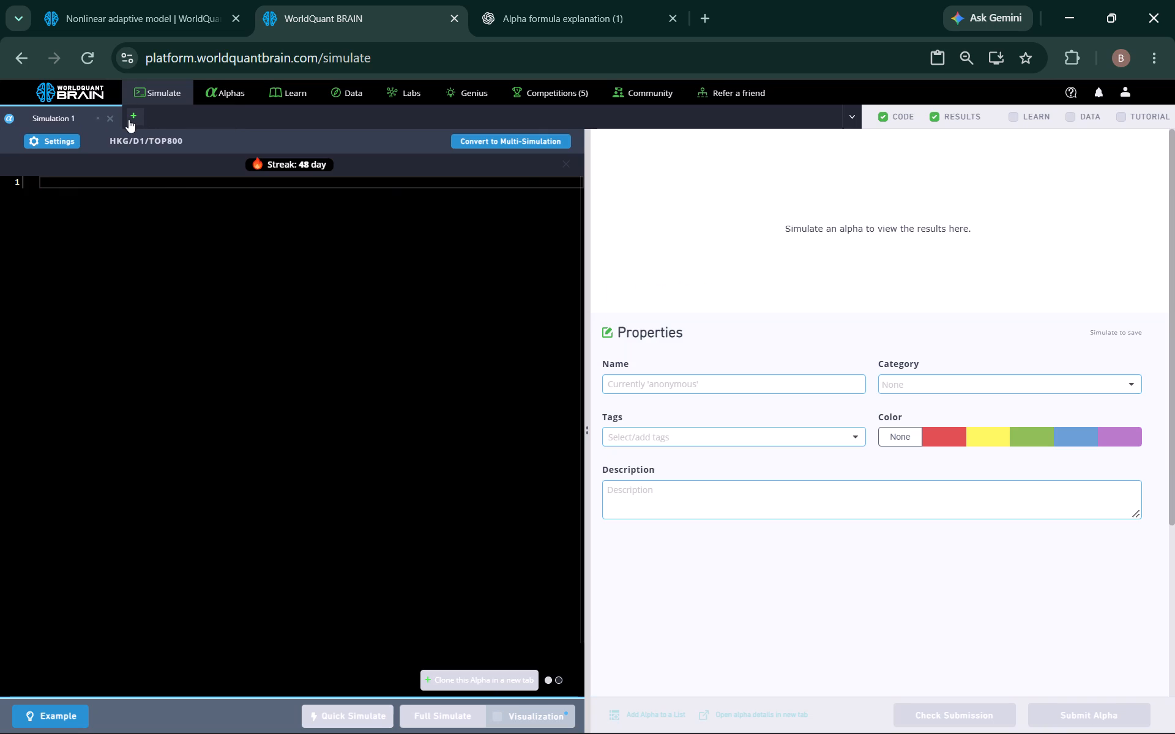
{"action": "left_click", "coordinate": [129, 119]}
{"action": "left_click", "coordinate": [175, 225]}
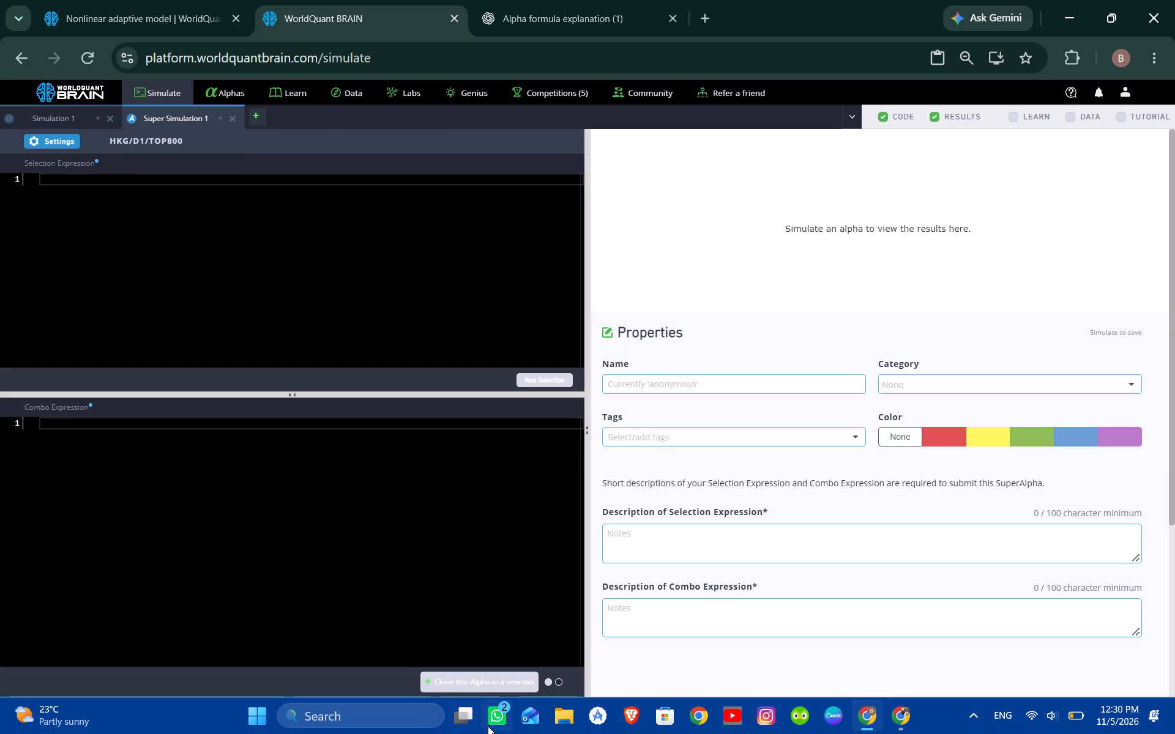
Switch to WhatsApp.
{"action": "left_click", "coordinate": [502, 721]}
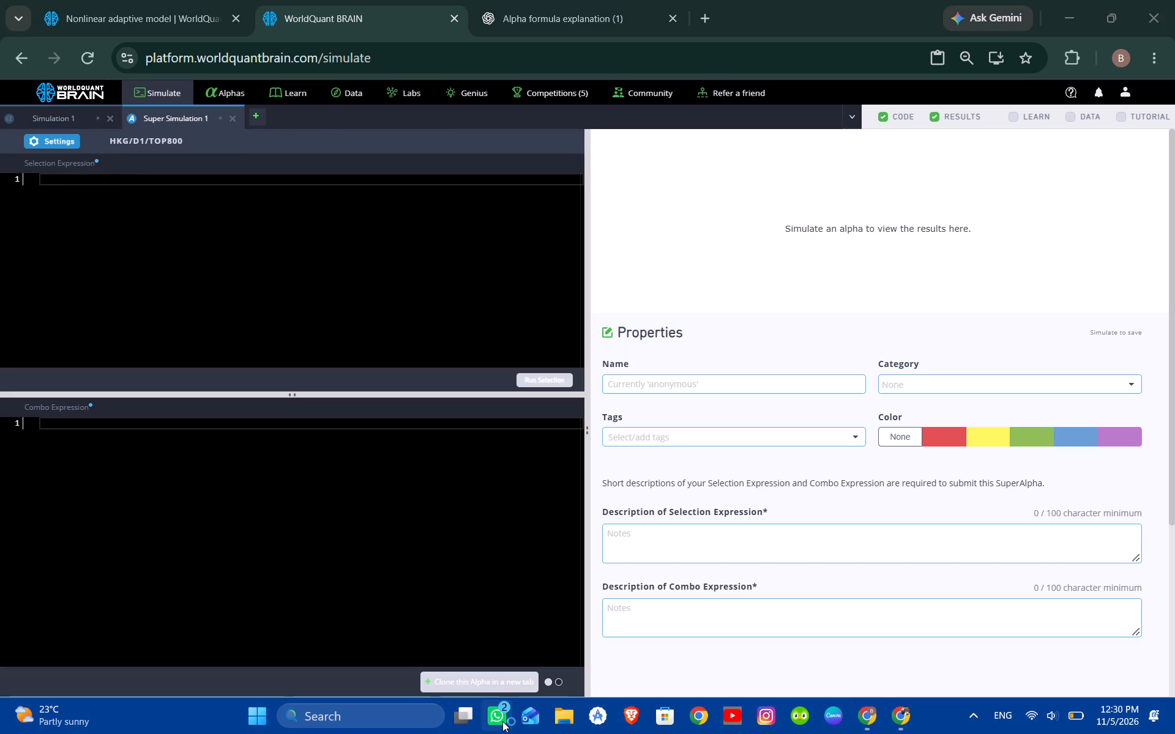
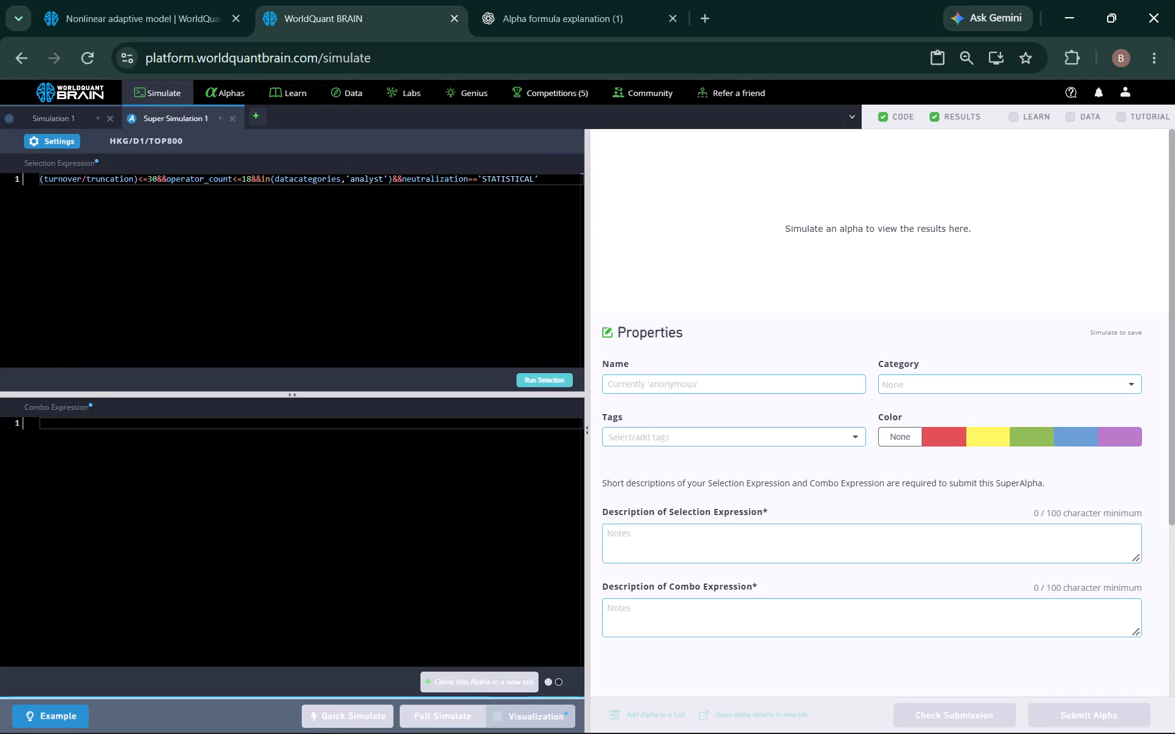
Configure the Super Simulation with region GLB, Positive selection handling, universe MINVOL1M, Statistical neutralization, decay 4 and NaN handling On, and apply the settings.
{"action": "left_click", "coordinate": [57, 143]}
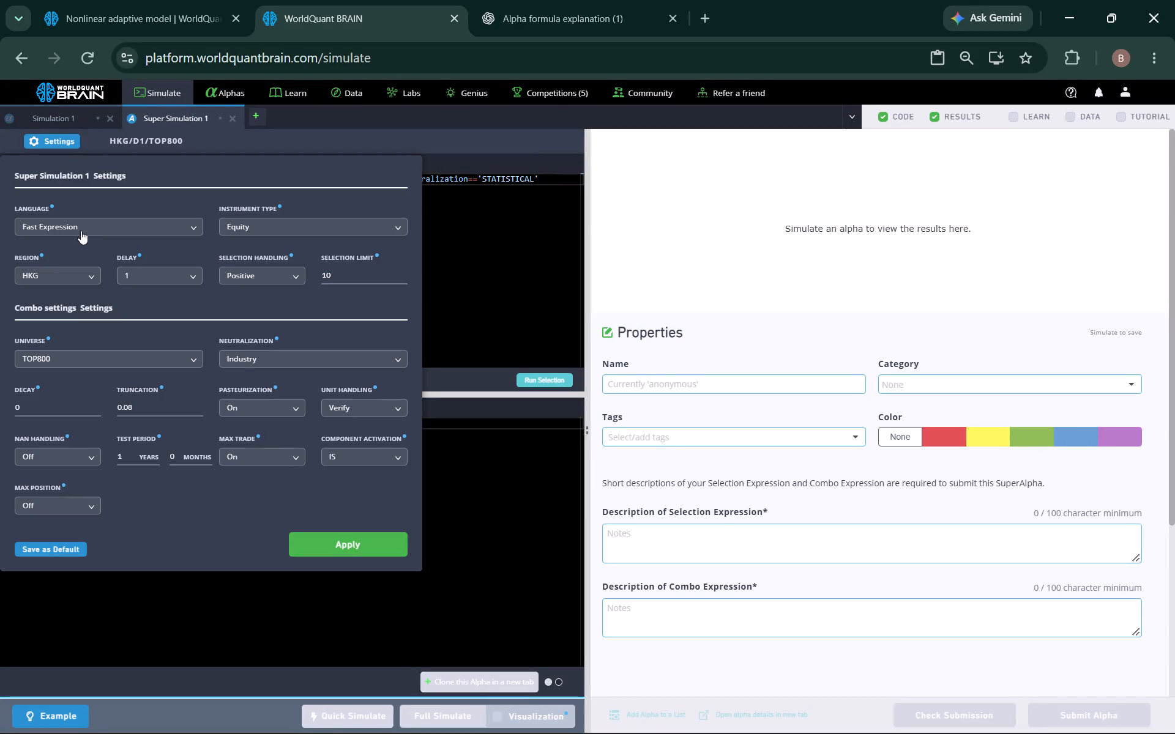
{"action": "left_click", "coordinate": [84, 277]}
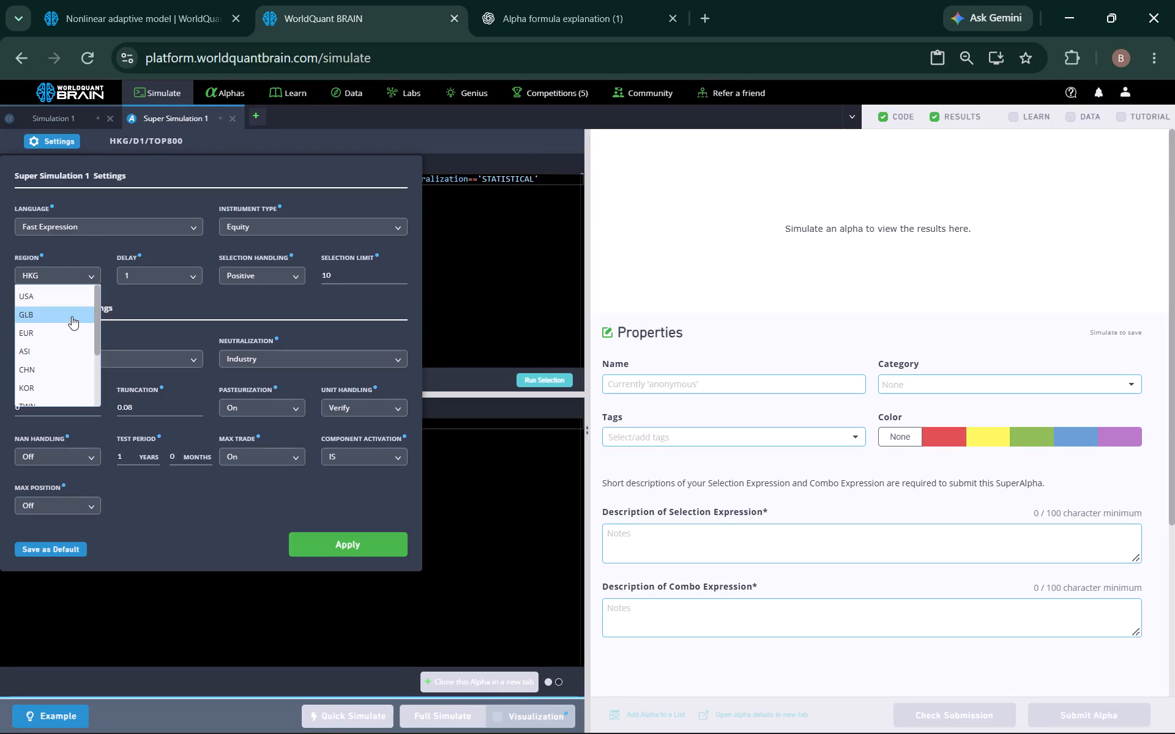
{"action": "left_click", "coordinate": [72, 316]}
{"action": "left_click", "coordinate": [263, 273]}
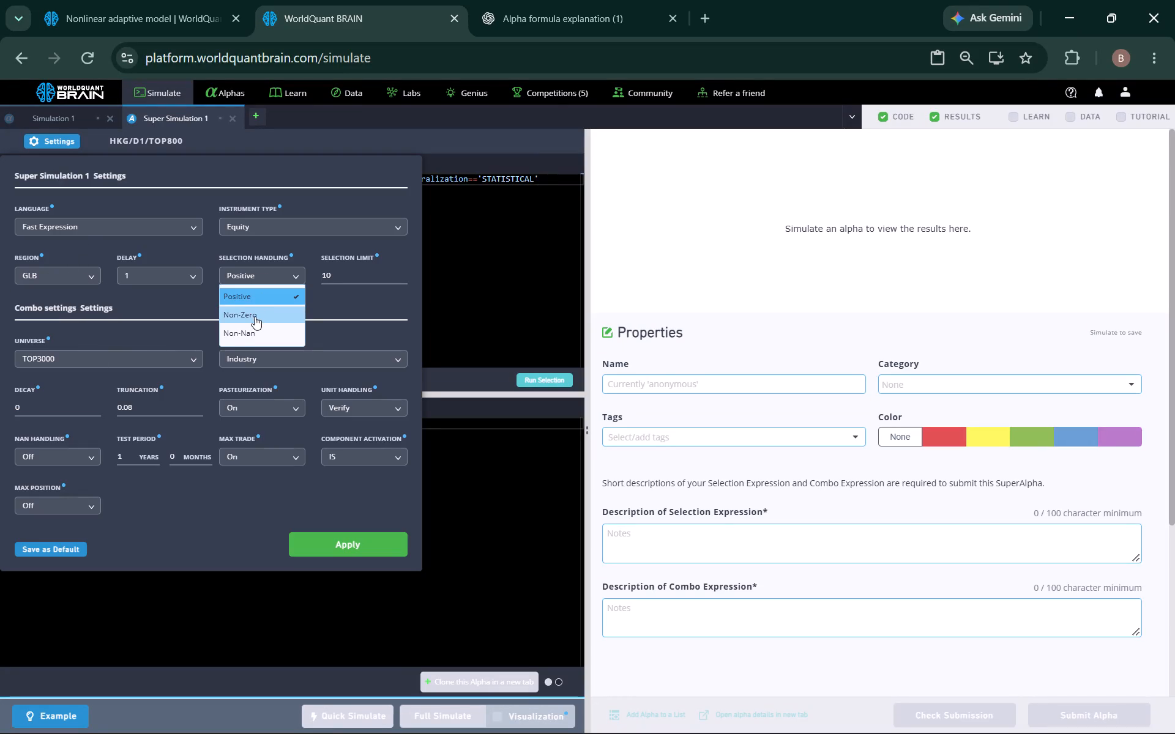
{"action": "left_click", "coordinate": [260, 296]}
{"action": "left_click", "coordinate": [134, 358]}
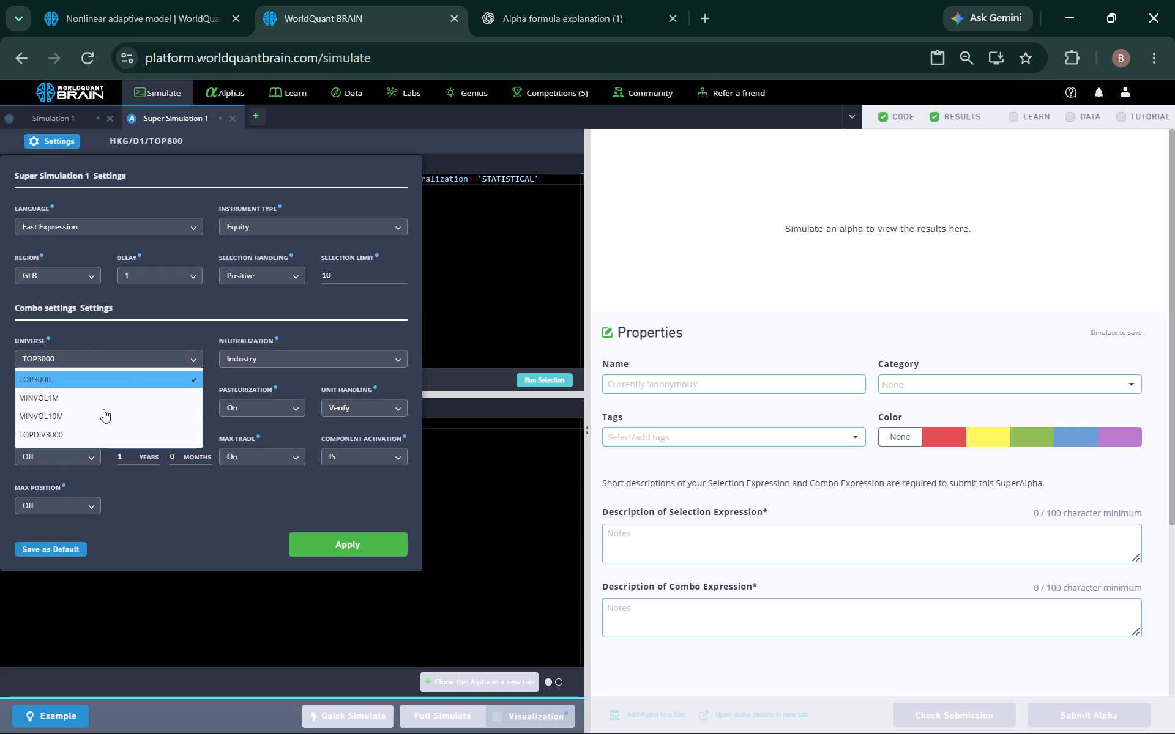
{"action": "left_click", "coordinate": [106, 402]}
{"action": "left_click", "coordinate": [251, 364]}
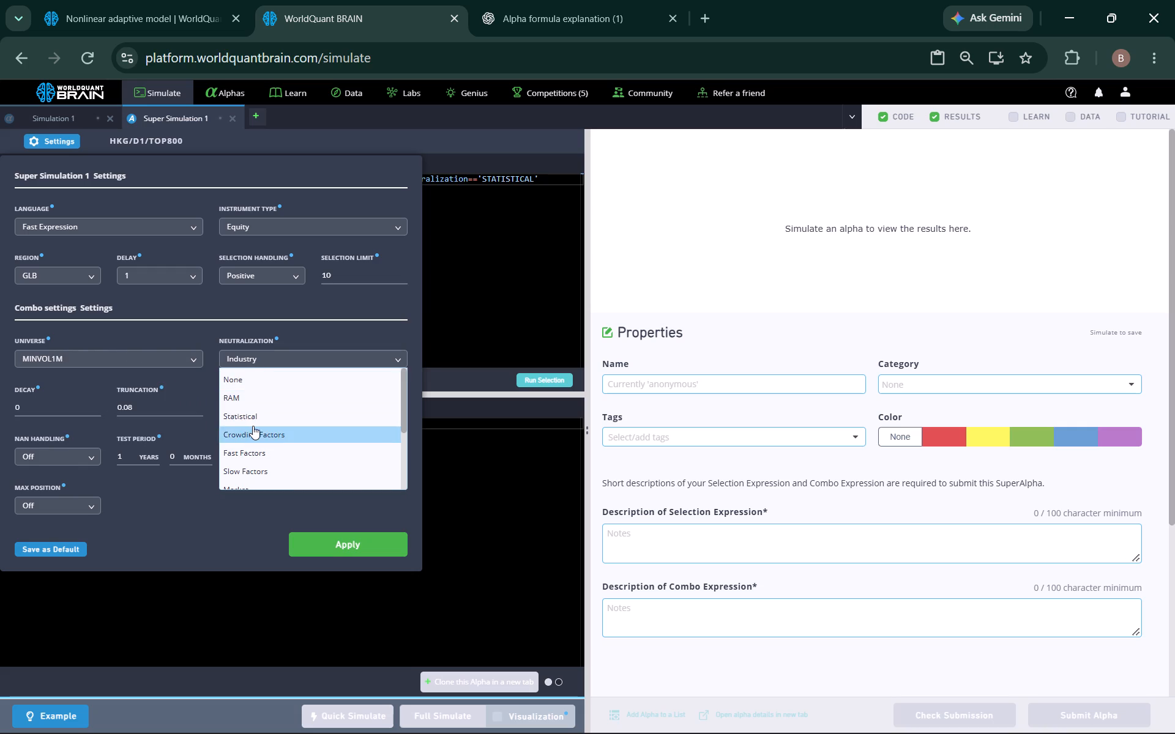
{"action": "left_click", "coordinate": [253, 423]}
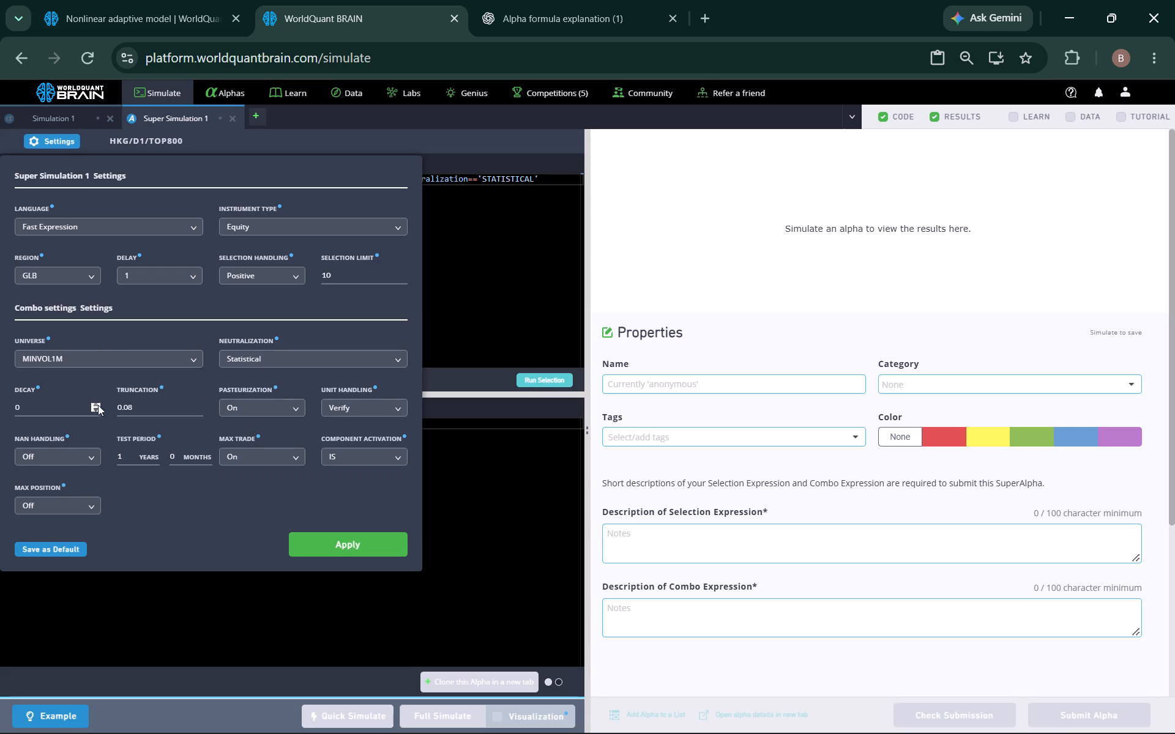
{"action": "double_click", "coordinate": [97, 407]}
{"action": "left_click", "coordinate": [97, 407]}
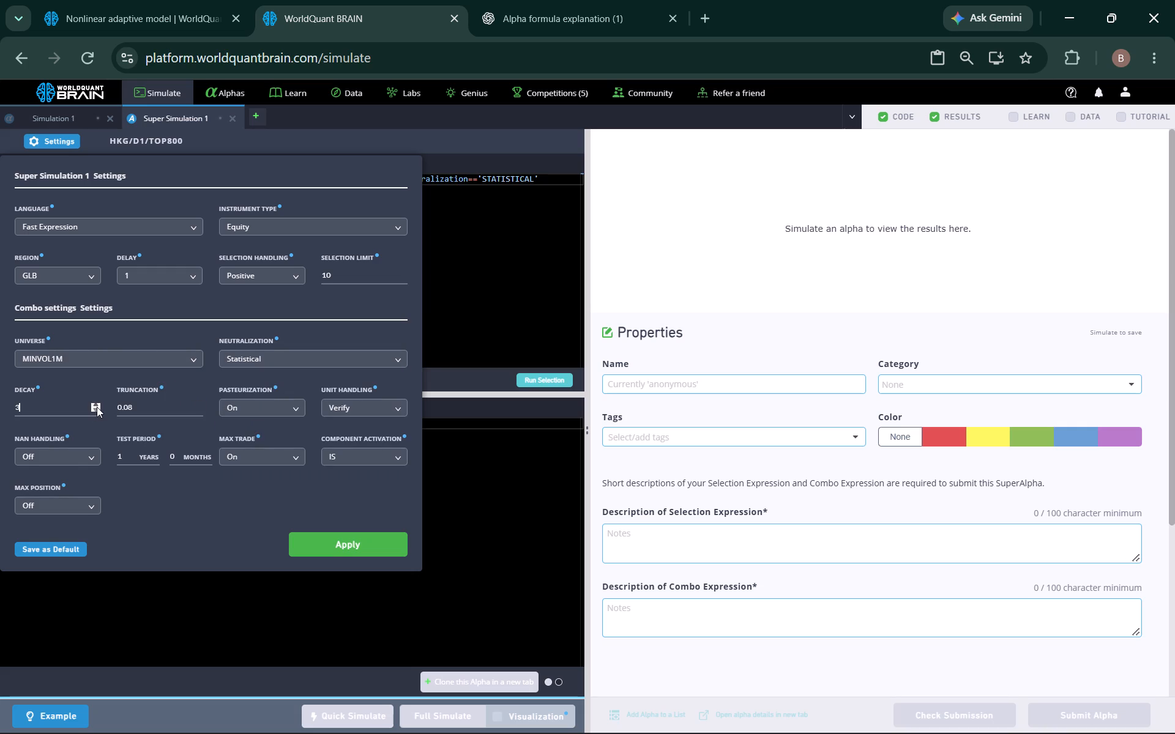
{"action": "left_click", "coordinate": [97, 407]}
{"action": "left_click", "coordinate": [57, 459]}
{"action": "left_click", "coordinate": [56, 472]}
{"action": "left_click", "coordinate": [319, 536]}
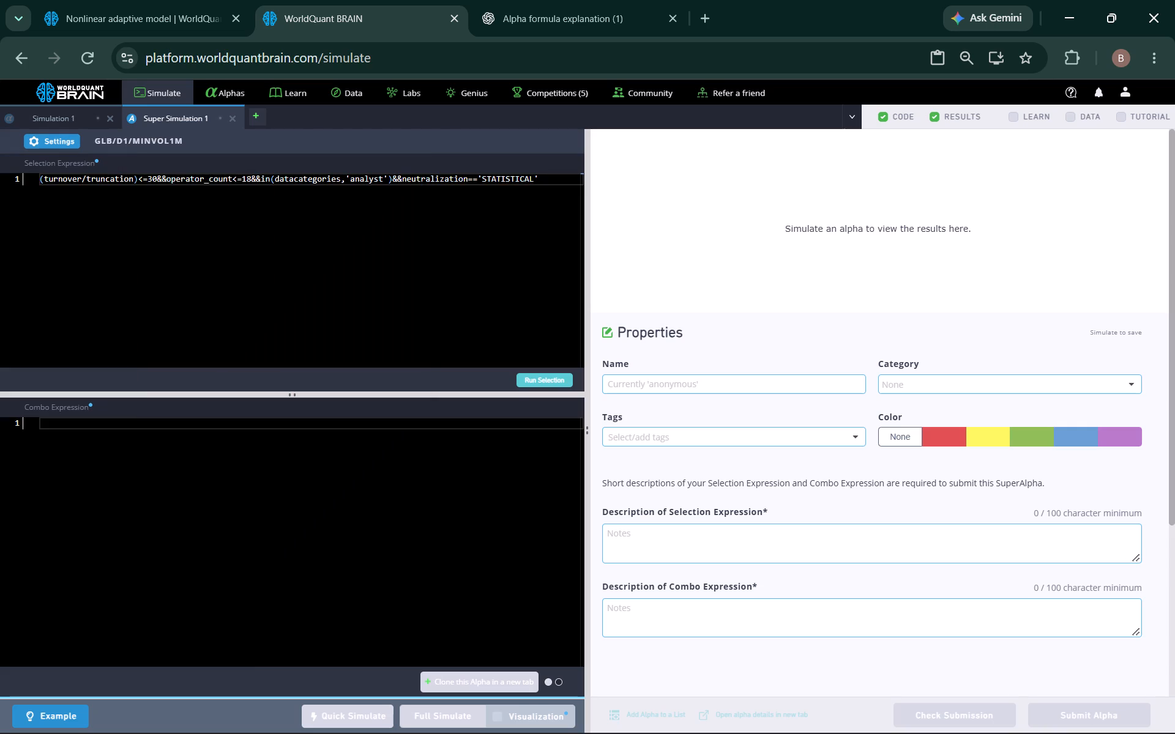
Run the selection expression to select the GLB component alphas for the SuperAlpha.
{"action": "left_click", "coordinate": [532, 377]}
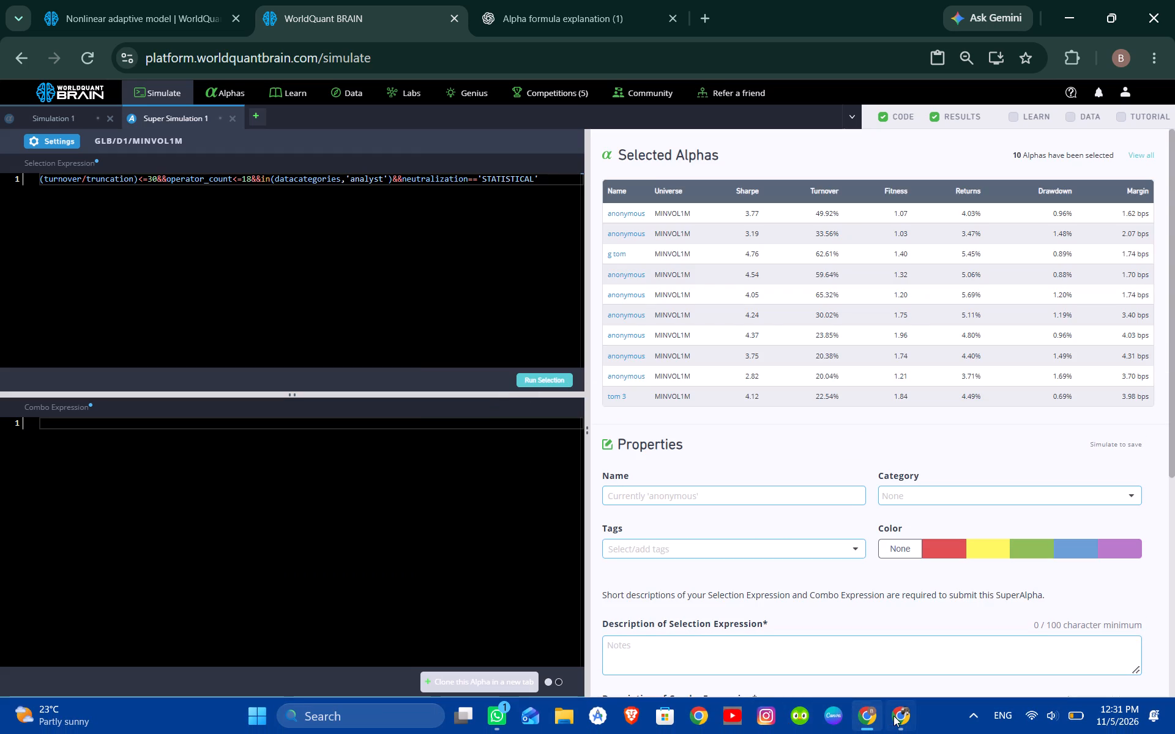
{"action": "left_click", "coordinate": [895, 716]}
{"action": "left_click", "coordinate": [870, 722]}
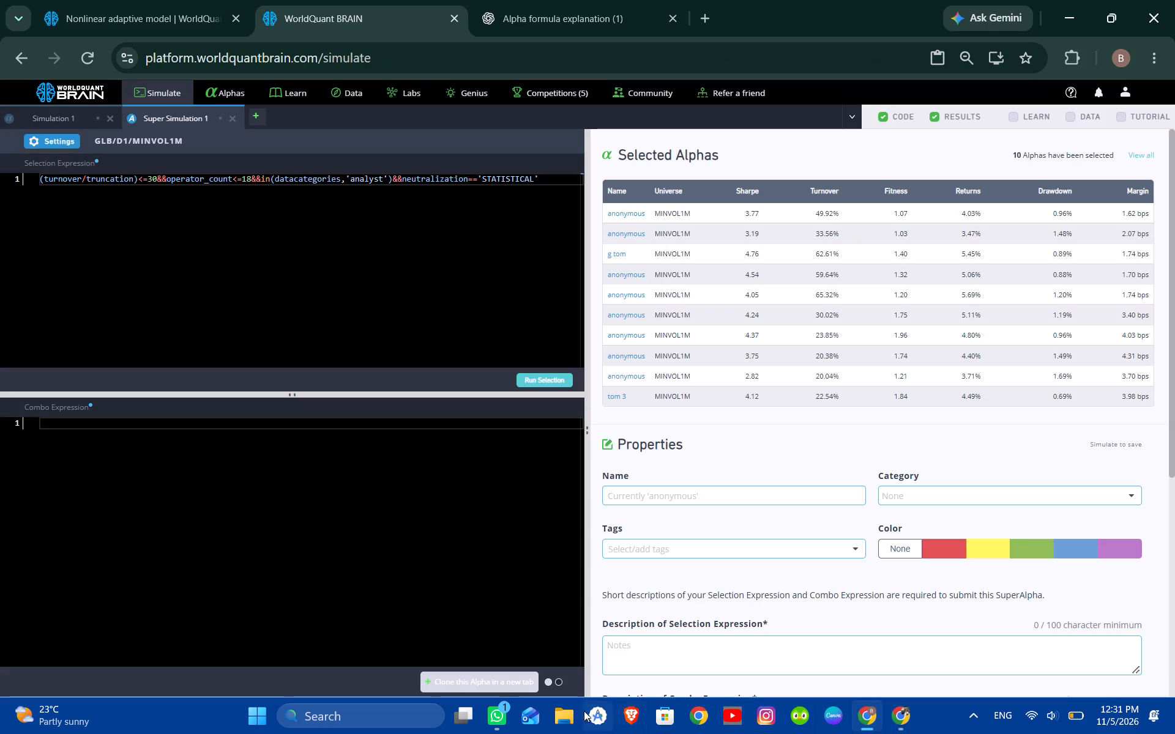
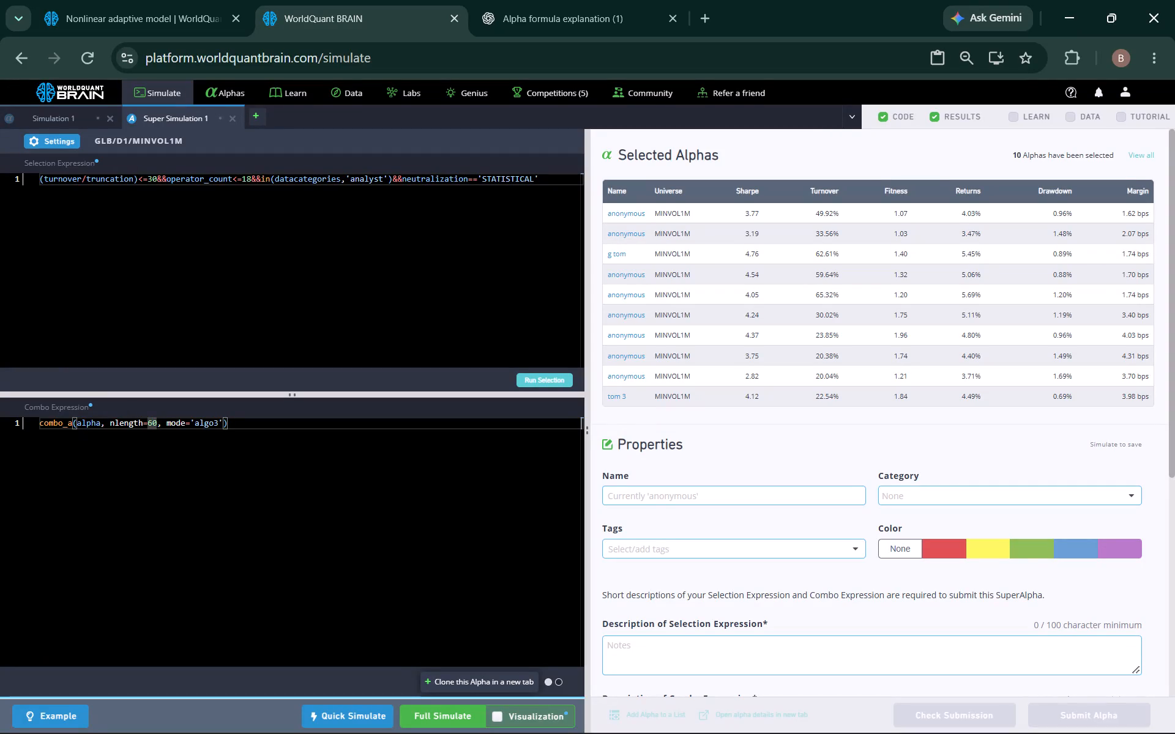
Set nlength to 30 in the combo expression and run a full simulation of the GLB SuperAlpha.
{"action": "key", "text": "BackSpace"}
{"action": "key", "text": "2"}
{"action": "key", "text": "BackSpace"}
{"action": "key", "text": "3"}
{"action": "left_click", "coordinate": [447, 710]}
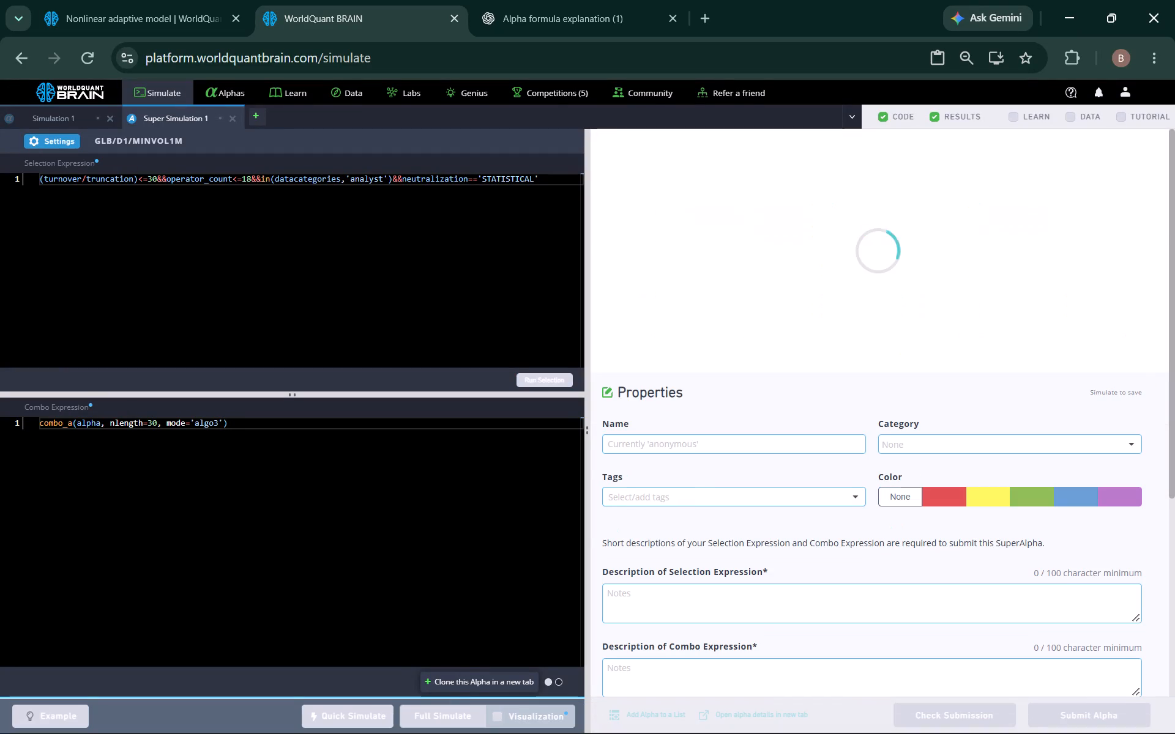
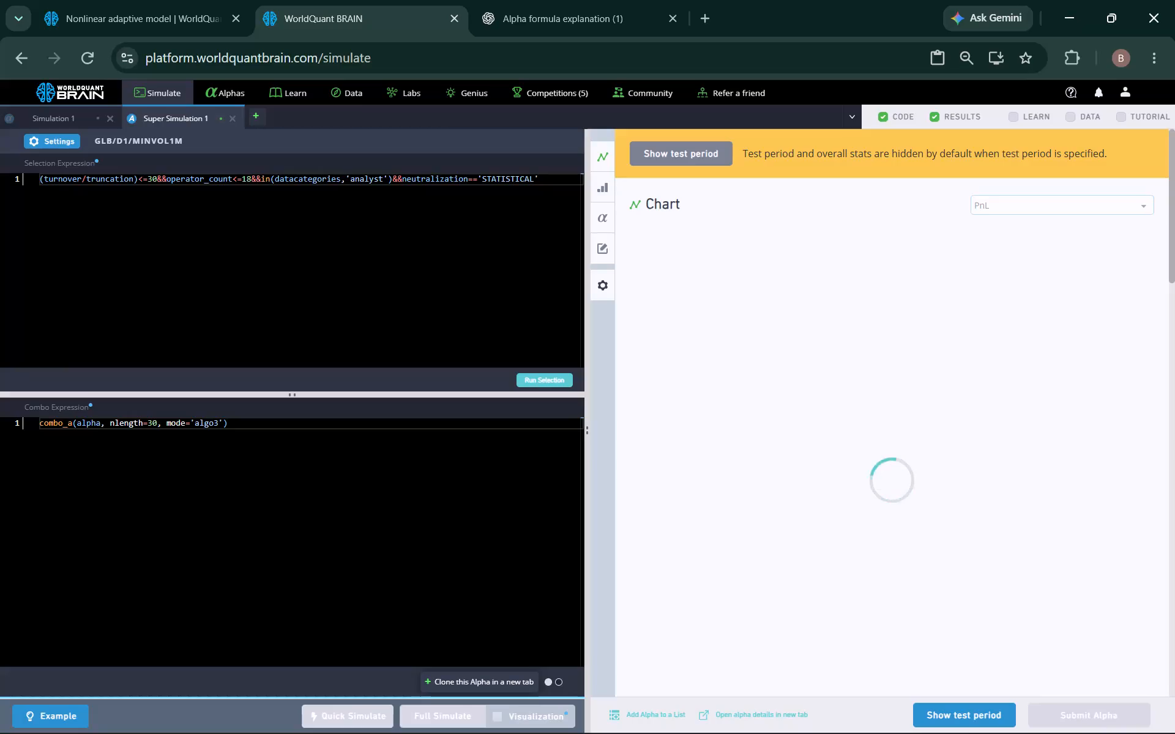
Show the SuperAlpha's test period results and run its Prod Correlation check.
{"action": "left_click", "coordinate": [970, 714]}
{"action": "left_click", "coordinate": [970, 714]}
{"action": "scroll", "coordinate": [930, 514], "scroll_direction": "down", "scroll_amount": 3}
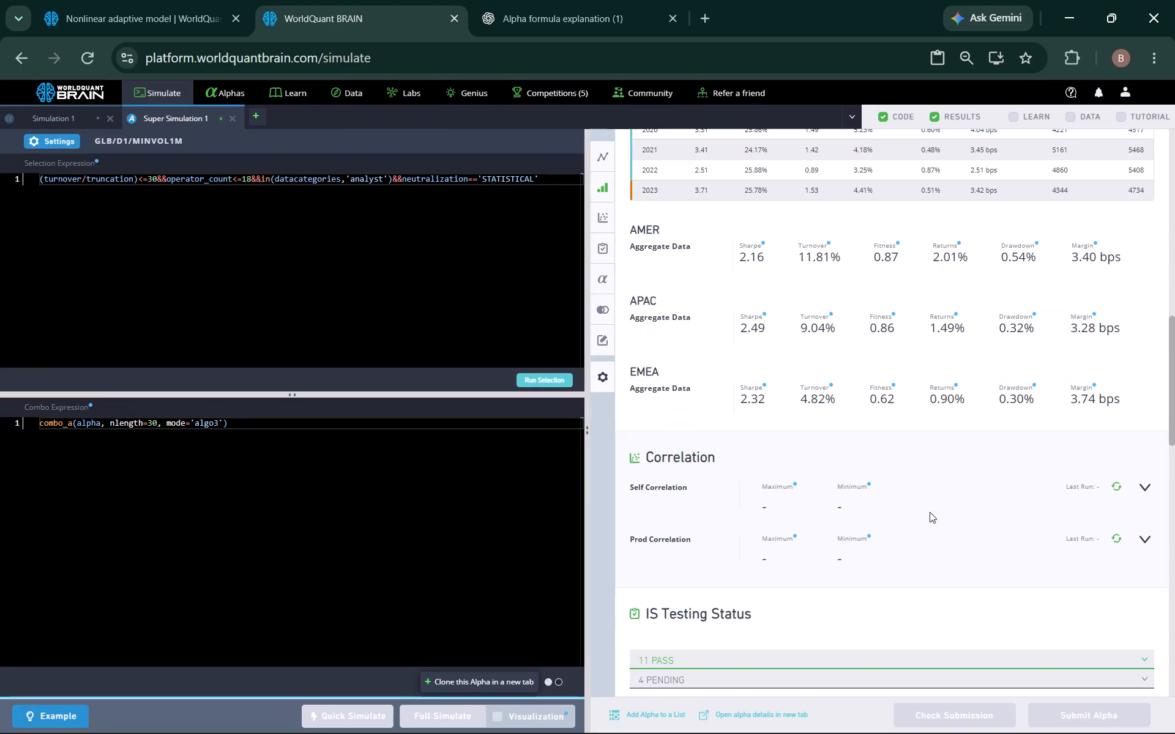
{"action": "scroll", "coordinate": [930, 512], "scroll_direction": "up", "scroll_amount": 2}
{"action": "scroll", "coordinate": [930, 512], "scroll_direction": "down", "scroll_amount": 2}
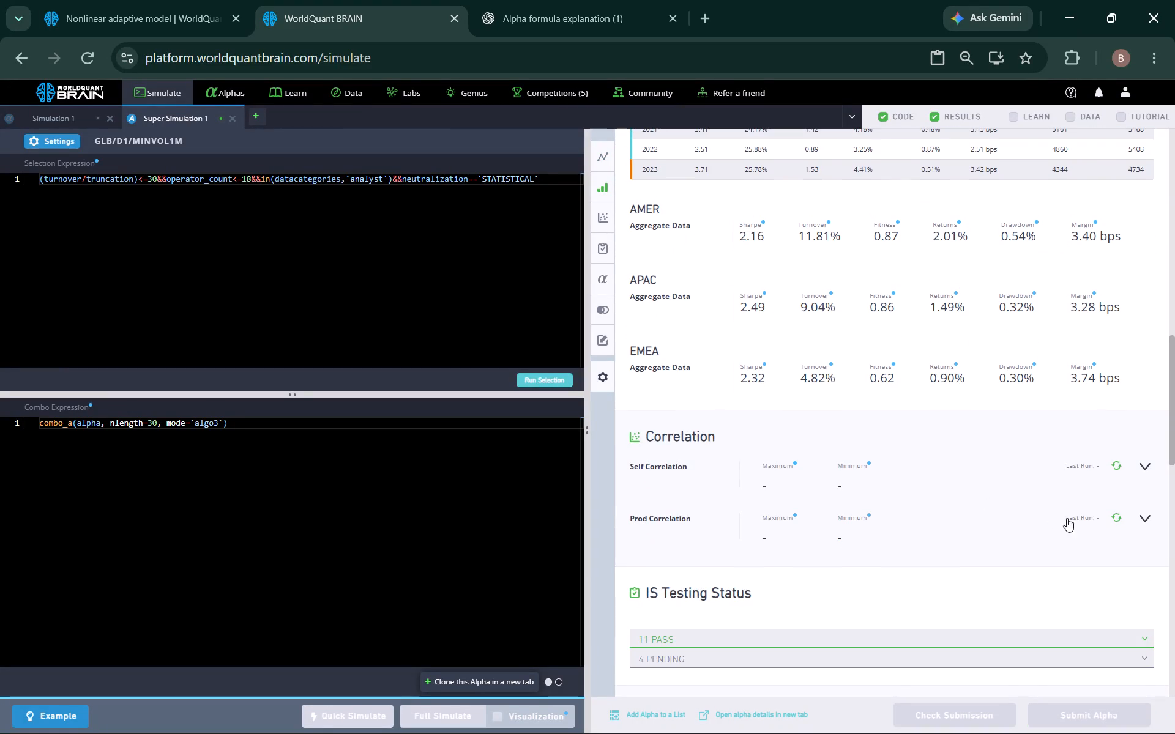
{"action": "left_click", "coordinate": [1115, 514]}
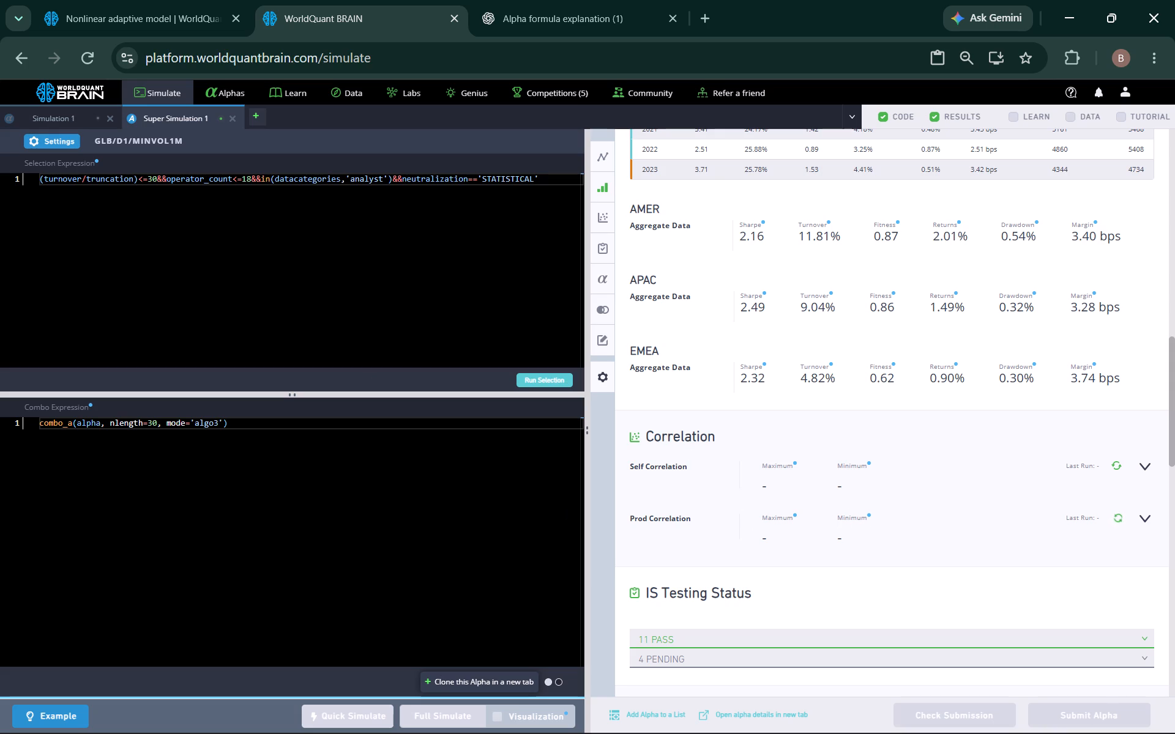
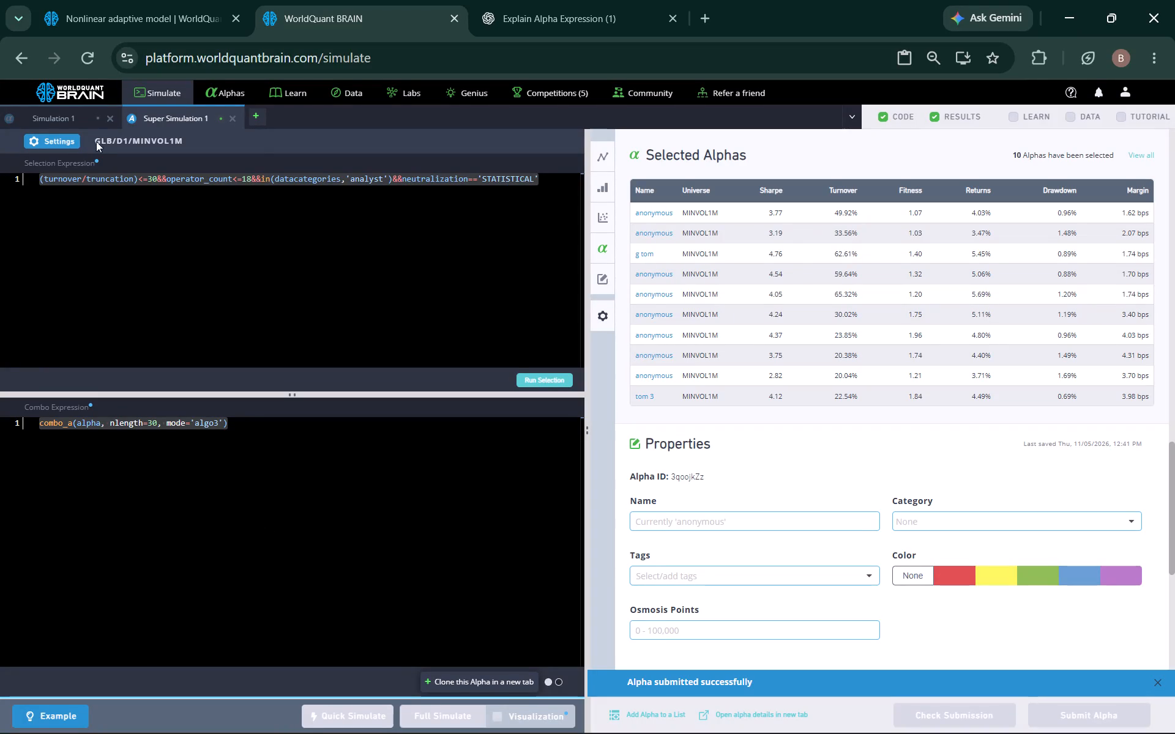
Close both open simulations, Simulation 1 and Super Simulation 1, leaving the simulation workspace empty.
{"action": "left_click", "coordinate": [108, 122]}
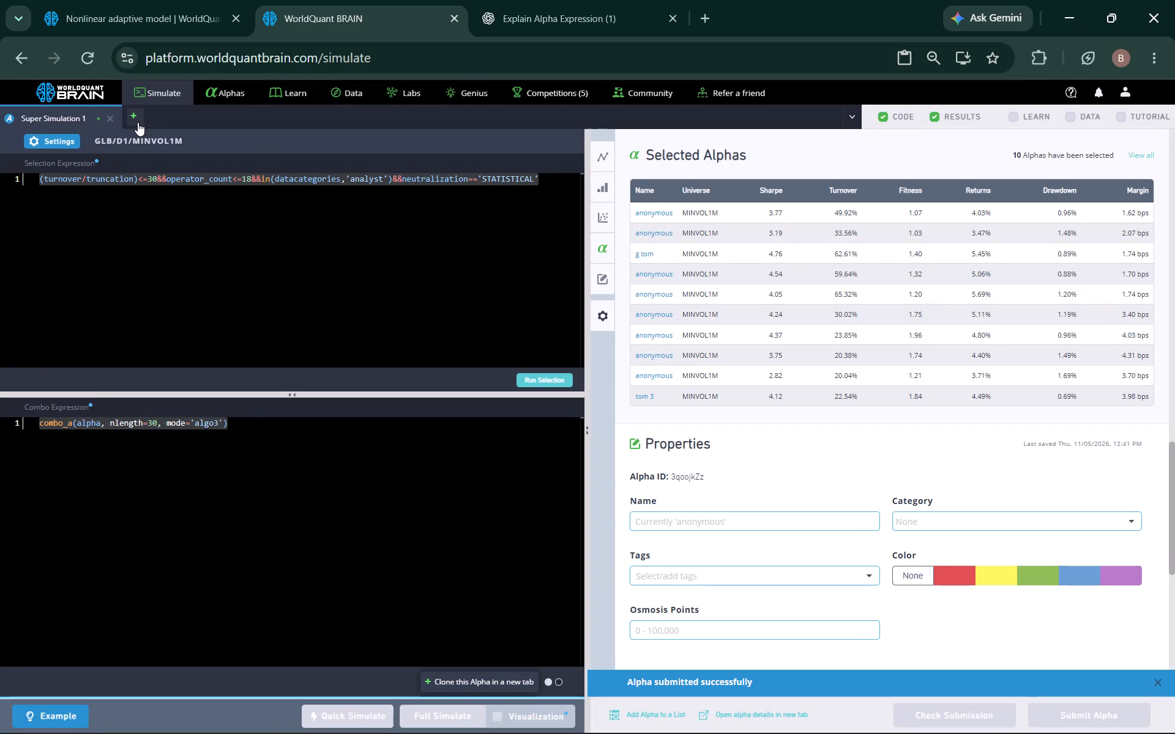
{"action": "left_click", "coordinate": [109, 114]}
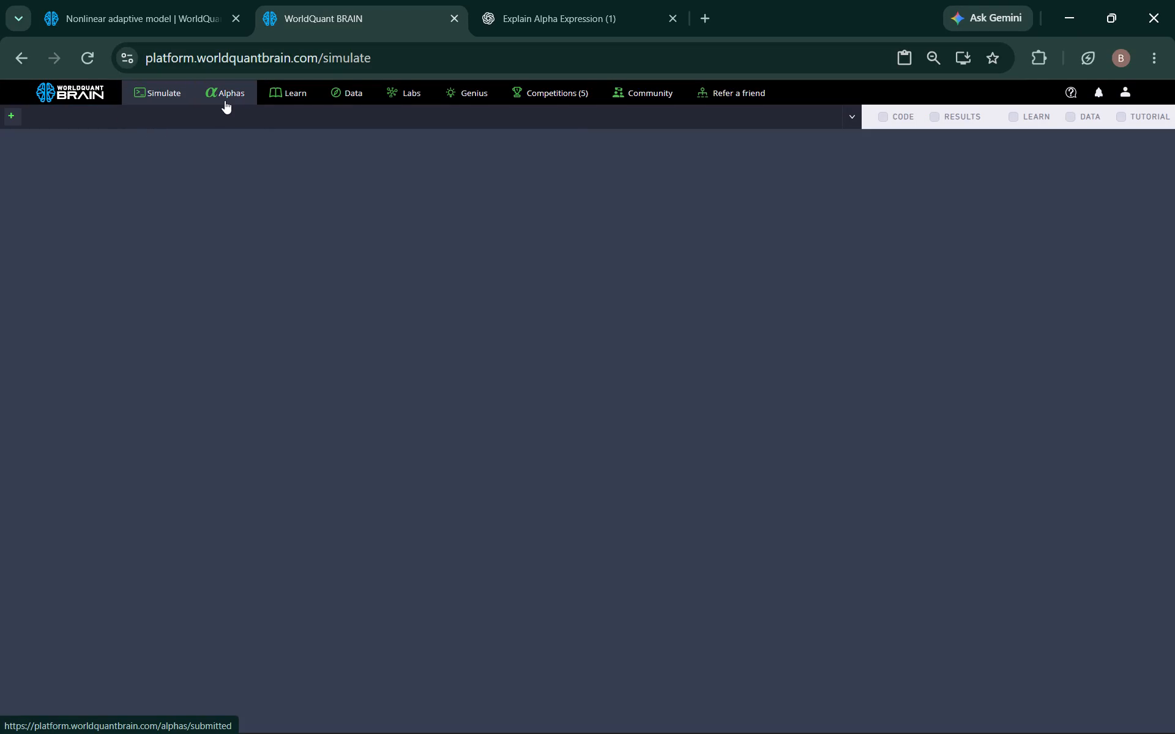
Open the Alphas page to view the list of submitted alphas.
{"action": "left_click", "coordinate": [224, 97]}
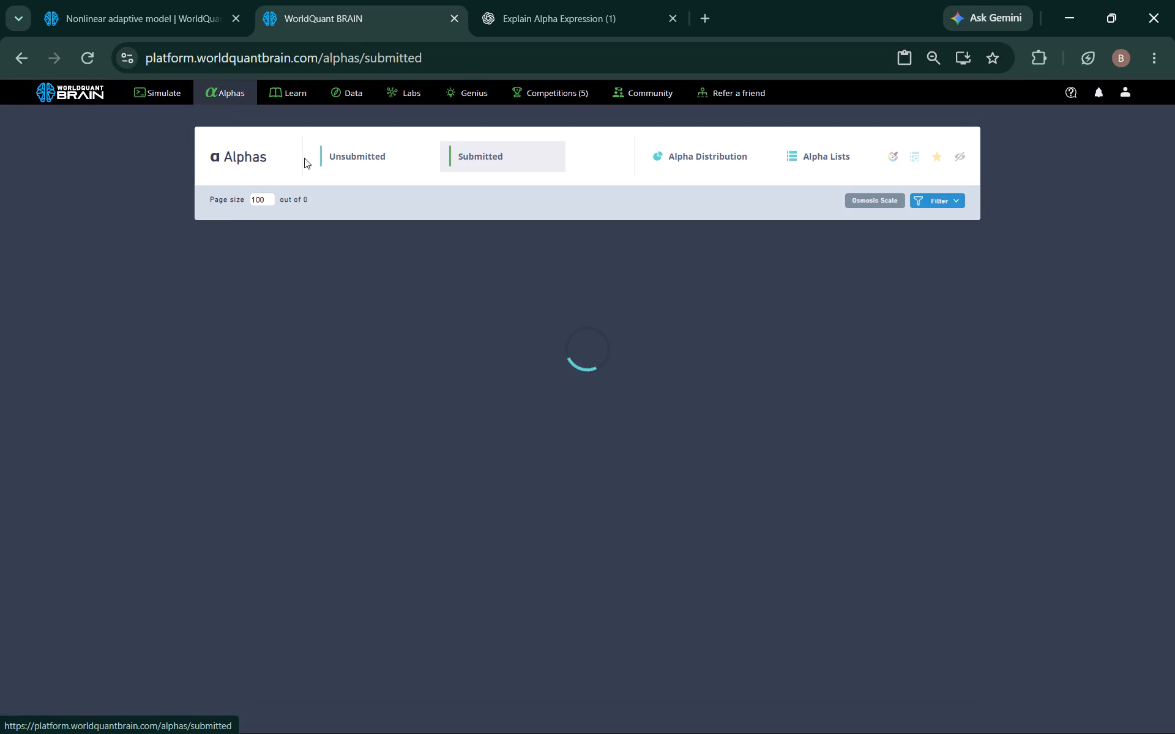
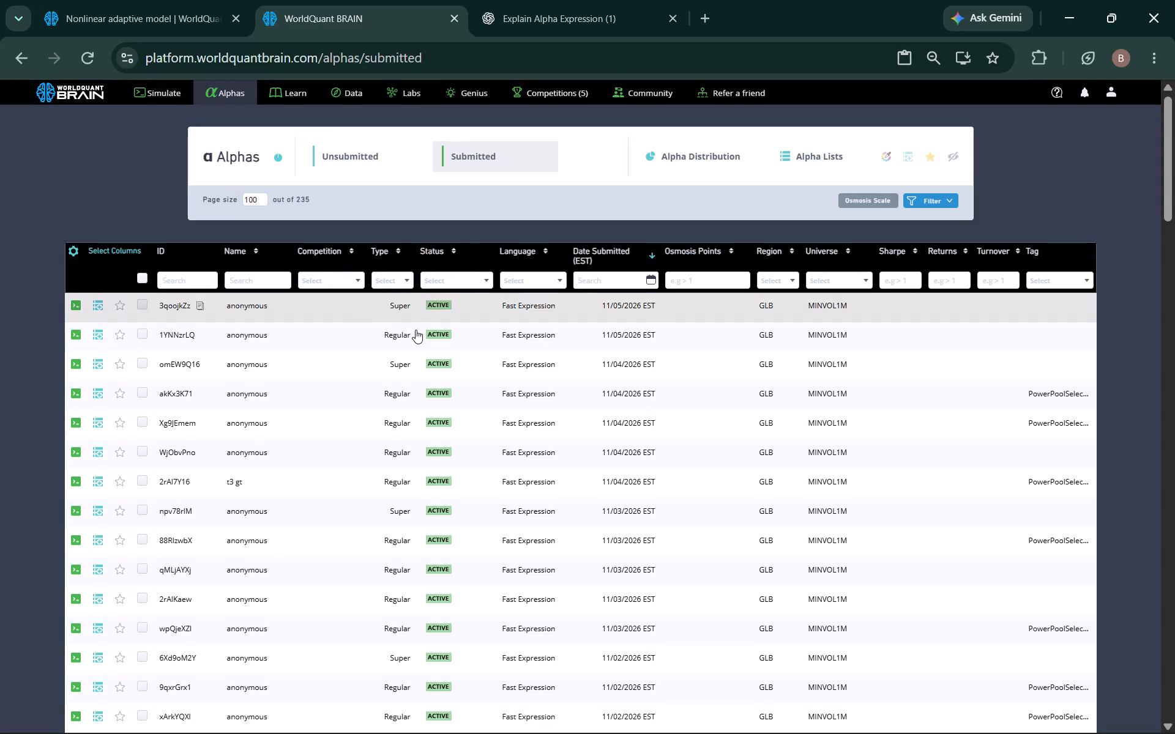
Clone the submitted regular GLB alpha 1YNNzrLQ into a new simulation.
{"action": "left_click", "coordinate": [419, 335]}
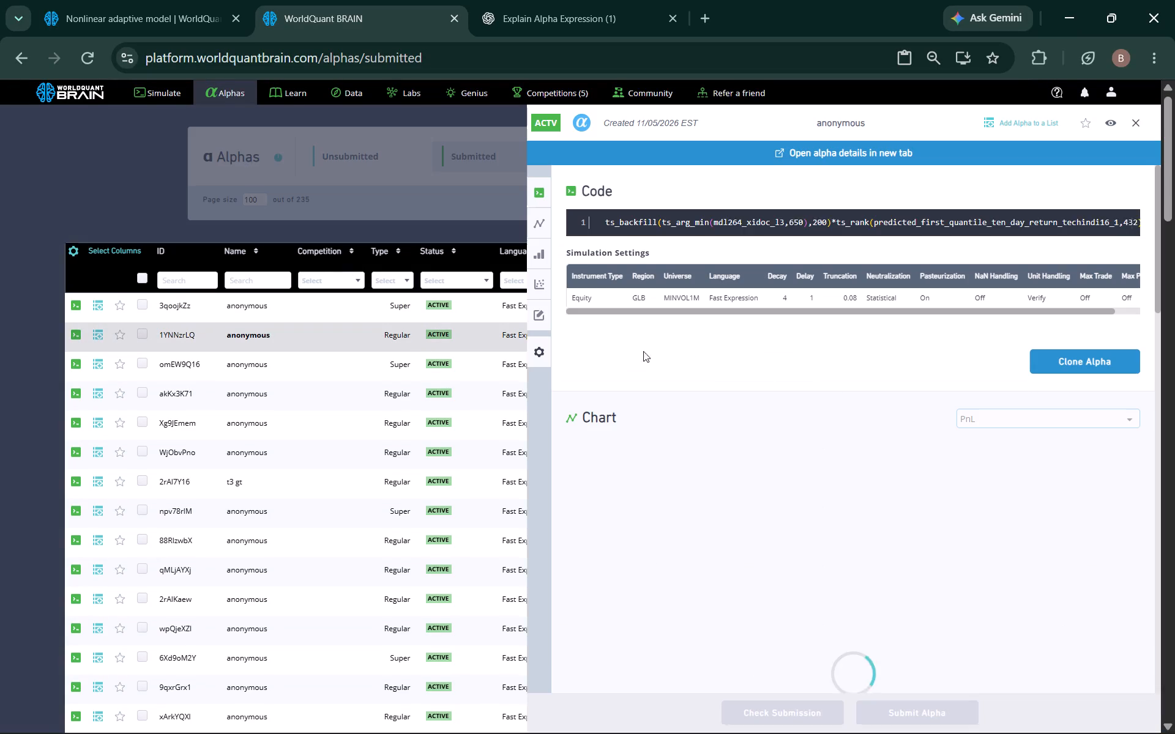
{"action": "left_click", "coordinate": [1059, 367]}
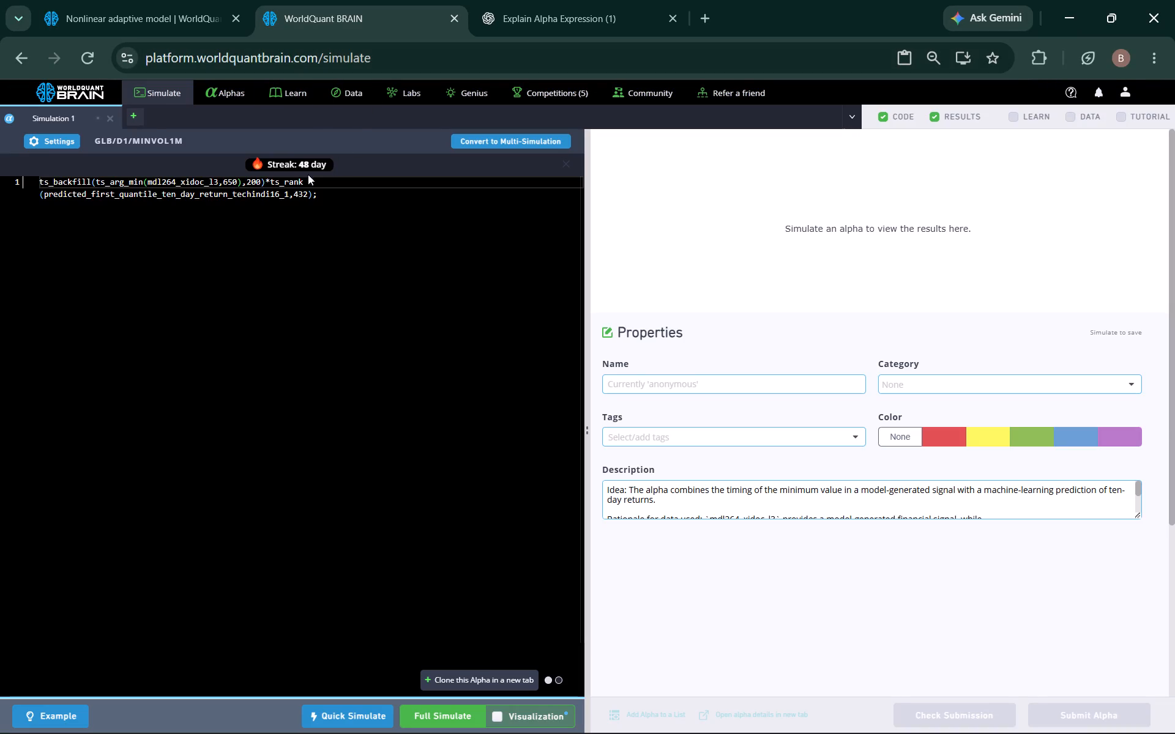
Delete the 6 from the ts_rank field name predicted_first_quantile_ten_day_return_techindi16_1 in the cloned expression.
{"action": "left_click", "coordinate": [278, 197]}
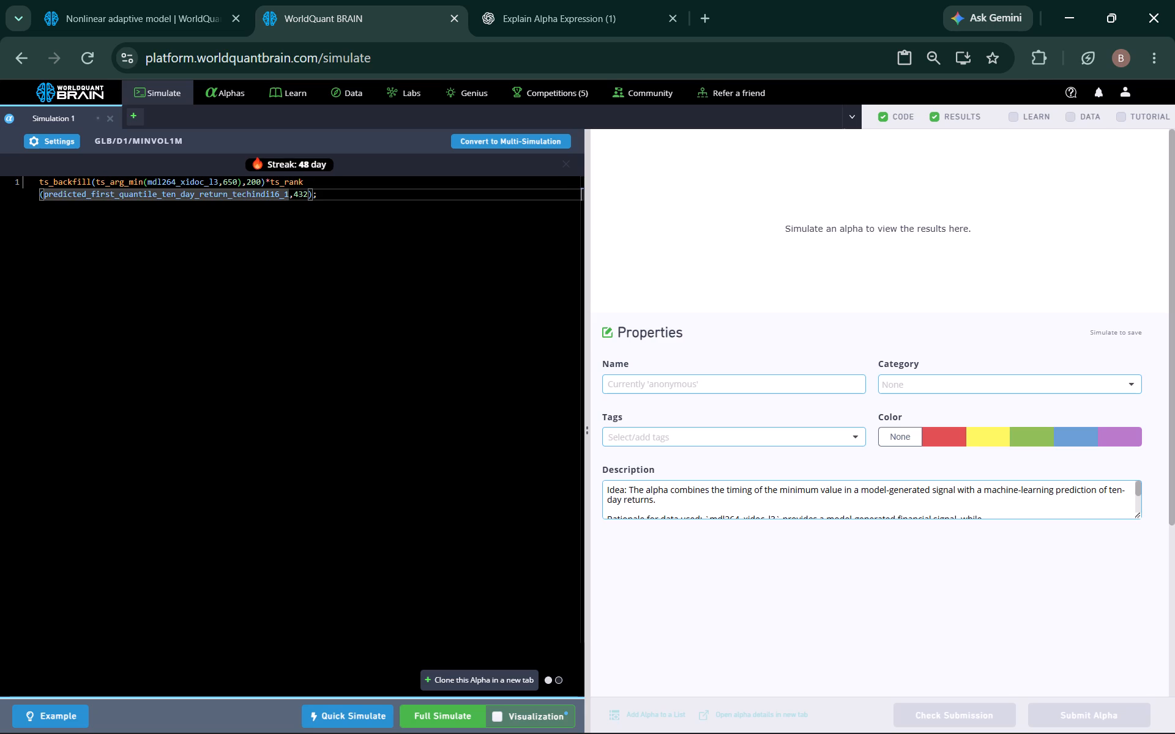
{"action": "key", "text": "BackSpace"}
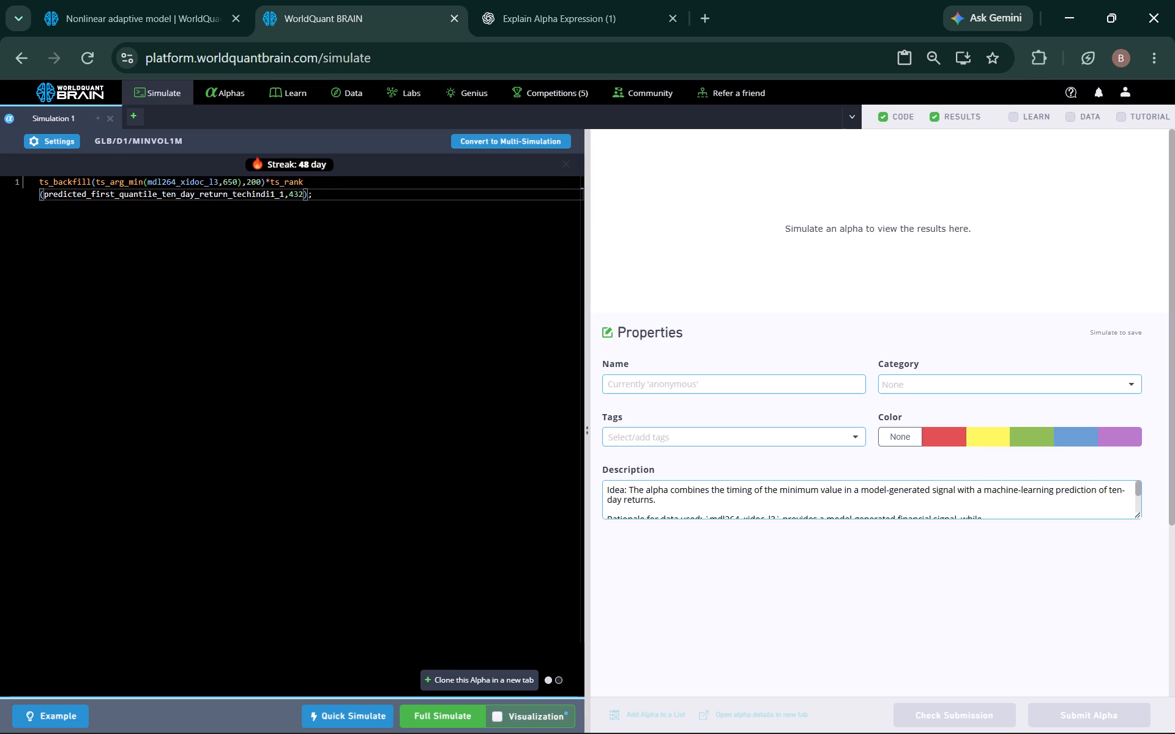
Open all platform announcements and look through them for the GLB/D1 Power Pool Nov'26 theme and its recommended datasets.
{"action": "left_click", "coordinate": [174, 25]}
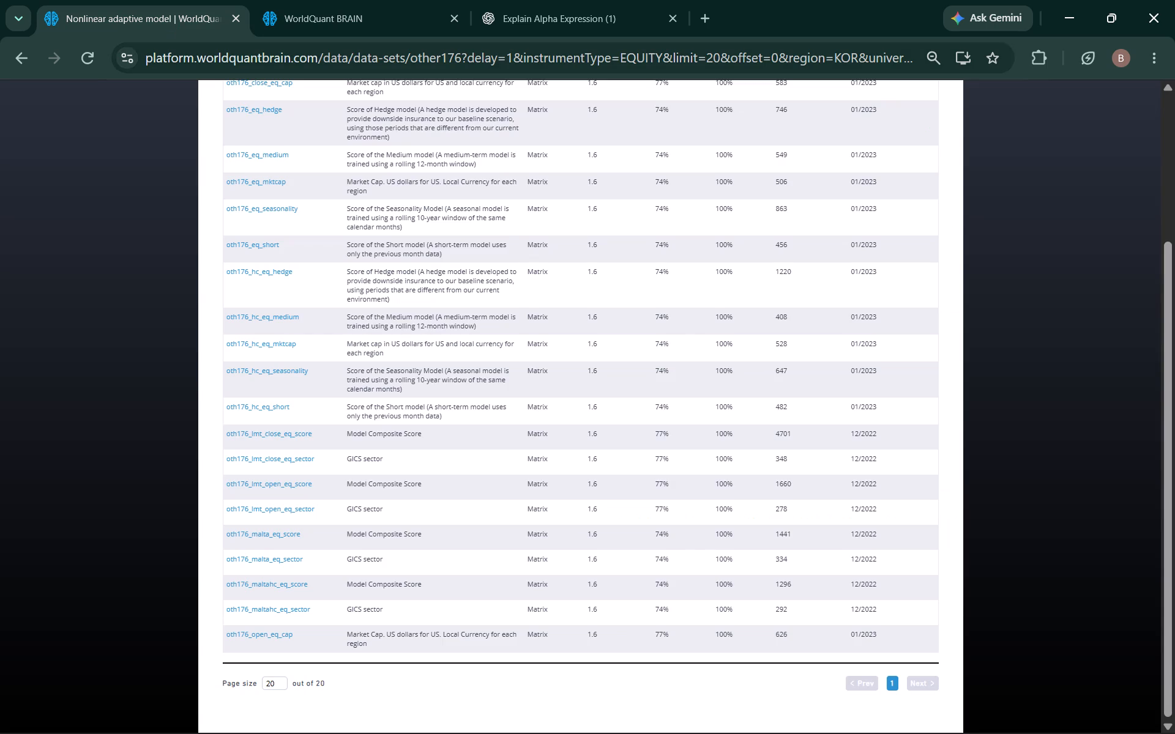
{"action": "scroll", "coordinate": [821, 163], "scroll_direction": "up", "scroll_amount": 5}
{"action": "left_click", "coordinate": [1086, 95]}
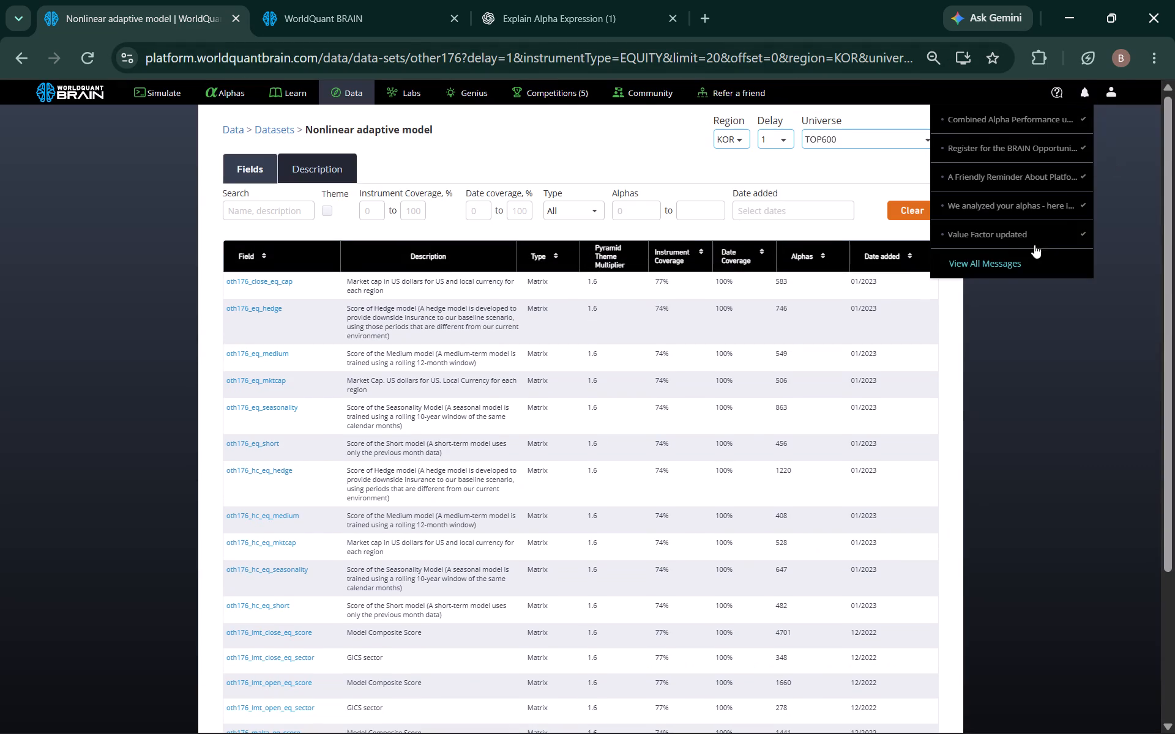
{"action": "left_click", "coordinate": [998, 262]}
{"action": "scroll", "coordinate": [329, 369], "scroll_direction": "down", "scroll_amount": 5}
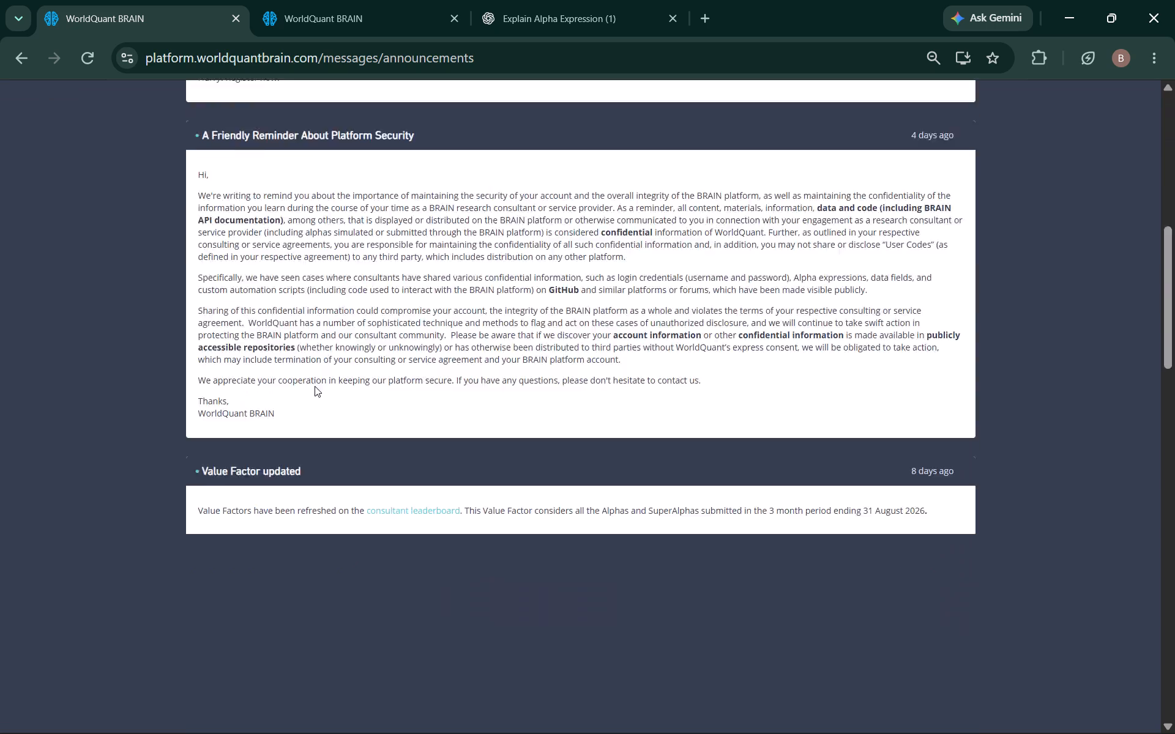
{"action": "scroll", "coordinate": [376, 367], "scroll_direction": "up", "scroll_amount": 3}
{"action": "scroll", "coordinate": [376, 367], "scroll_direction": "down", "scroll_amount": 3}
{"action": "scroll", "coordinate": [380, 369], "scroll_direction": "up", "scroll_amount": 1}
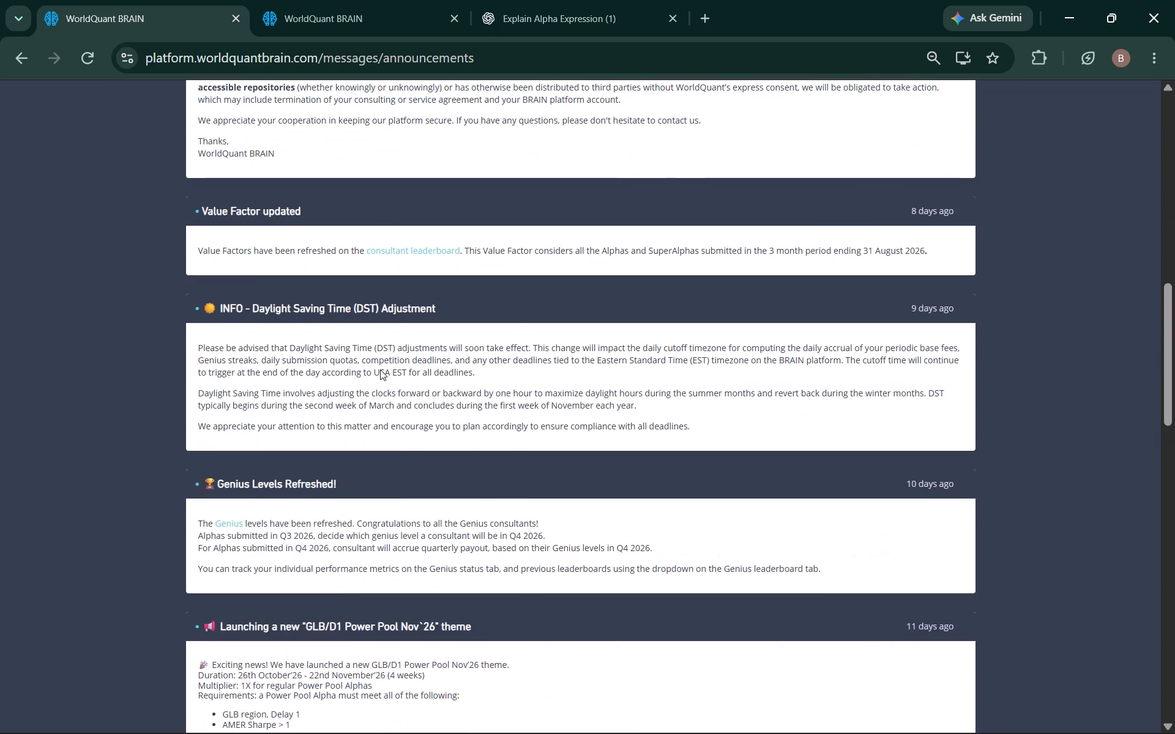
{"action": "scroll", "coordinate": [380, 369], "scroll_direction": "down", "scroll_amount": 2}
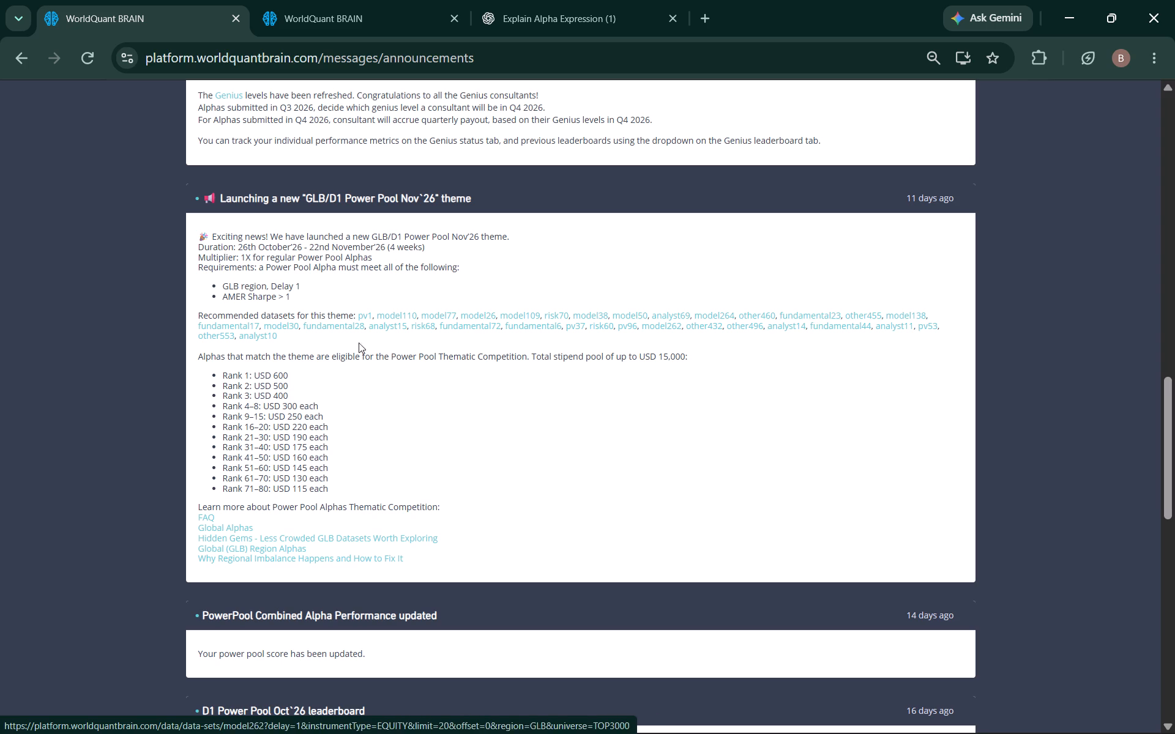
Open the recommended fundamental28 dataset and examine its GLB data fields.
{"action": "left_click", "coordinate": [330, 328]}
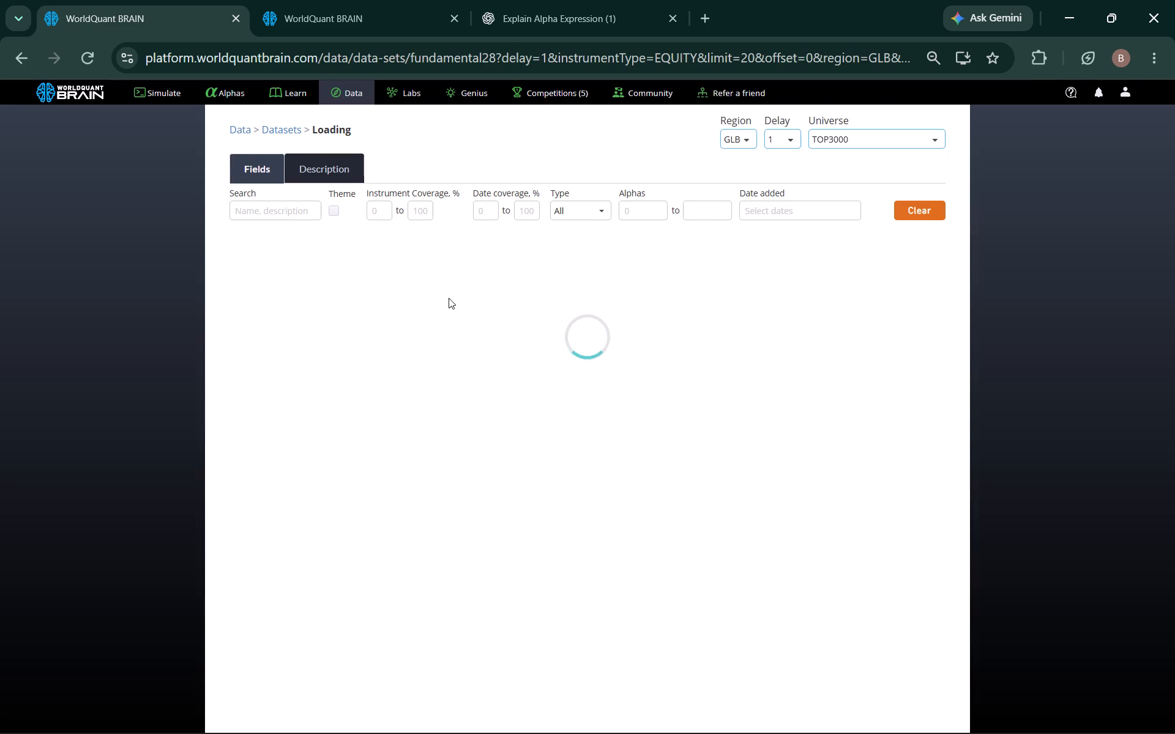
{"action": "scroll", "coordinate": [449, 298], "scroll_direction": "down", "scroll_amount": 4}
{"action": "scroll", "coordinate": [463, 355], "scroll_direction": "up", "scroll_amount": 4}
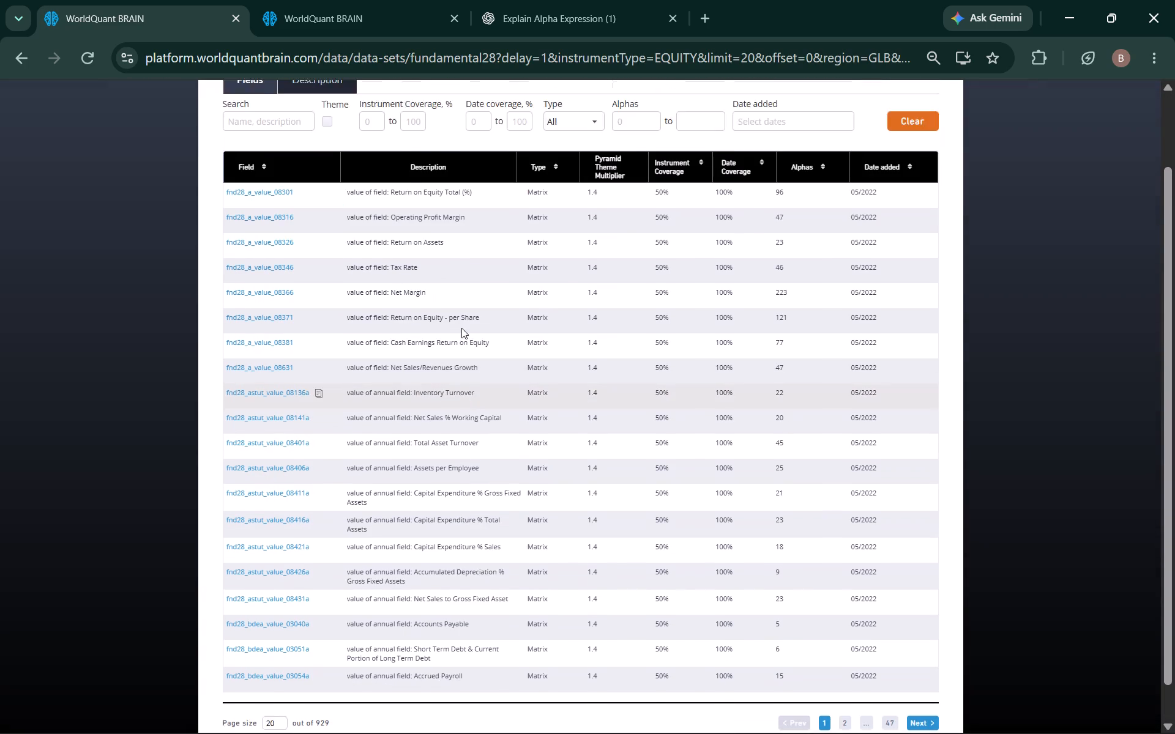
Return to the Power Pool Nov'26 theme announcement and open its recommended model109 dataset.
{"action": "left_click", "coordinate": [29, 58]}
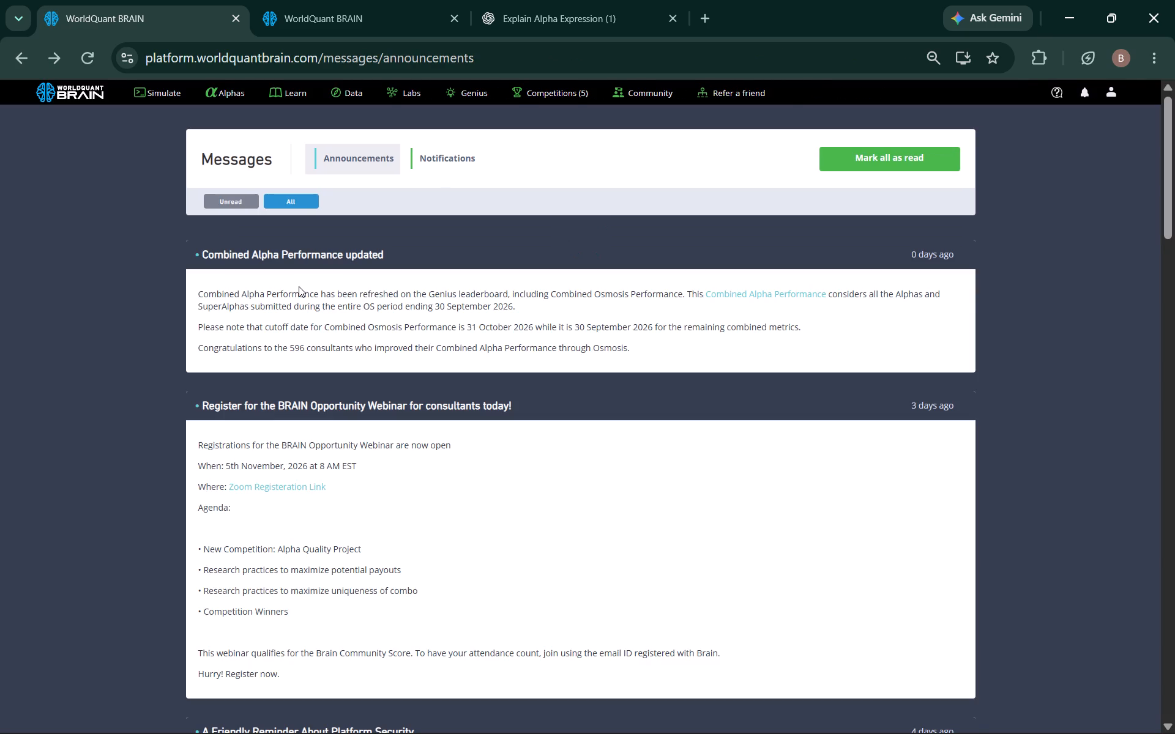
{"action": "scroll", "coordinate": [261, 390], "scroll_direction": "down", "scroll_amount": 4}
{"action": "scroll", "coordinate": [327, 385], "scroll_direction": "down", "scroll_amount": 1}
{"action": "scroll", "coordinate": [329, 387], "scroll_direction": "up", "scroll_amount": 2}
{"action": "scroll", "coordinate": [329, 387], "scroll_direction": "down", "scroll_amount": 2}
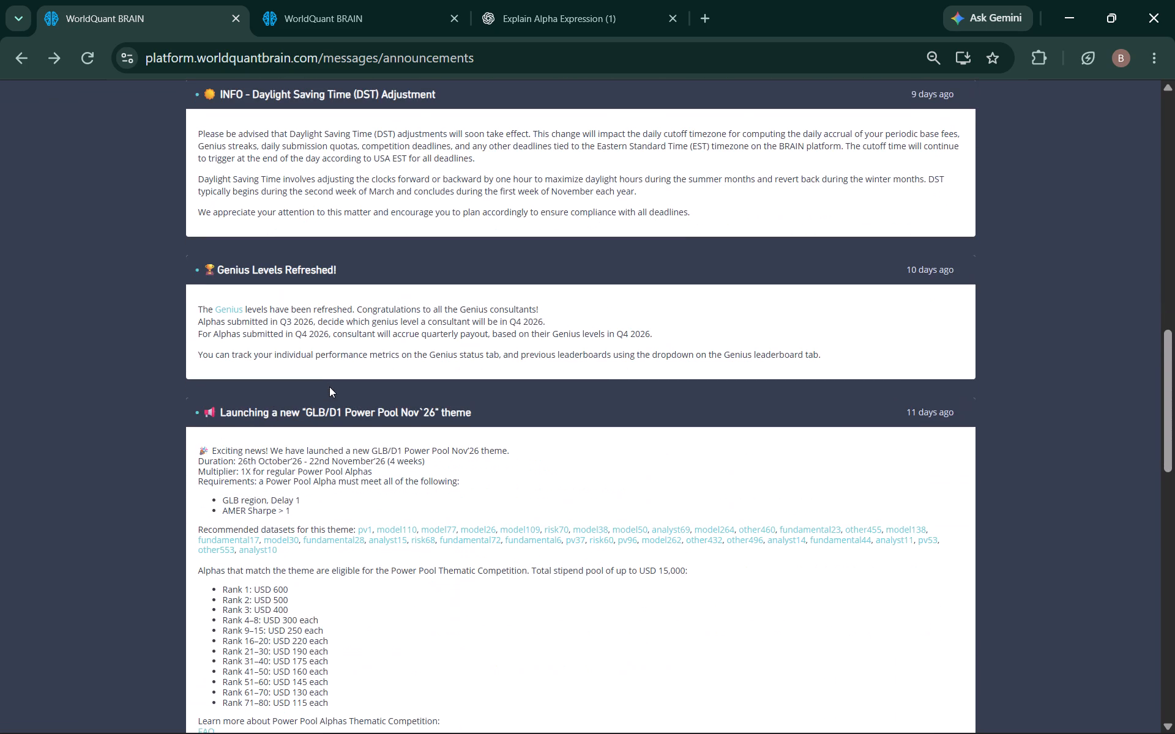
{"action": "scroll", "coordinate": [347, 417], "scroll_direction": "down", "scroll_amount": 2}
{"action": "scroll", "coordinate": [349, 416], "scroll_direction": "up", "scroll_amount": 2}
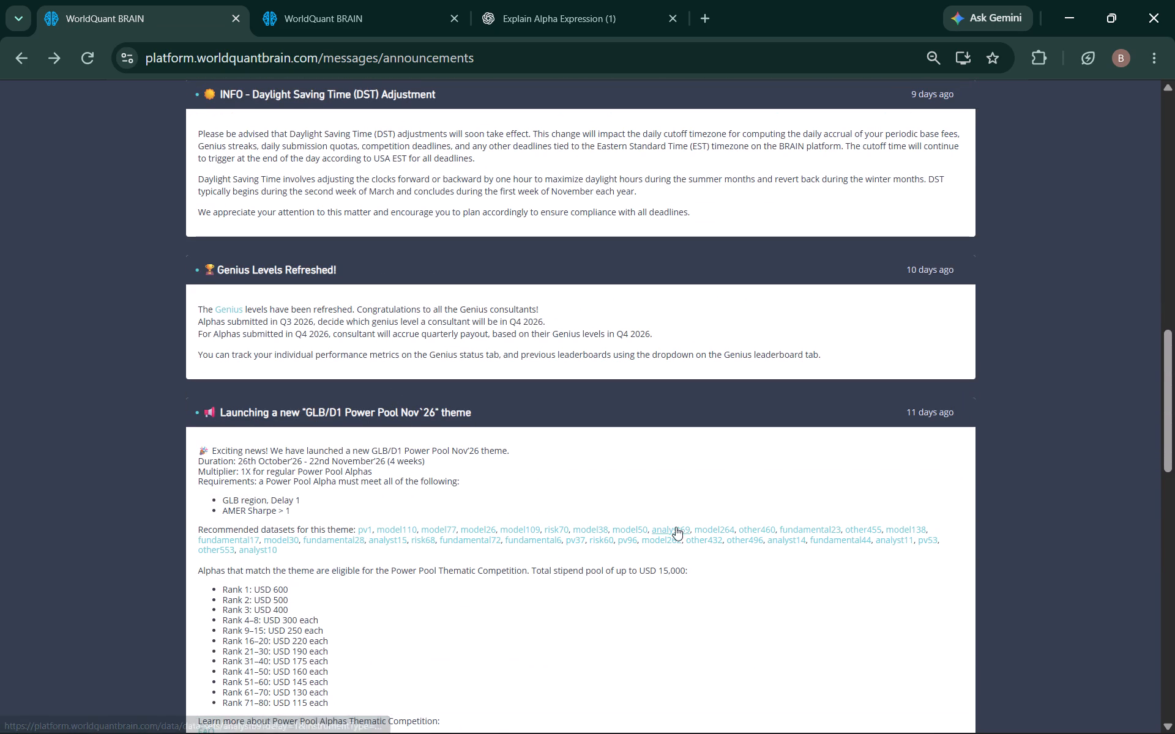
{"action": "left_click", "coordinate": [531, 525]}
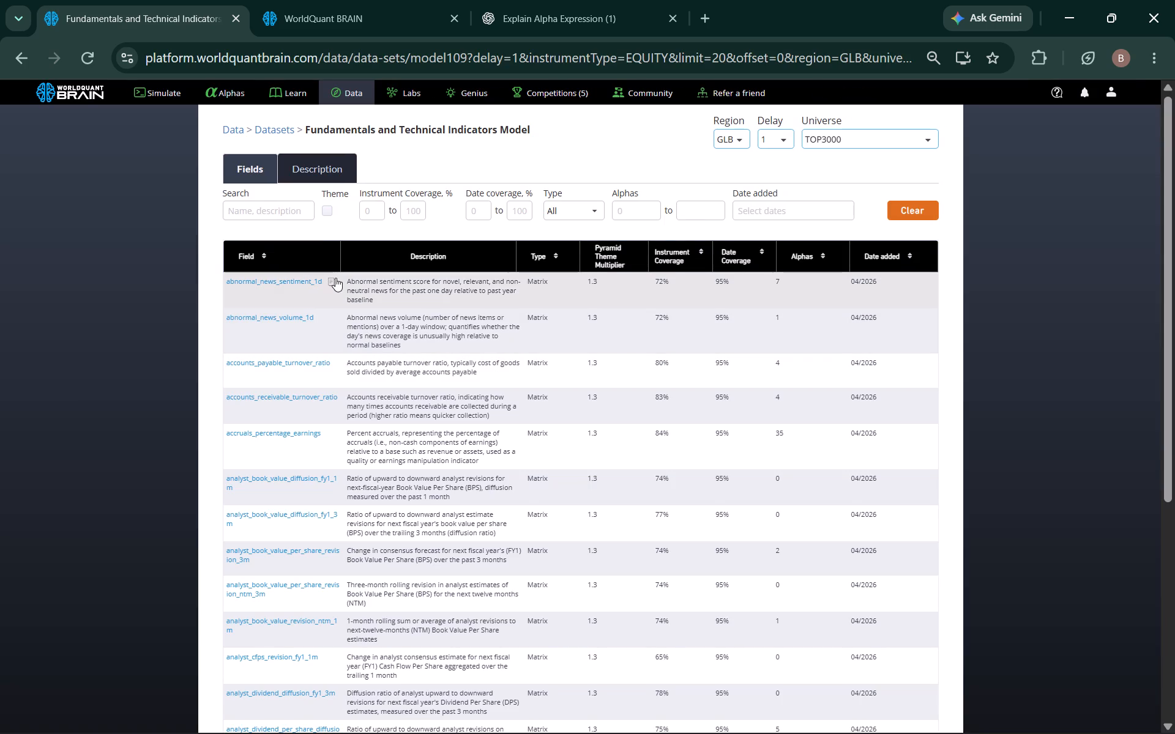
Replace mdl264_xidoc_l3 in the ts_arg_min expression with the field analyst_dividend_per_share_revision_1m copied from the model109 dataset.
{"action": "scroll", "coordinate": [372, 349], "scroll_direction": "down", "scroll_amount": 4}
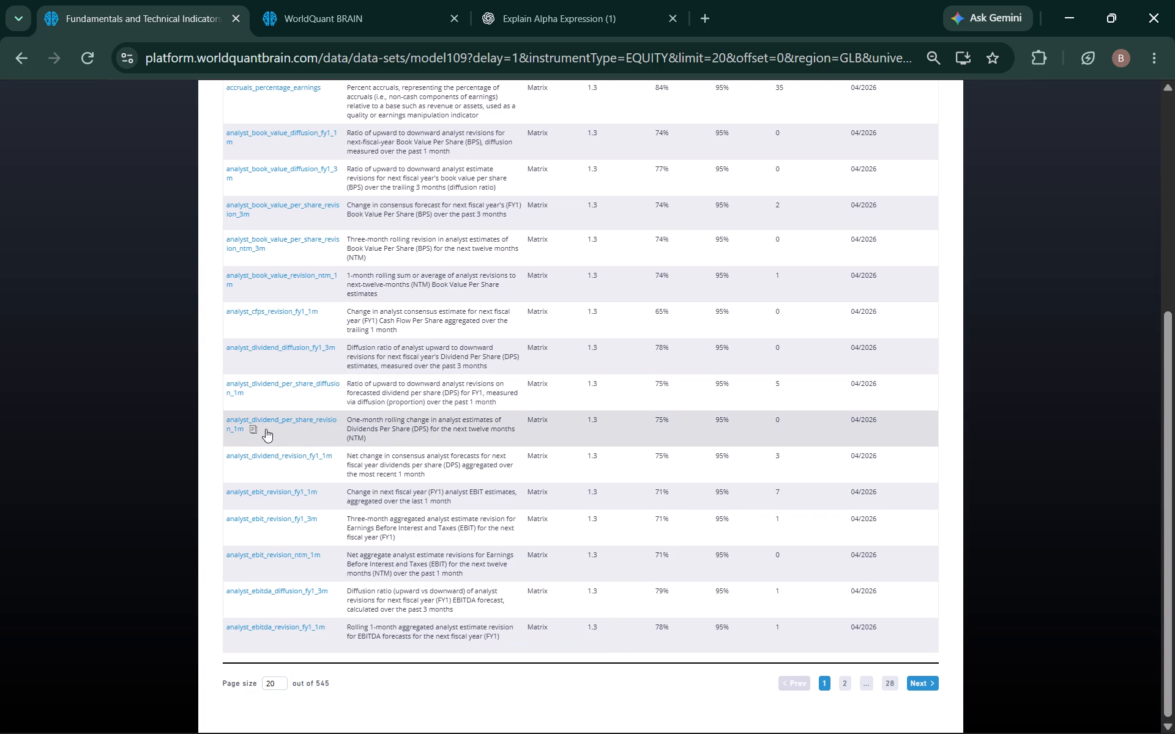
{"action": "left_click", "coordinate": [251, 425]}
{"action": "left_click", "coordinate": [375, 15]}
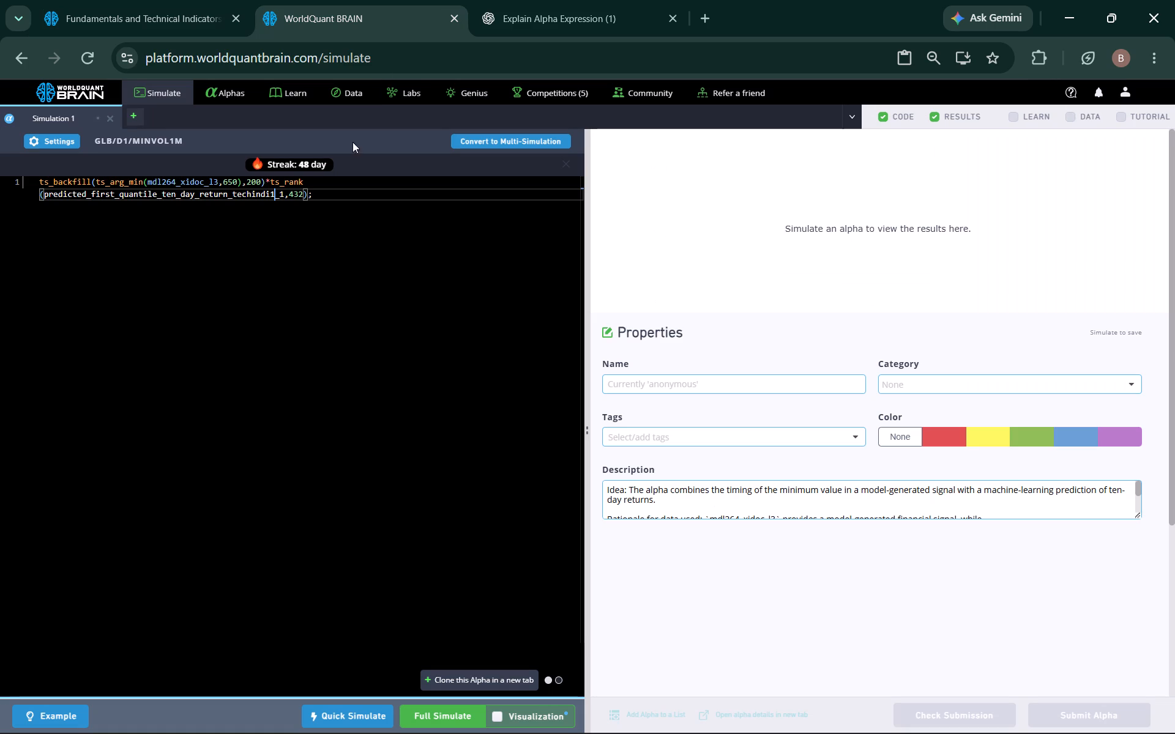
{"action": "double_click", "coordinate": [178, 182]}
{"action": "right_click", "coordinate": [179, 182]}
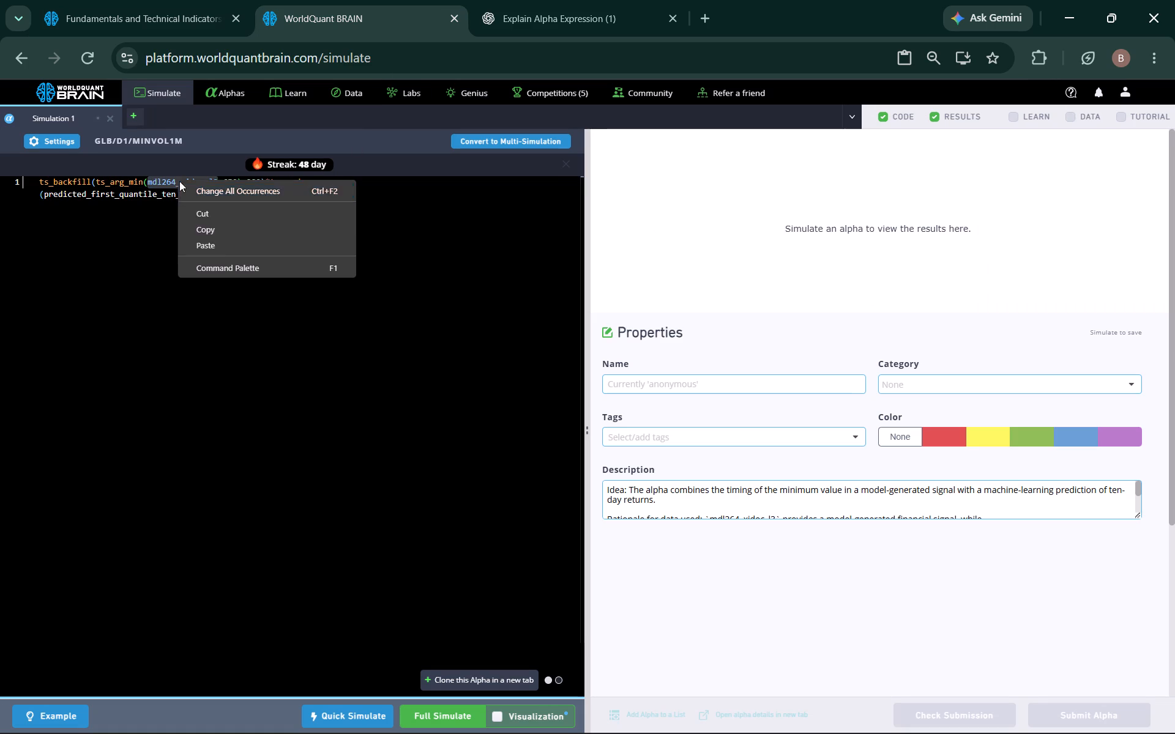
{"action": "left_click", "coordinate": [213, 246]}
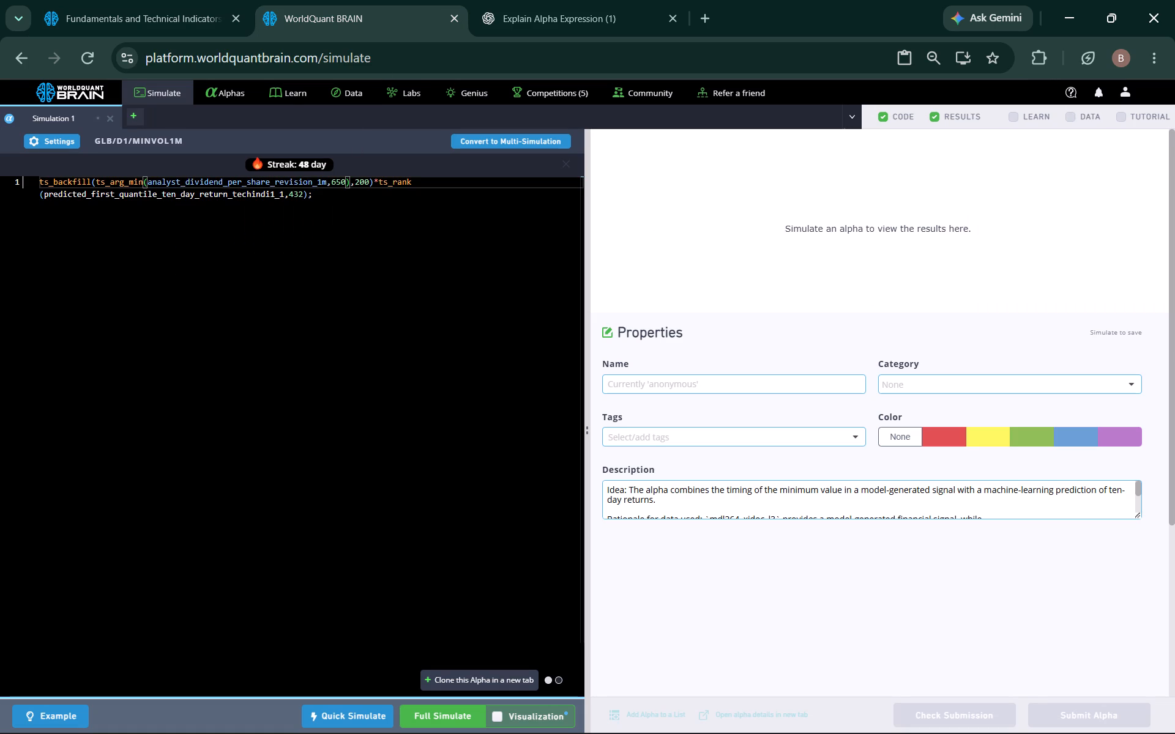
Set the expression's windows to 1650 for ts_arg_min, 1200 for ts_backfill and 832 for ts_rank.
{"action": "left_click", "coordinate": [332, 181]}
{"action": "key", "text": "1"}
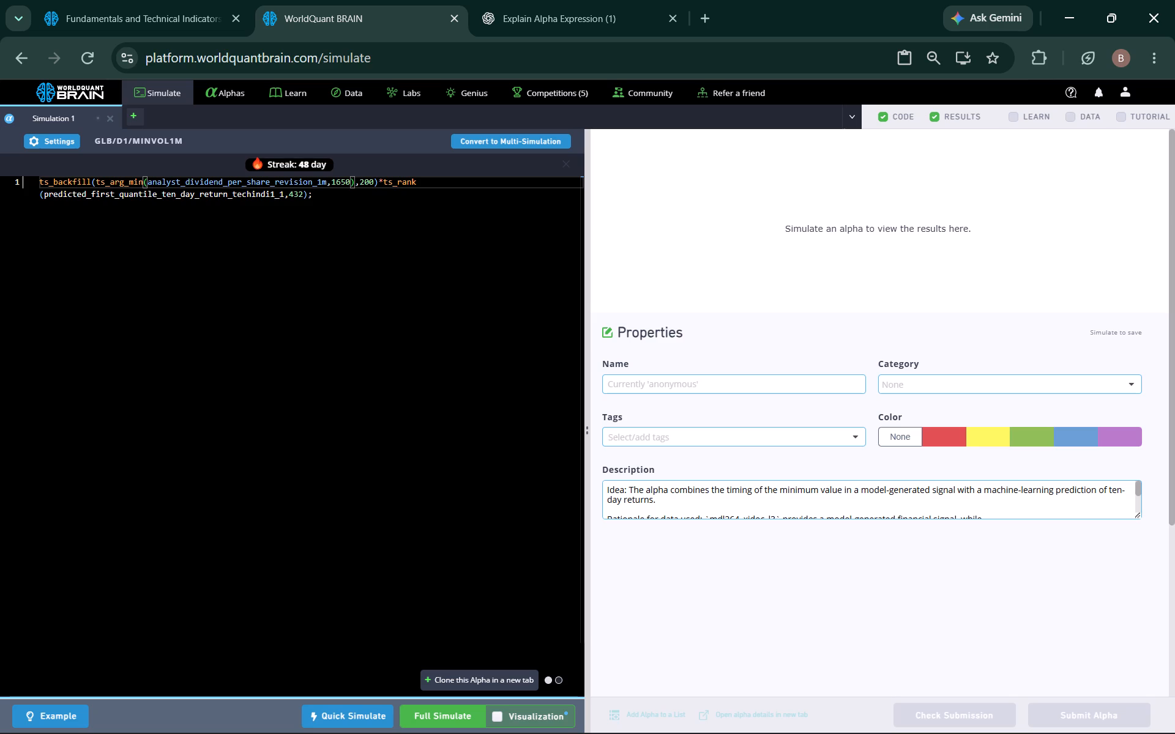
{"action": "left_click", "coordinate": [360, 182]}
{"action": "key", "text": "1"}
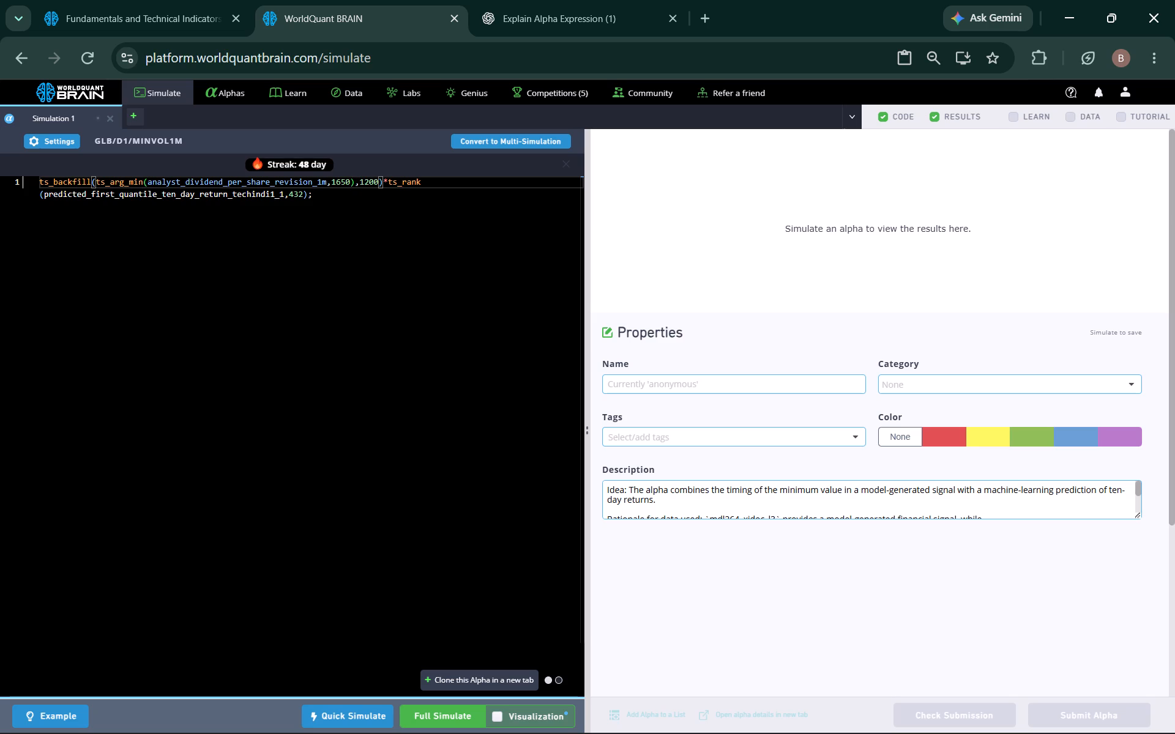
{"action": "left_click", "coordinate": [293, 193]}
{"action": "key", "text": "BackSpace"}
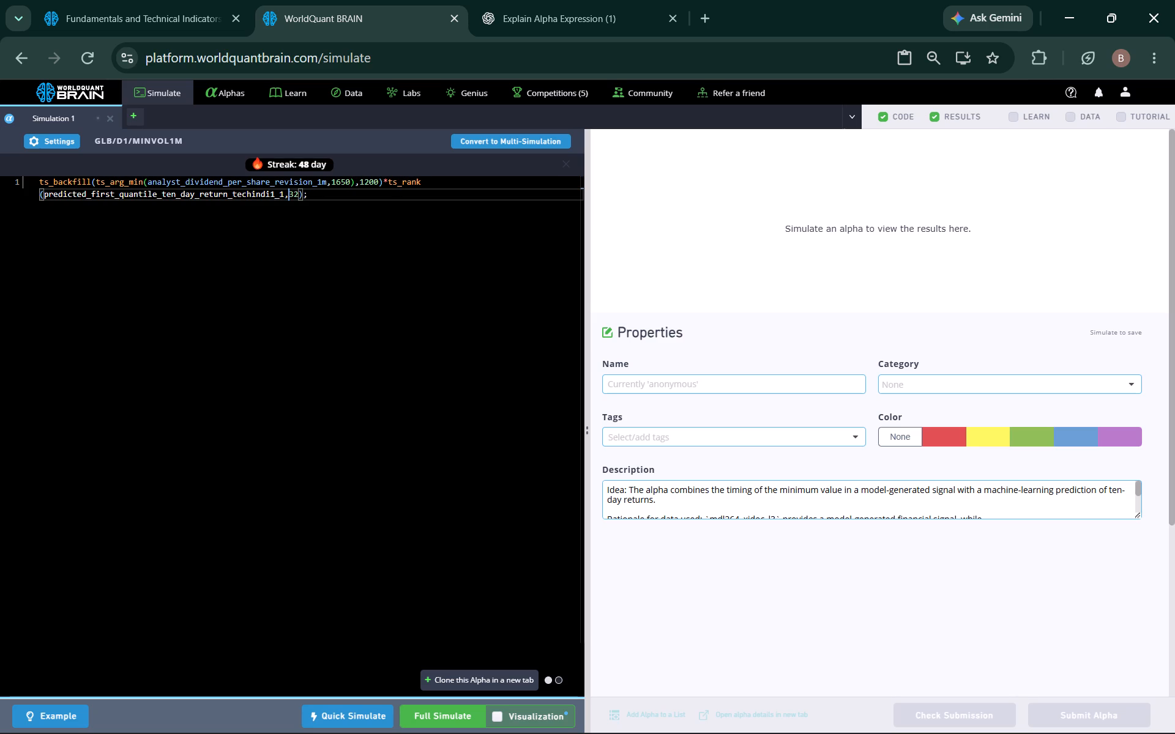
{"action": "key", "text": "8"}
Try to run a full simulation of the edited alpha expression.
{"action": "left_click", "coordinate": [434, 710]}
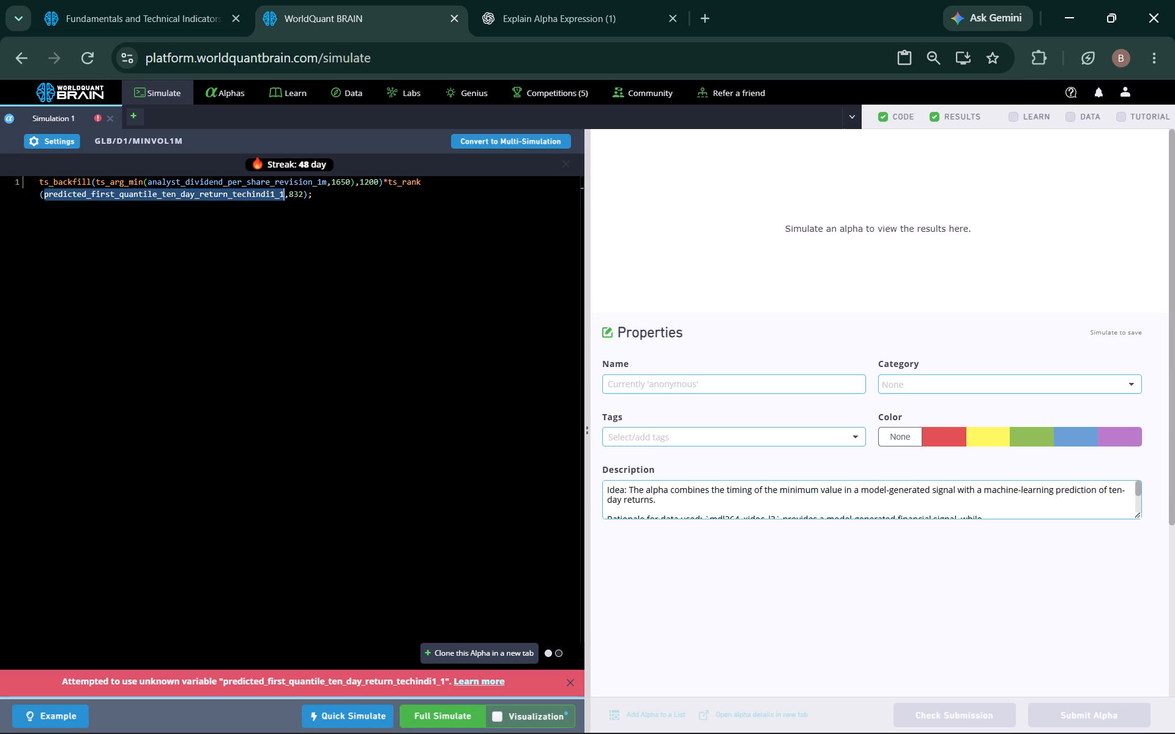
Correct the ts_rank field name to predicted_first_quantile_ten_day_return_techindi17_1 and run a full simulation.
{"action": "left_click", "coordinate": [275, 193]}
{"action": "left_click", "coordinate": [273, 191]}
{"action": "left_click", "coordinate": [276, 237]}
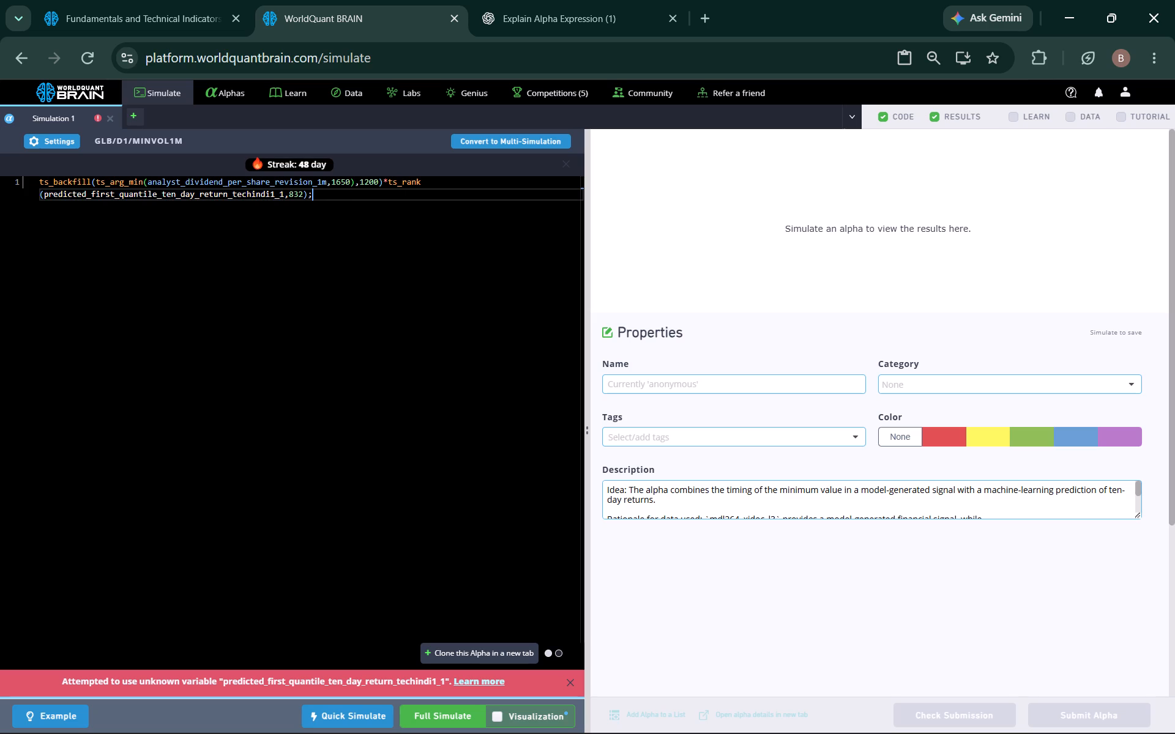
{"action": "left_click", "coordinate": [278, 194]}
{"action": "left_click", "coordinate": [271, 198]}
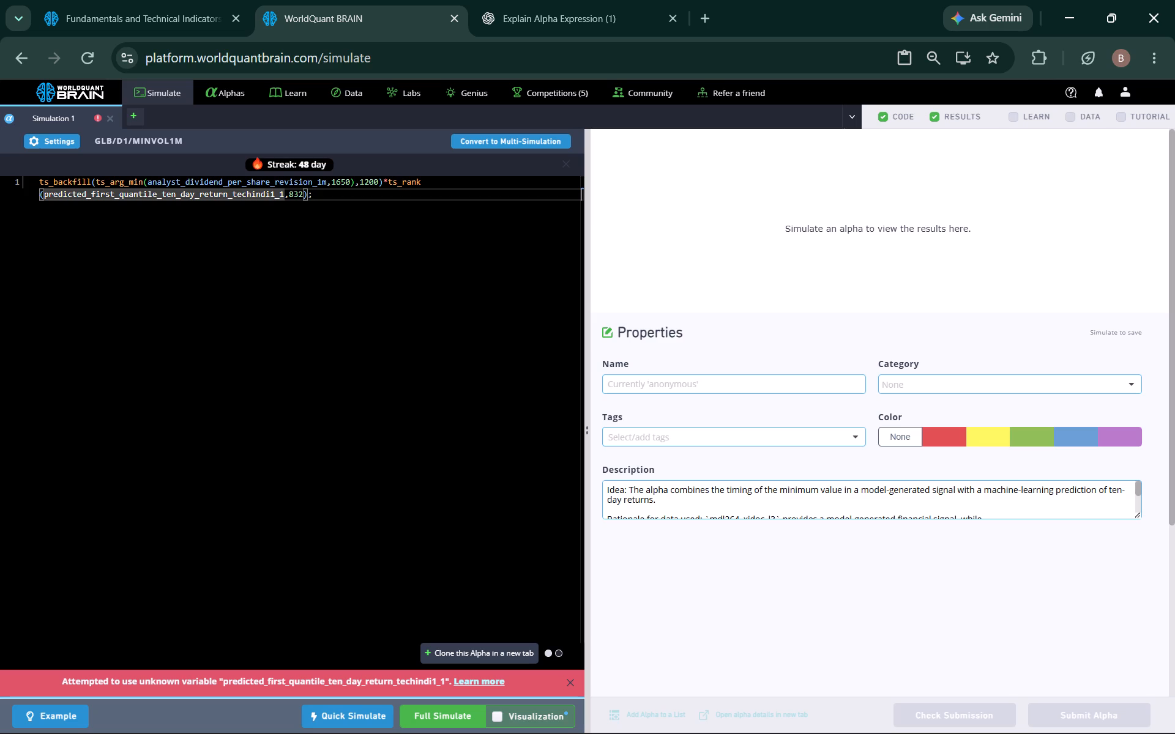
{"action": "left_click", "coordinate": [278, 195]}
{"action": "left_click", "coordinate": [275, 192]}
{"action": "key", "text": "7"}
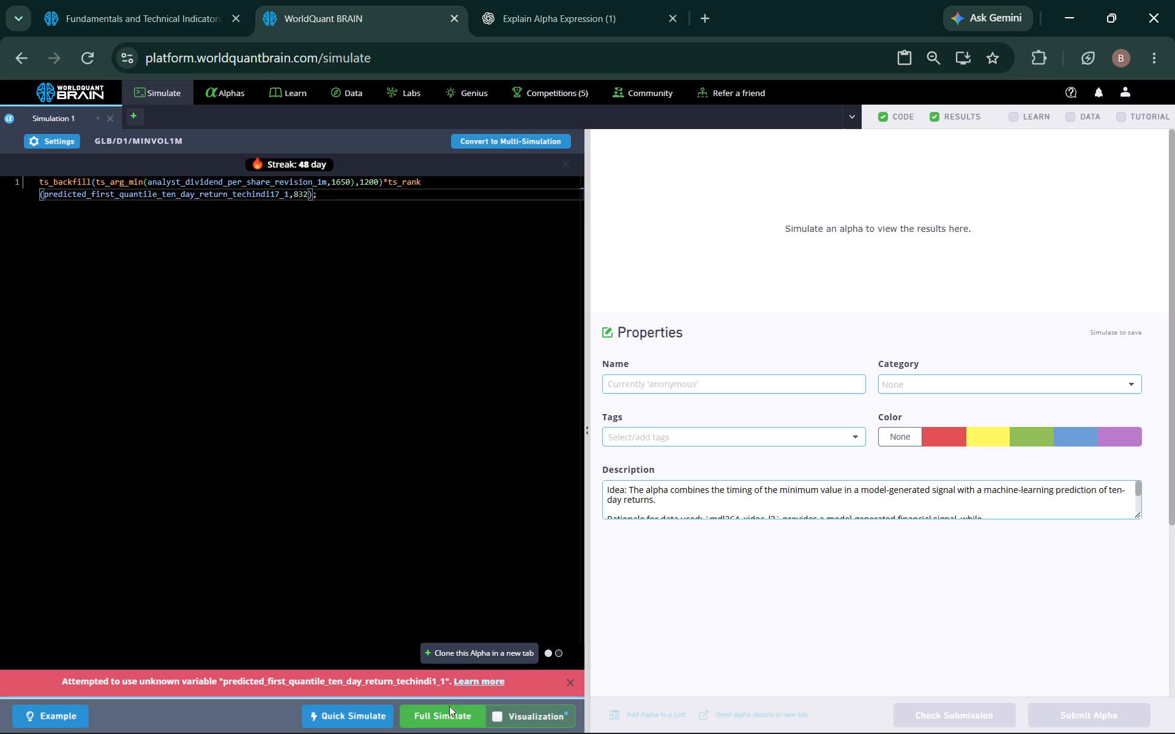
{"action": "left_click", "coordinate": [458, 717]}
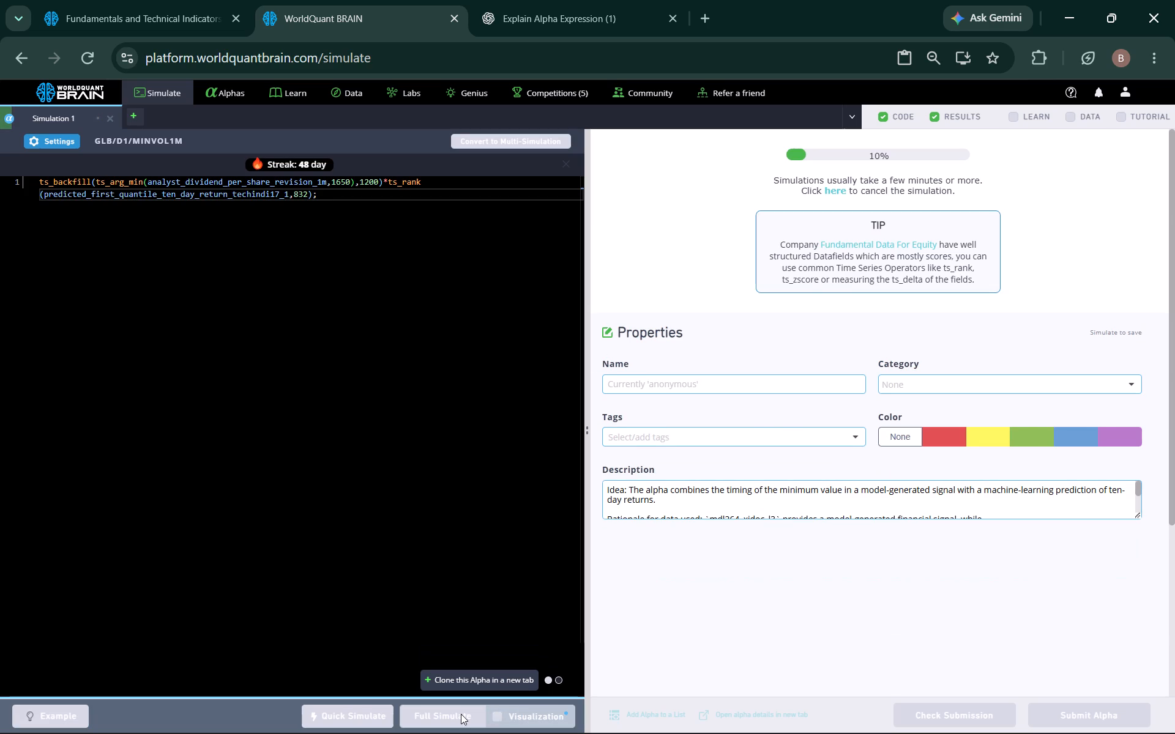
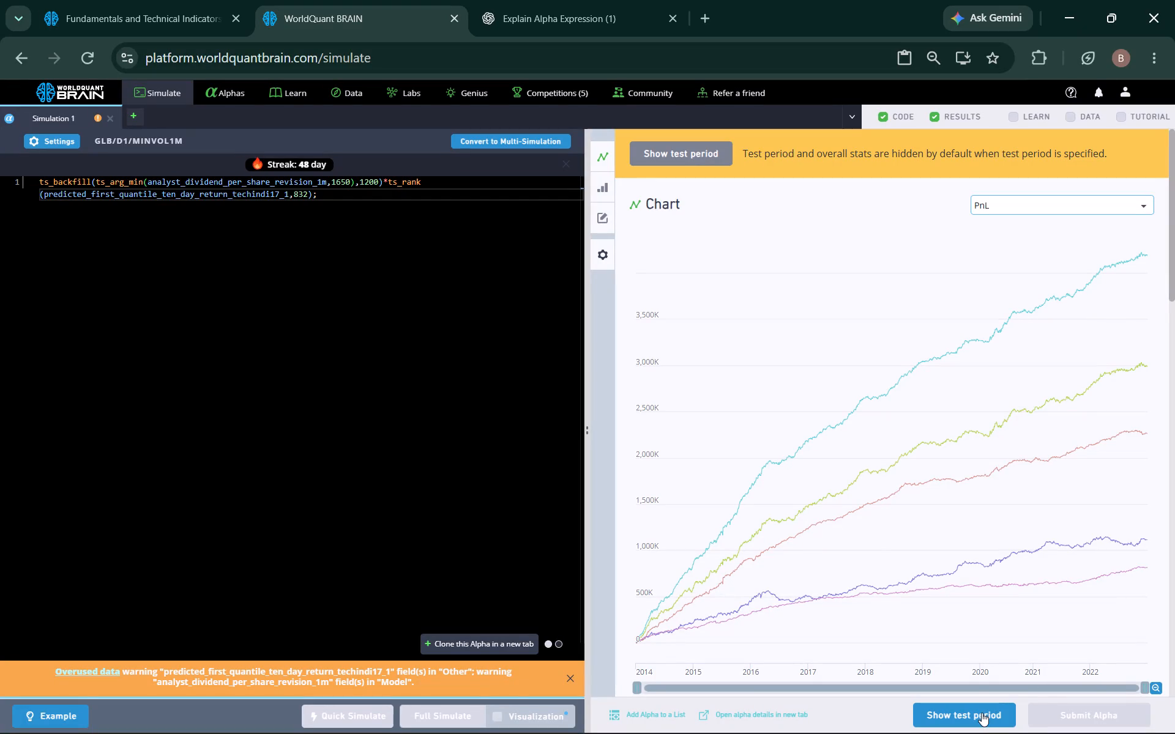
Show the alpha's test period and review the IS Summary and the passed checks under IS Testing Status.
{"action": "left_click", "coordinate": [981, 713]}
{"action": "scroll", "coordinate": [866, 537], "scroll_direction": "down", "scroll_amount": 3}
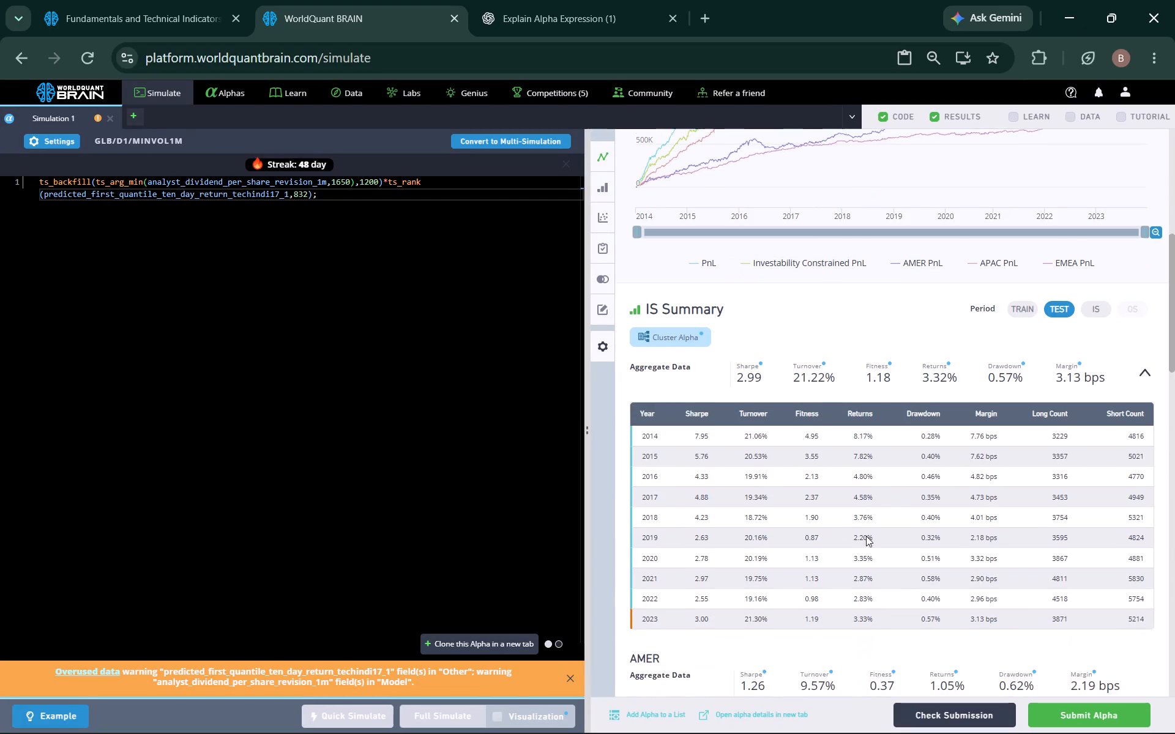
{"action": "scroll", "coordinate": [866, 536], "scroll_direction": "down", "scroll_amount": 2}
{"action": "left_click", "coordinate": [865, 590]}
{"action": "scroll", "coordinate": [867, 596], "scroll_direction": "down", "scroll_amount": 1}
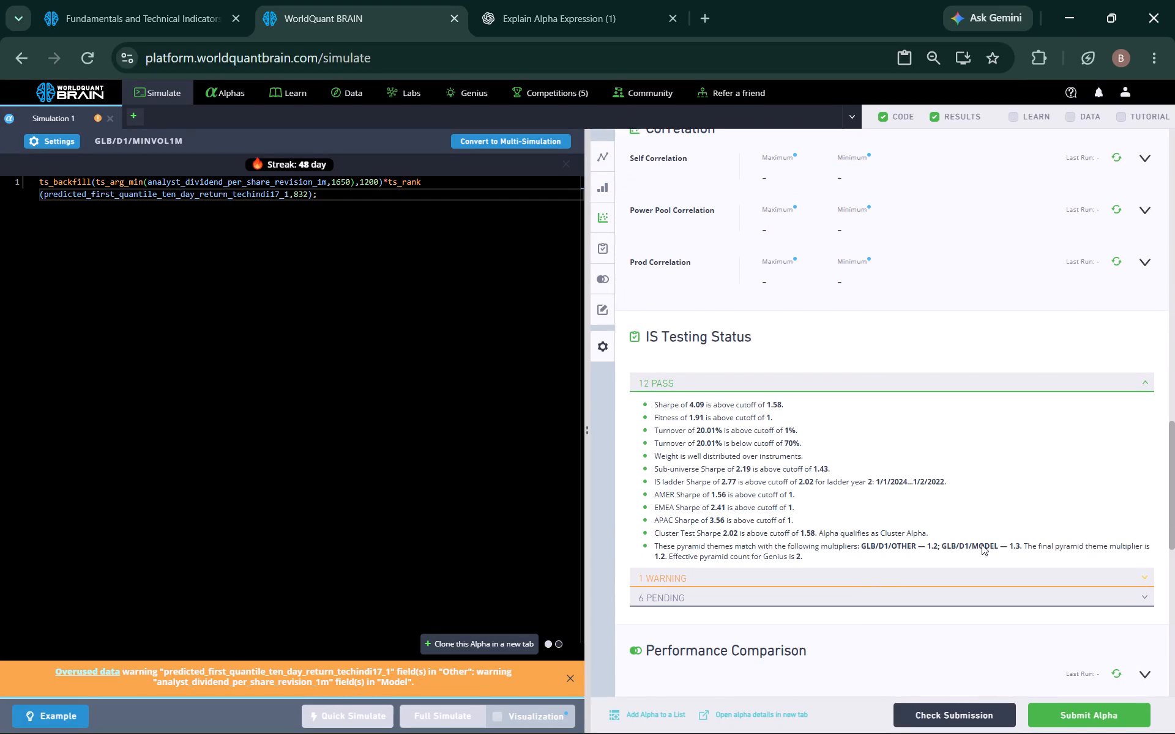
Run the Prod Correlation and Power Pool Correlation checks on the simulated alpha.
{"action": "left_click", "coordinate": [1114, 265]}
{"action": "left_click", "coordinate": [1114, 263]}
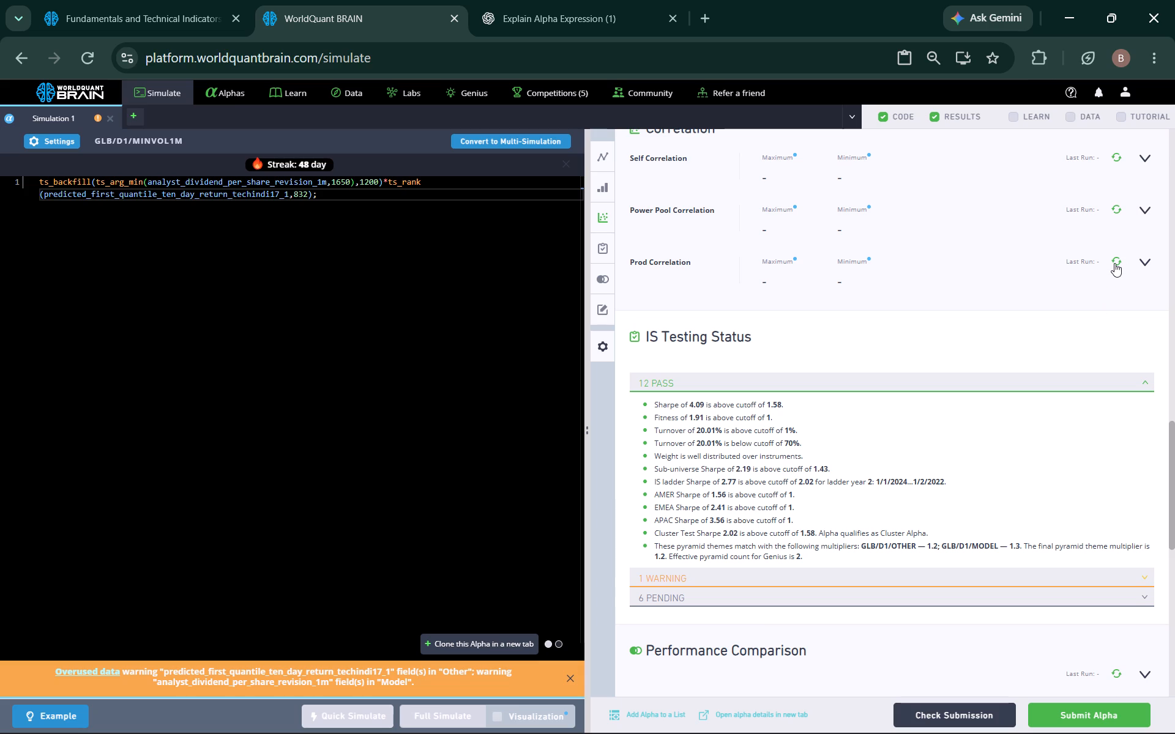
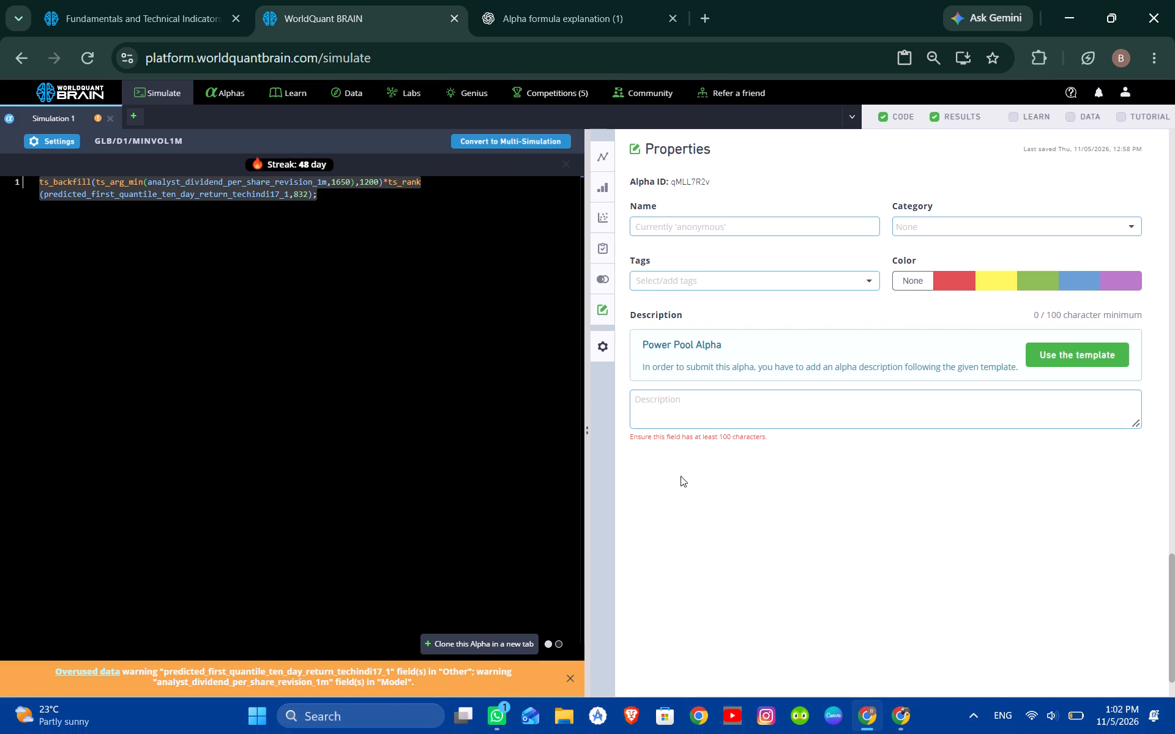
Paste the copied ChatGPT text into the alpha's empty Description property and run the submission check again.
{"action": "right_click", "coordinate": [660, 409]}
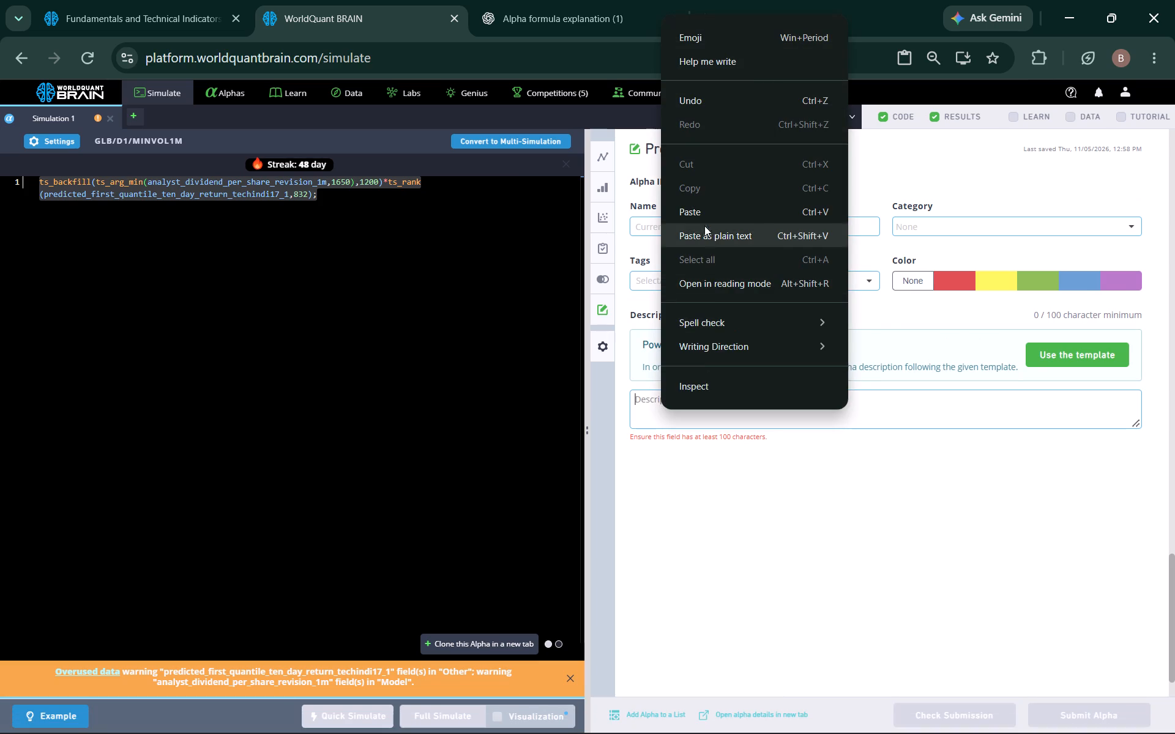
{"action": "left_click", "coordinate": [701, 208]}
{"action": "left_click", "coordinate": [744, 410]}
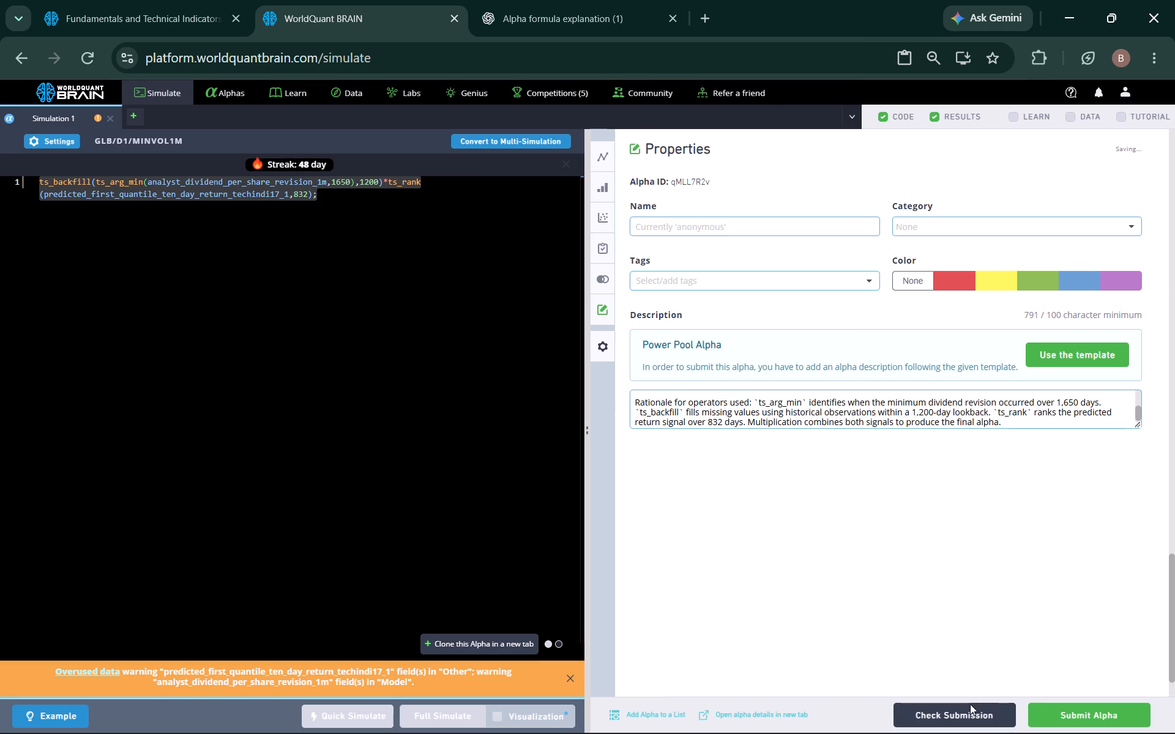
{"action": "left_click", "coordinate": [968, 706]}
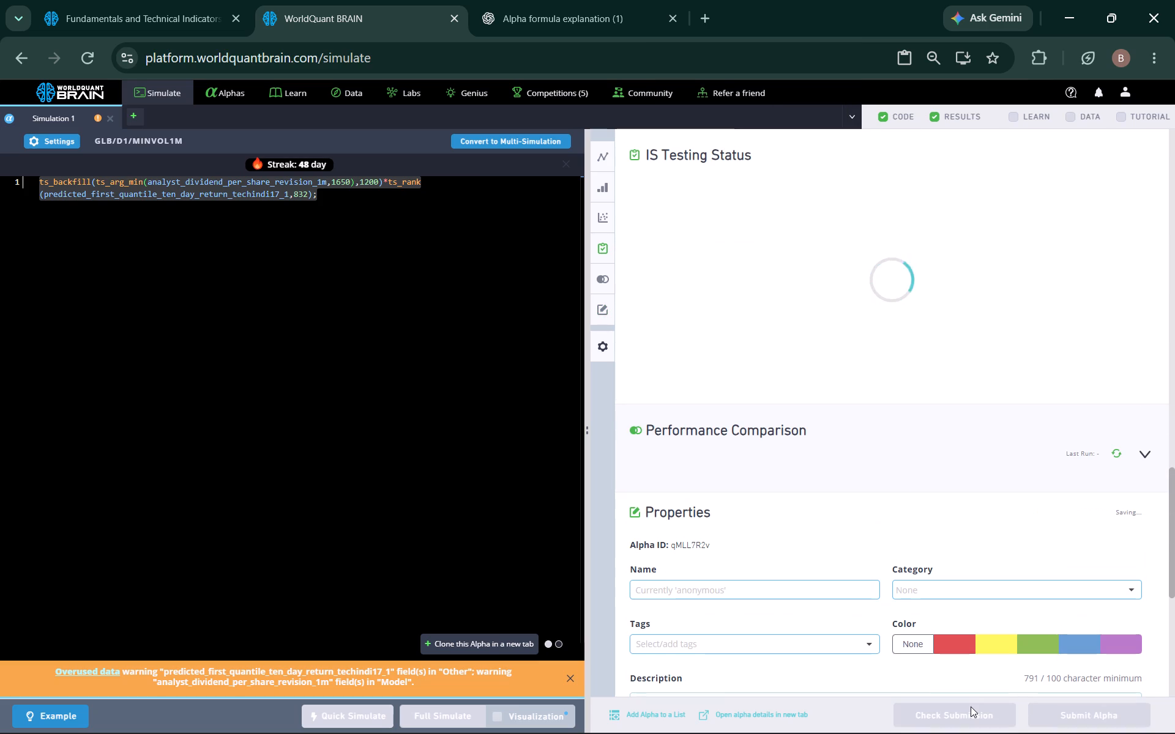
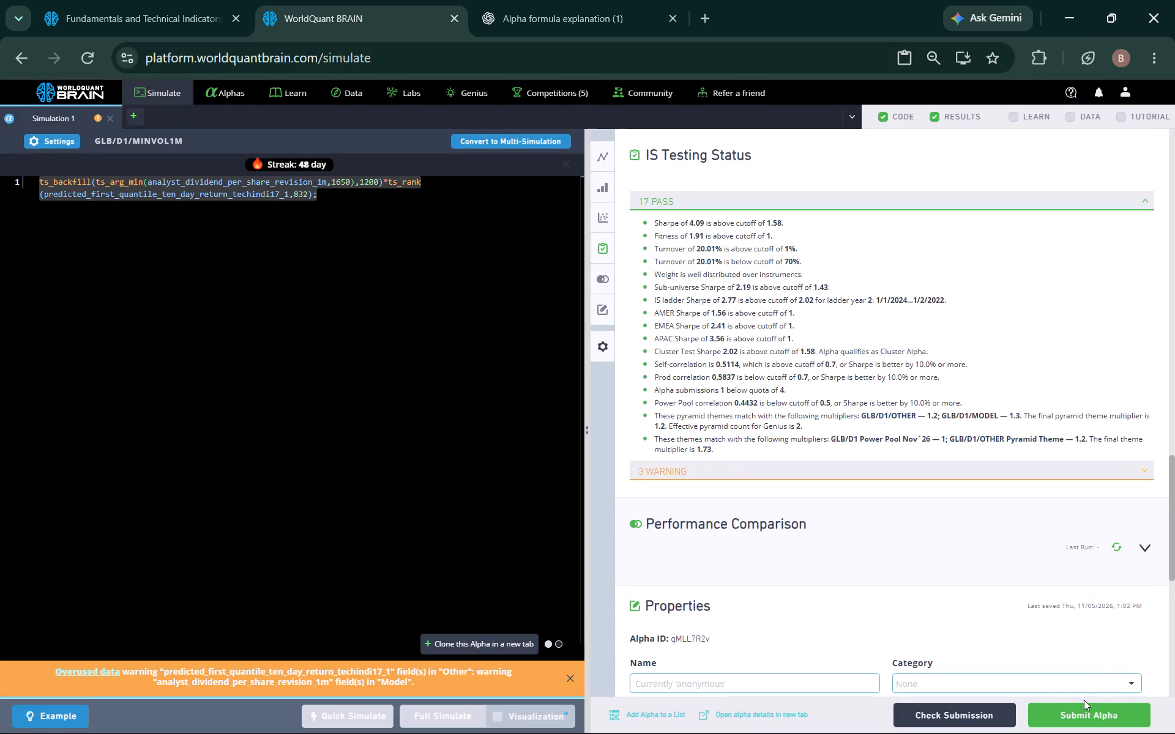
Expand the warnings in the IS testing status to review them, and submit the GLB dividend-revision alpha.
{"action": "left_click", "coordinate": [884, 466]}
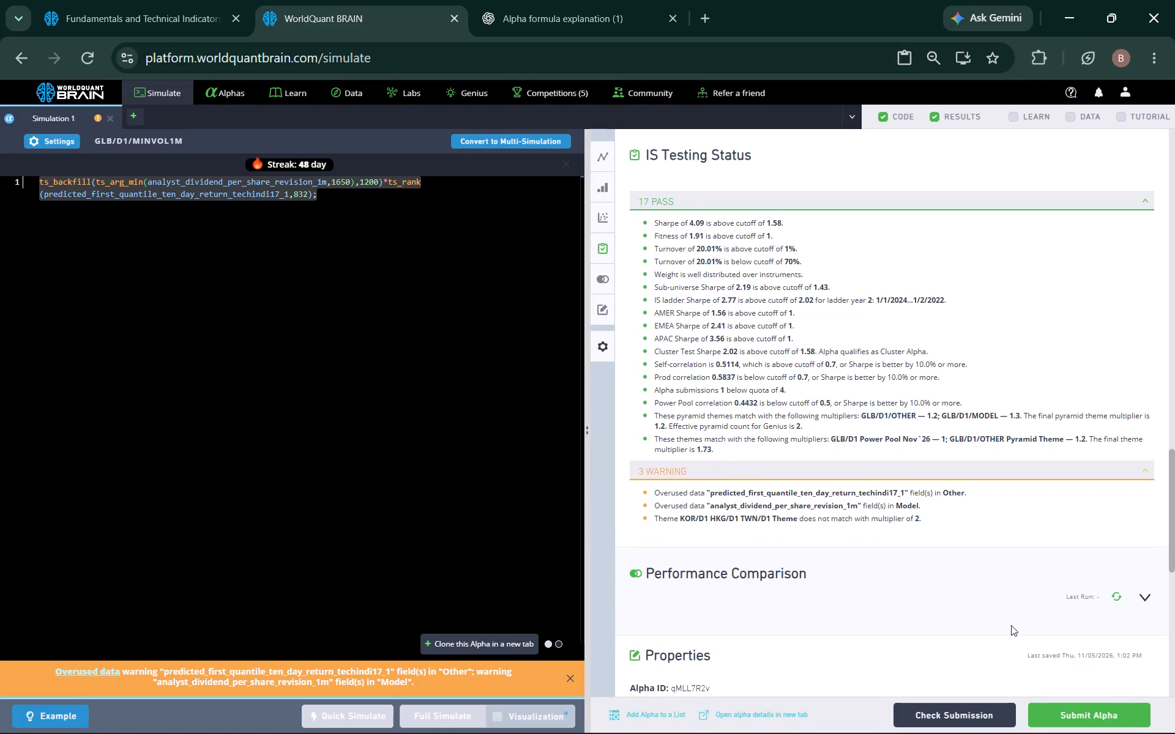
{"action": "left_click", "coordinate": [1072, 713]}
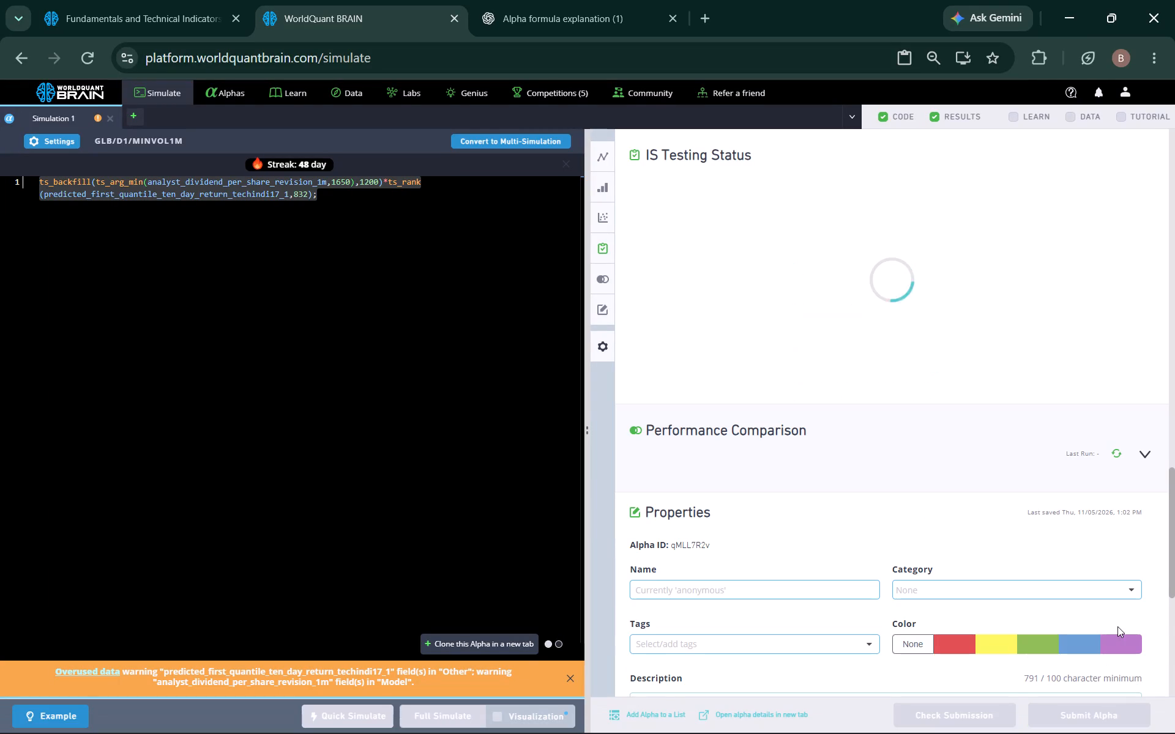
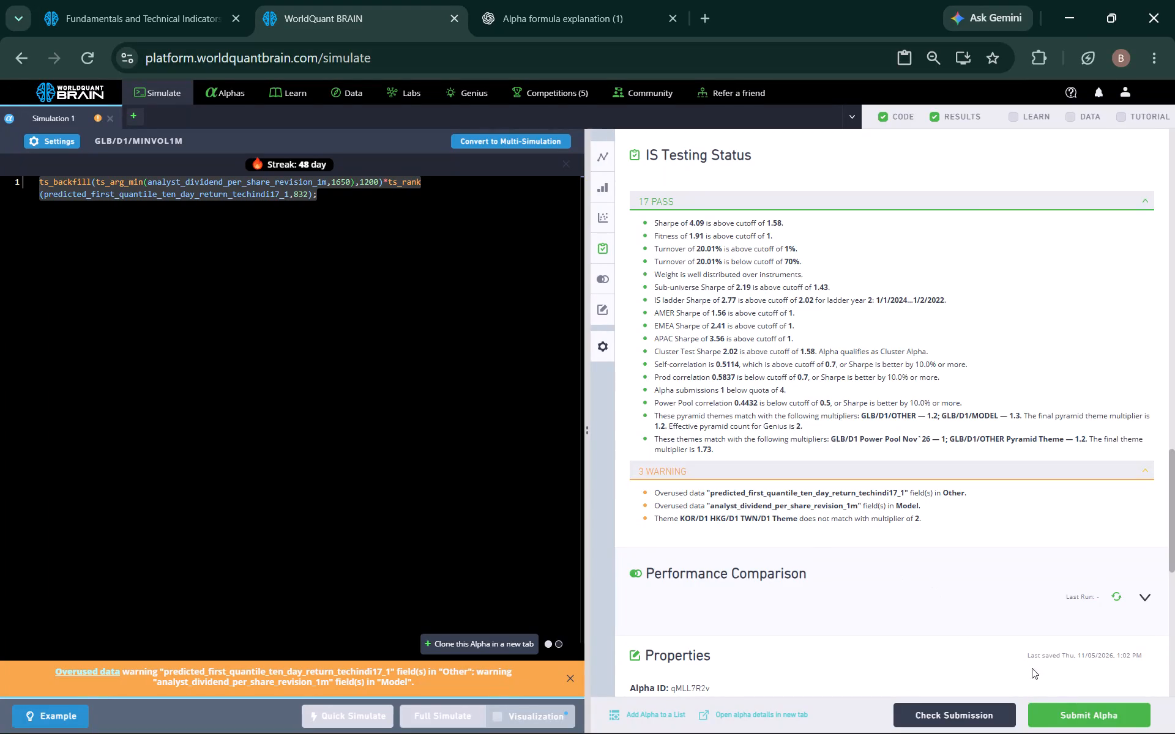
Try to submit the GLB/D1/MINVOL1M dividend-revision alpha from its simulation results.
{"action": "left_click", "coordinate": [1070, 710]}
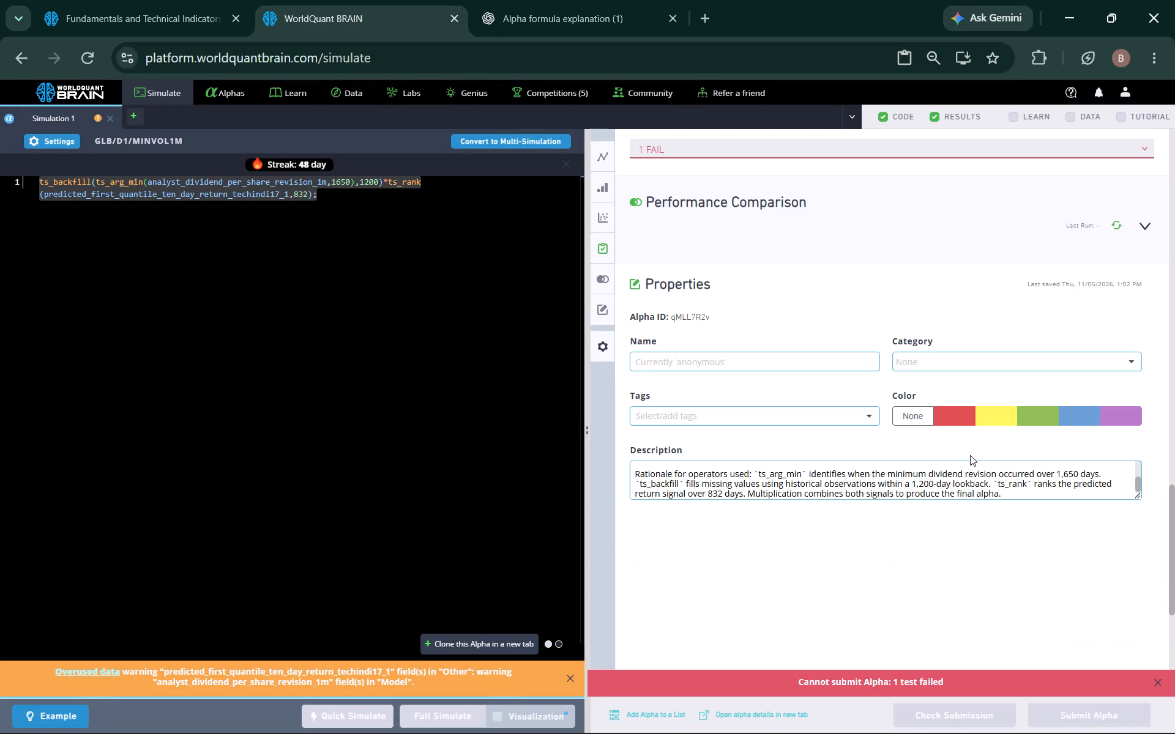
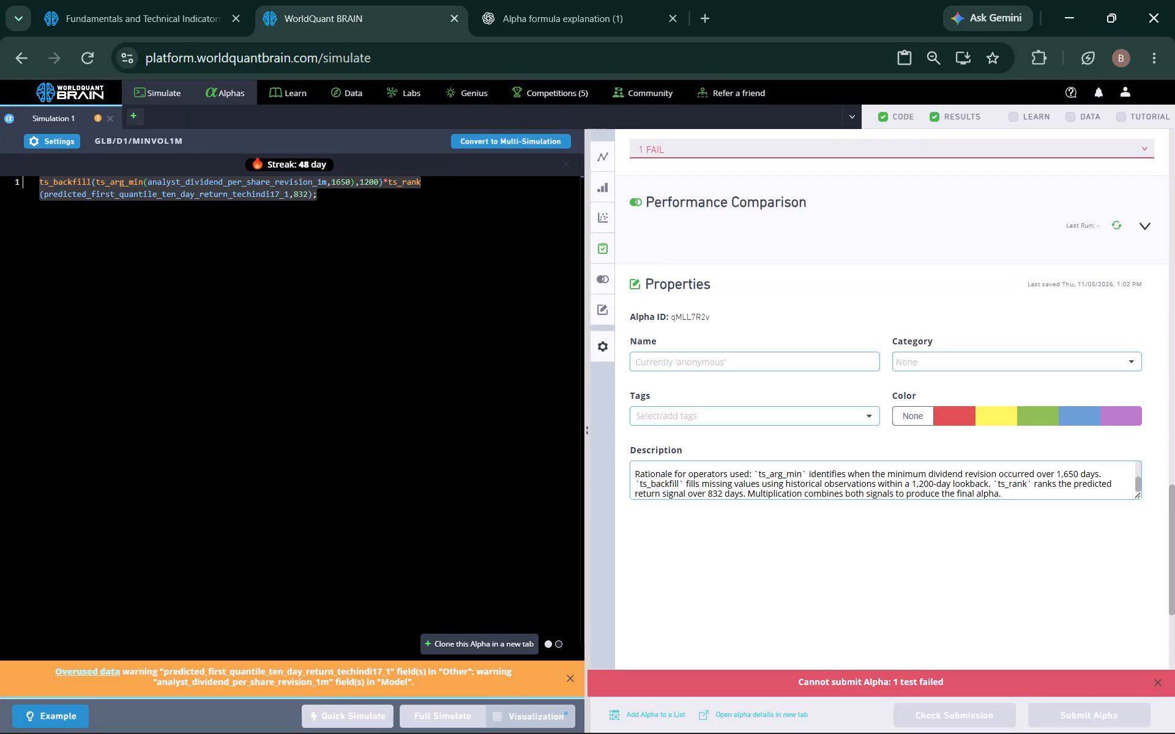
Open submitted alpha qMLL7R2v from the submitted alphas list and review its description and in-sample (IS) summary by region.
{"action": "left_click", "coordinate": [218, 95]}
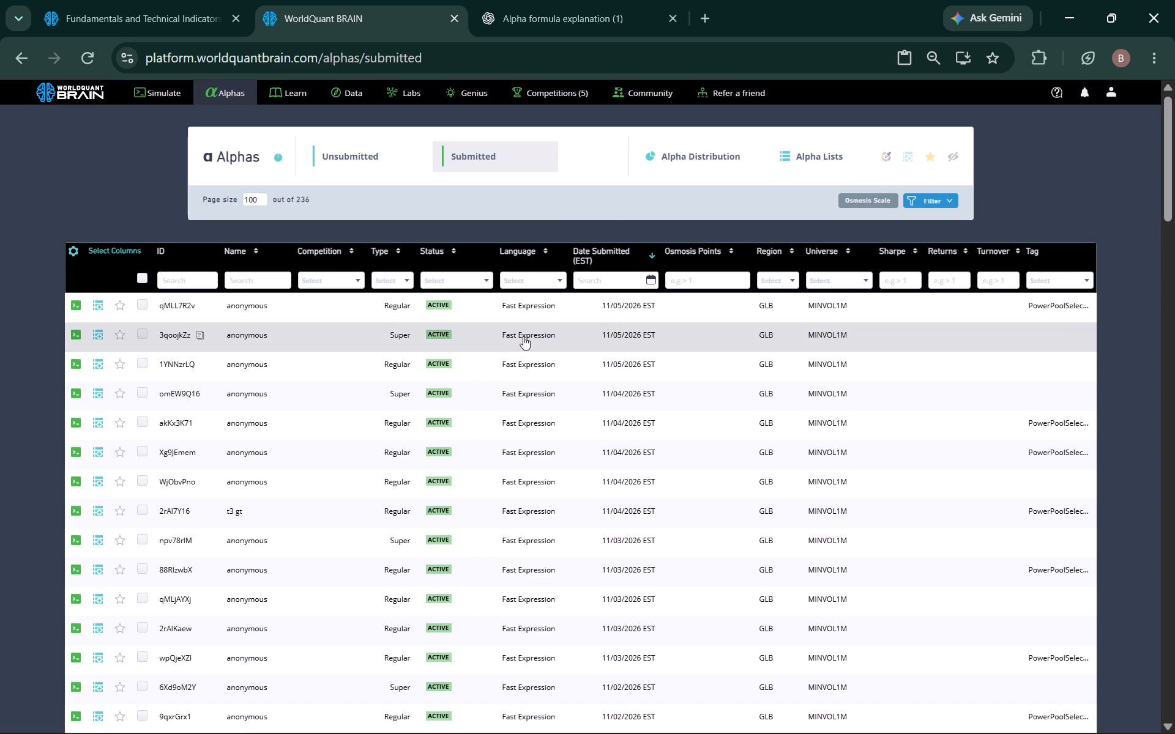
{"action": "left_click", "coordinate": [556, 306]}
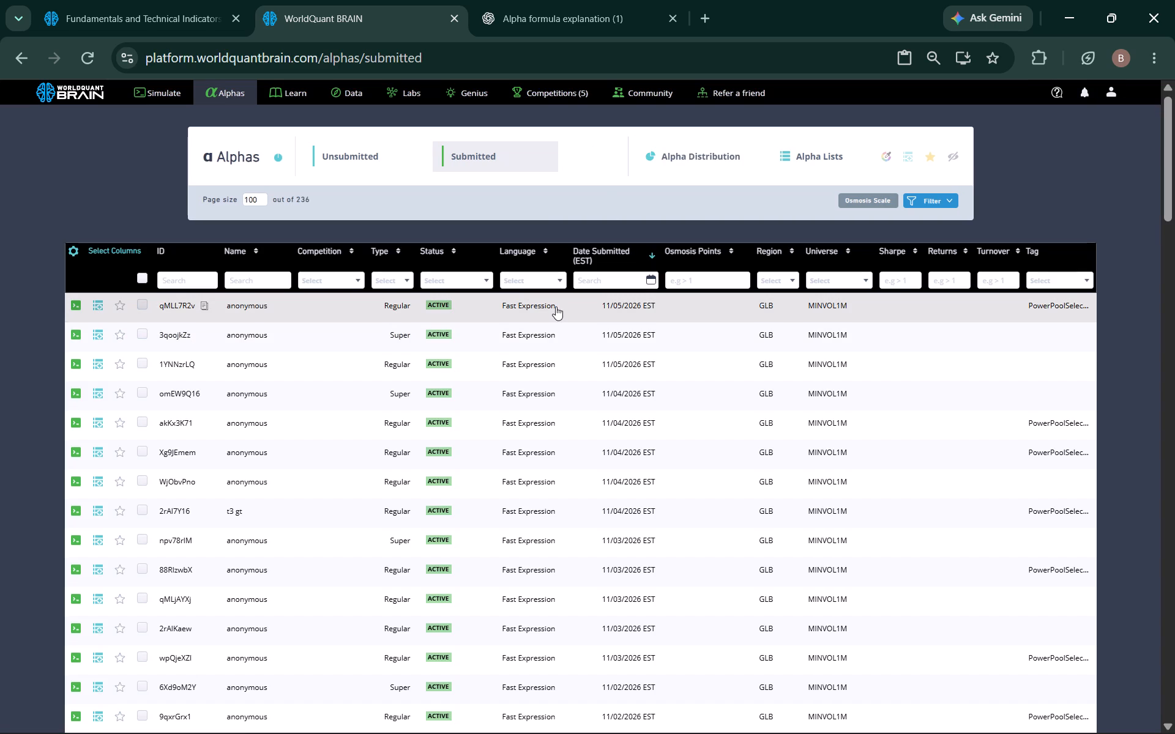
{"action": "scroll", "coordinate": [799, 295], "scroll_direction": "down", "scroll_amount": 2}
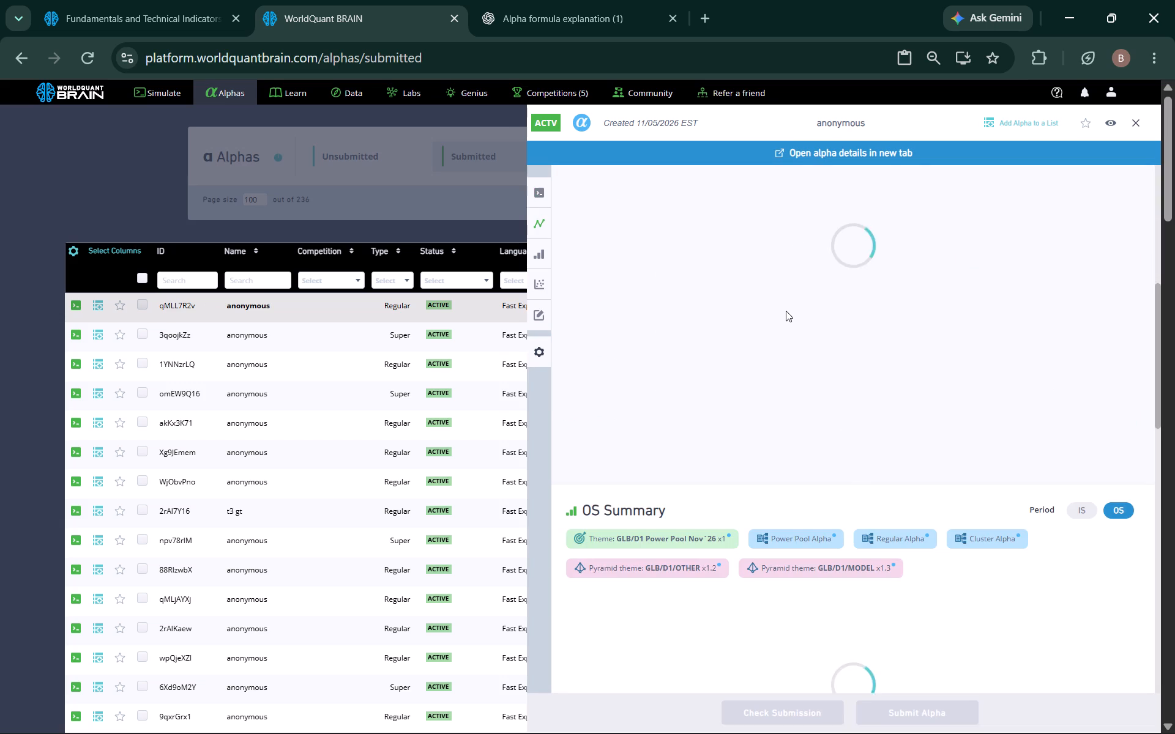
{"action": "scroll", "coordinate": [786, 312], "scroll_direction": "down", "scroll_amount": 4}
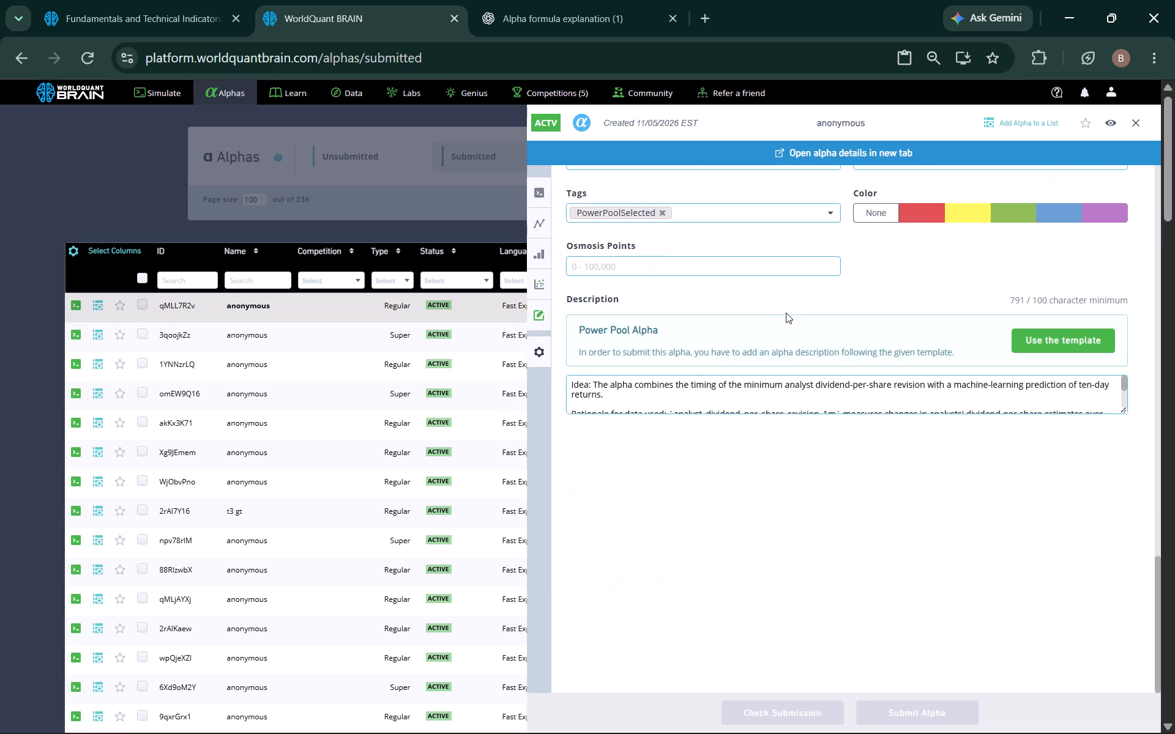
{"action": "scroll", "coordinate": [792, 322], "scroll_direction": "up", "scroll_amount": 2}
{"action": "scroll", "coordinate": [1029, 322], "scroll_direction": "up", "scroll_amount": 3}
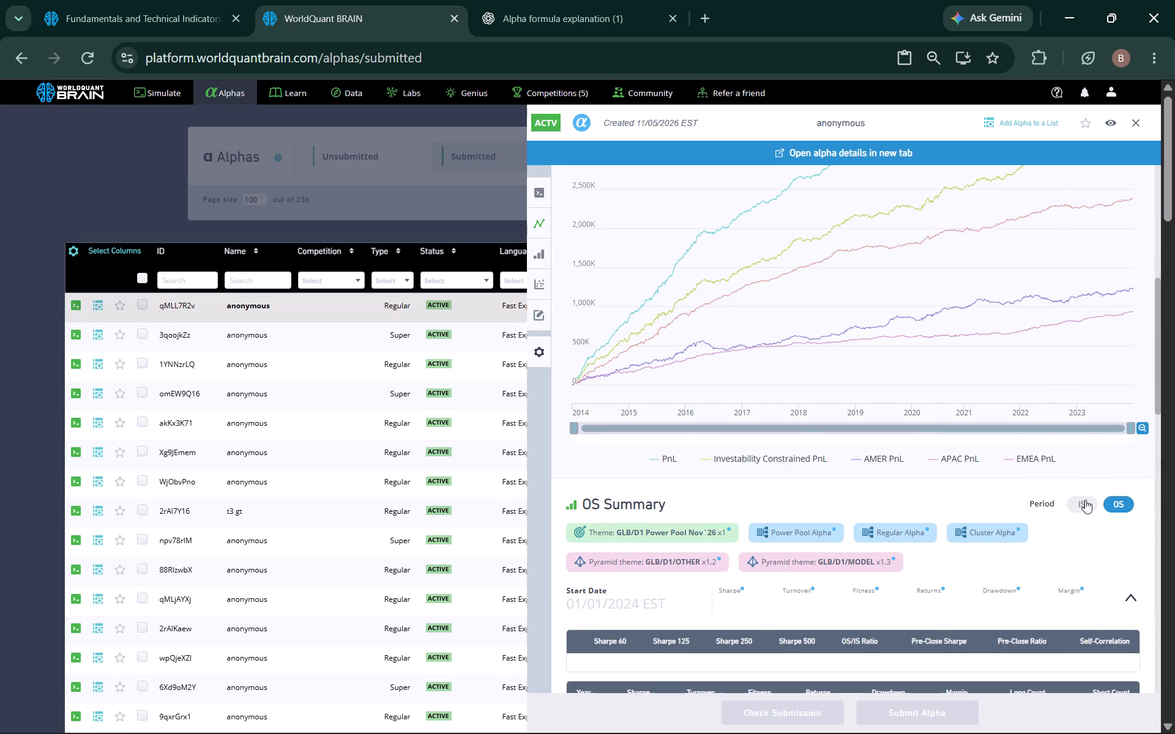
{"action": "left_click", "coordinate": [1085, 500]}
{"action": "scroll", "coordinate": [930, 357], "scroll_direction": "down", "scroll_amount": 2}
{"action": "scroll", "coordinate": [850, 372], "scroll_direction": "down", "scroll_amount": 1}
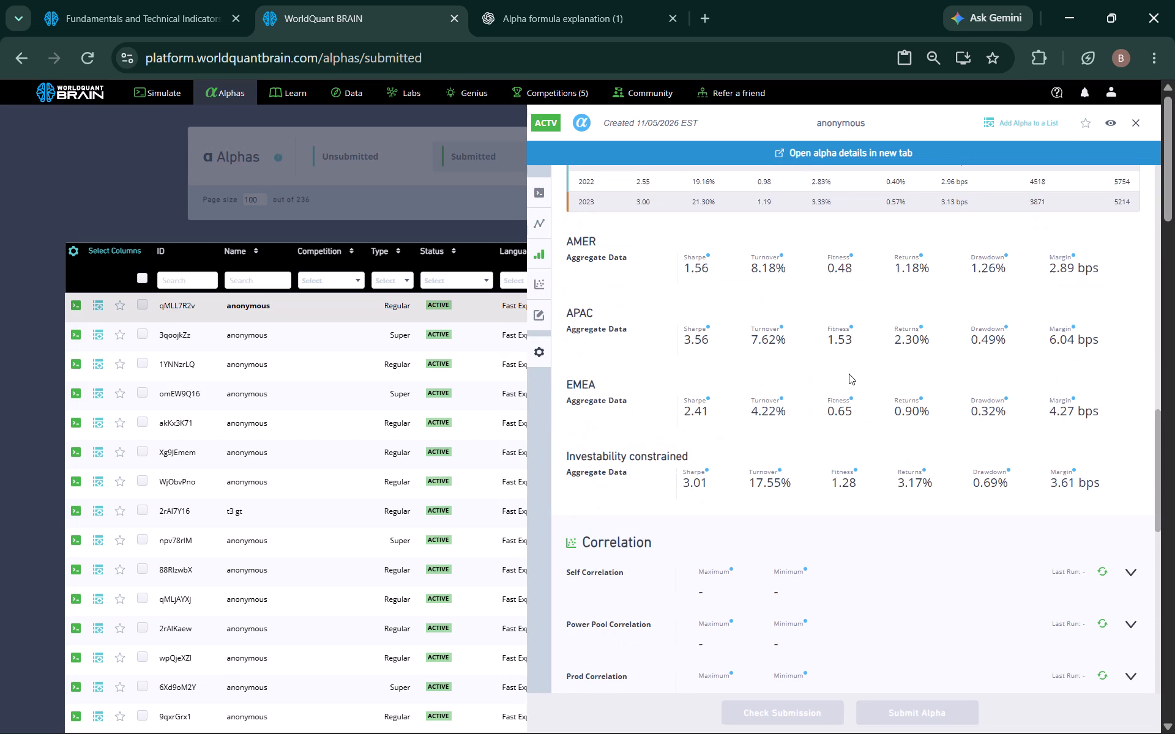
Close the browser window holding the submitted alpha's details and the ChatGPT tab, leaving the site without saving changes.
{"action": "left_click", "coordinate": [1152, 12]}
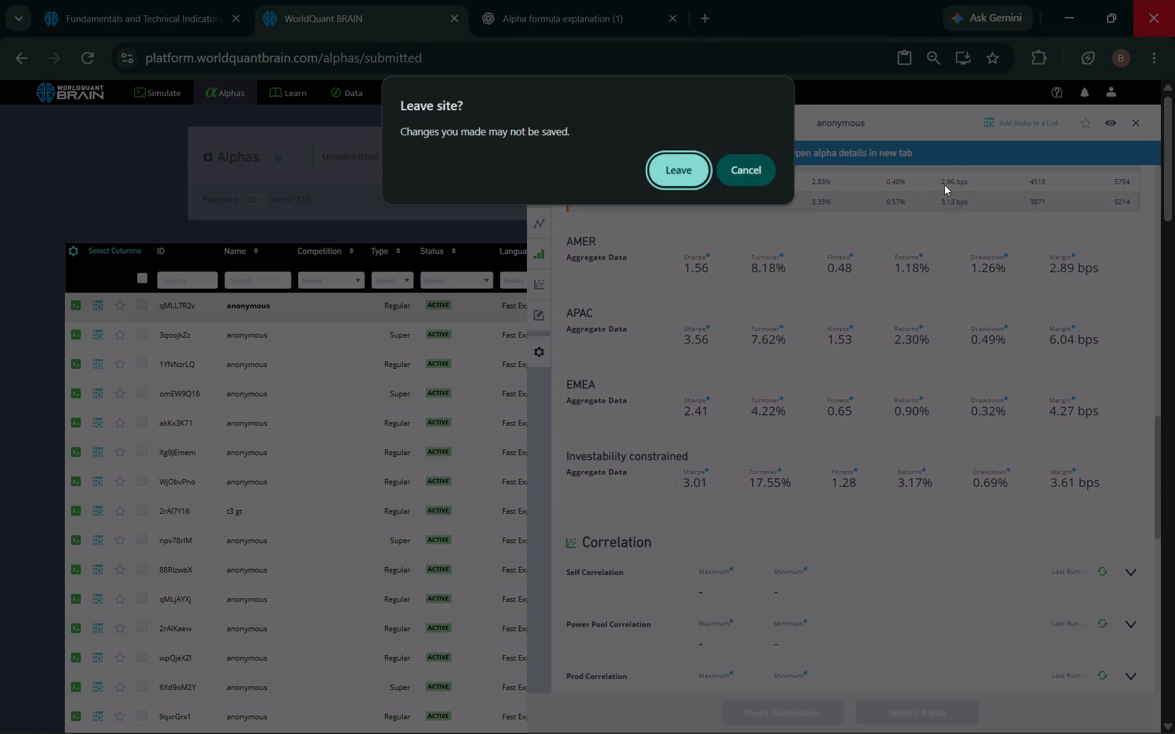
{"action": "left_click", "coordinate": [696, 178]}
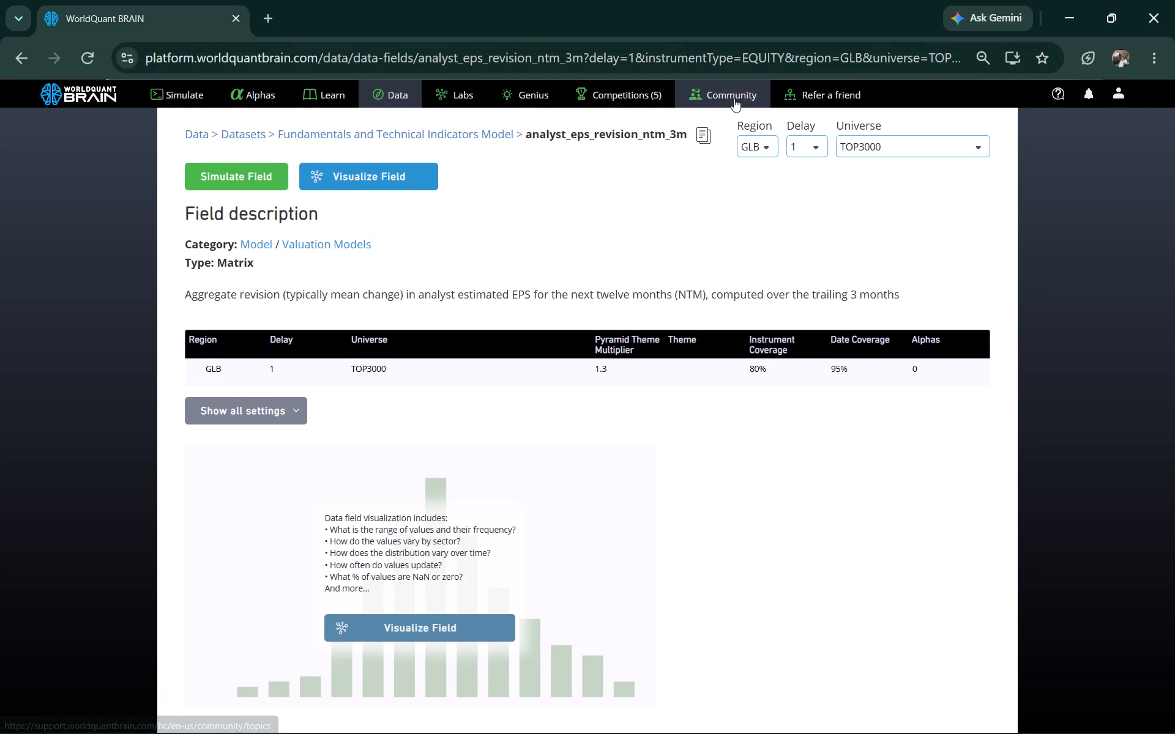
In the remaining WorldQuant BRAIN window, pass through the simulations and bring up the list of submitted alphas.
{"action": "left_click", "coordinate": [165, 98]}
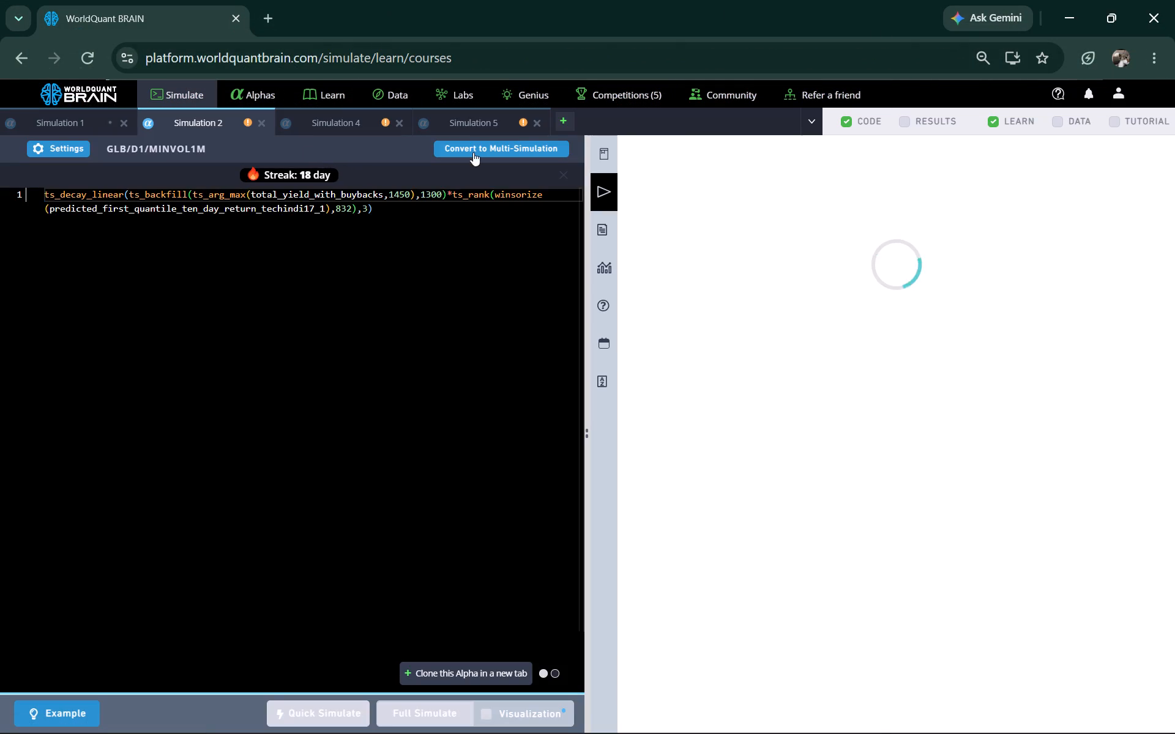
{"action": "left_click", "coordinate": [258, 94]}
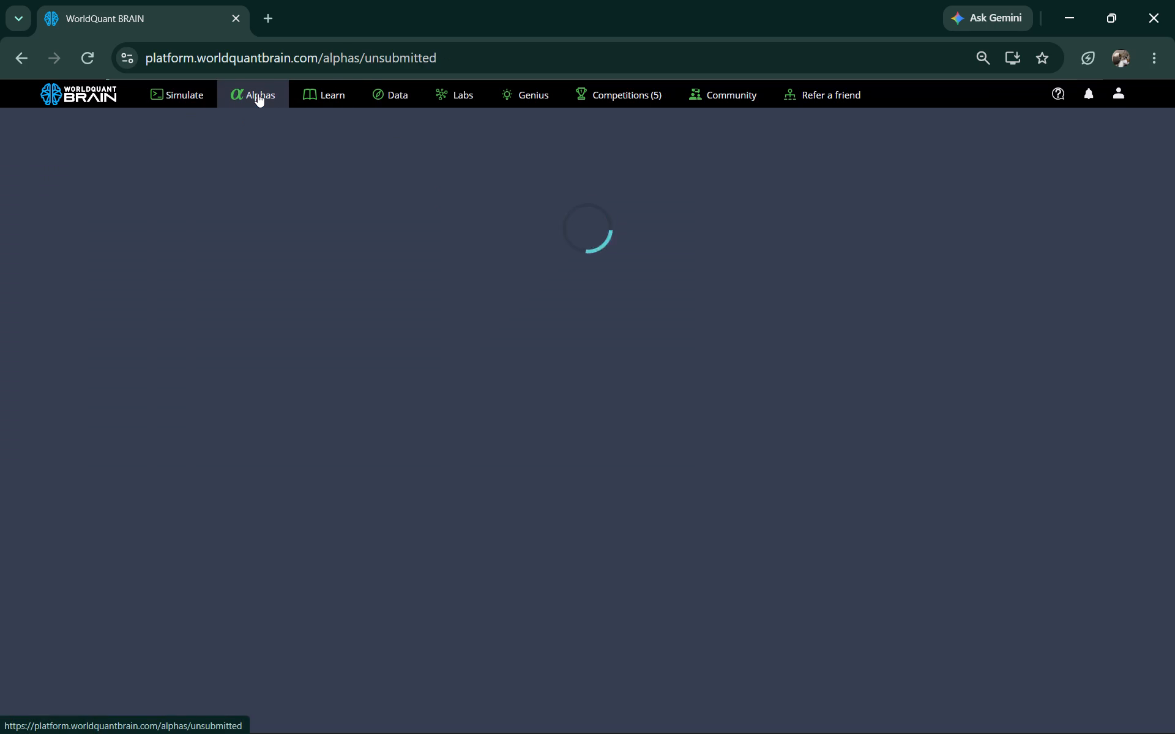
{"action": "left_click", "coordinate": [460, 172]}
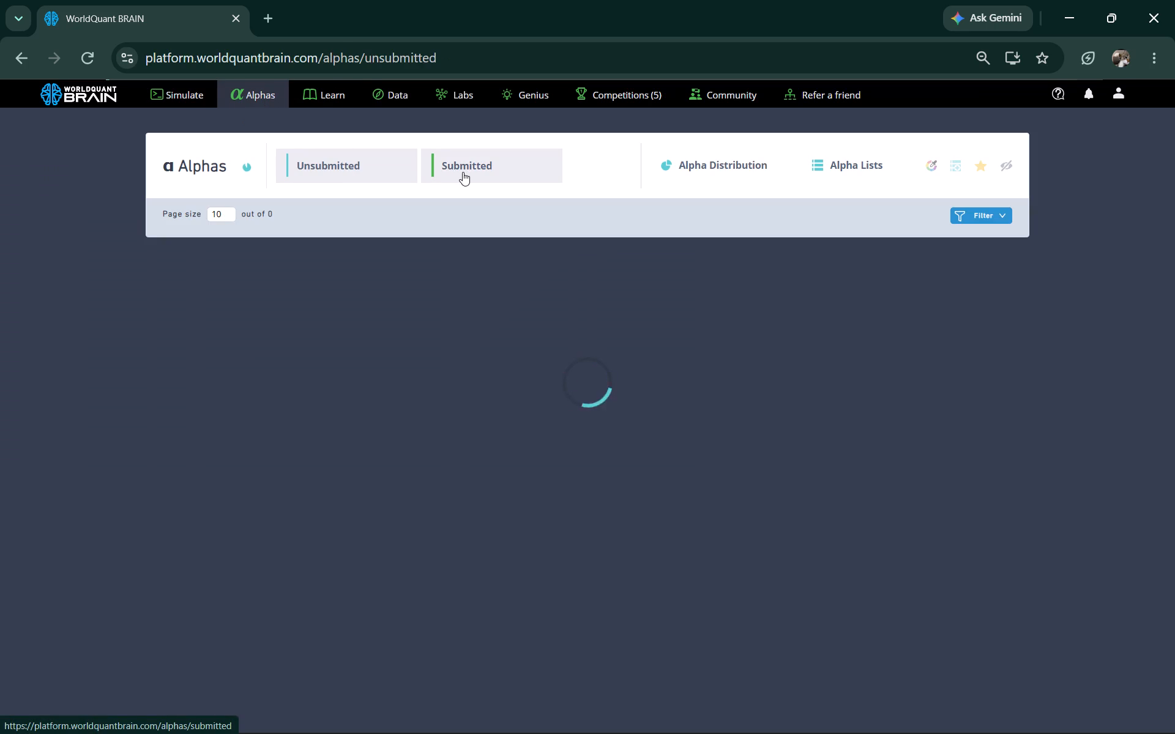
{"action": "left_click", "coordinate": [472, 171]}
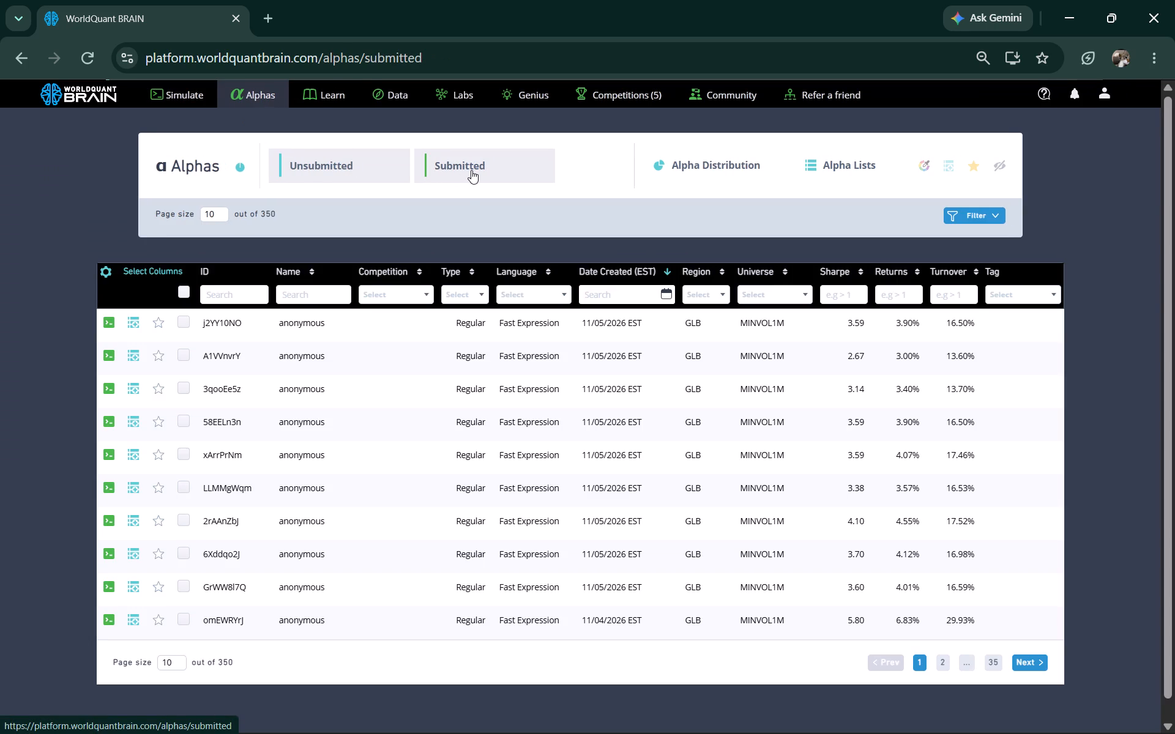